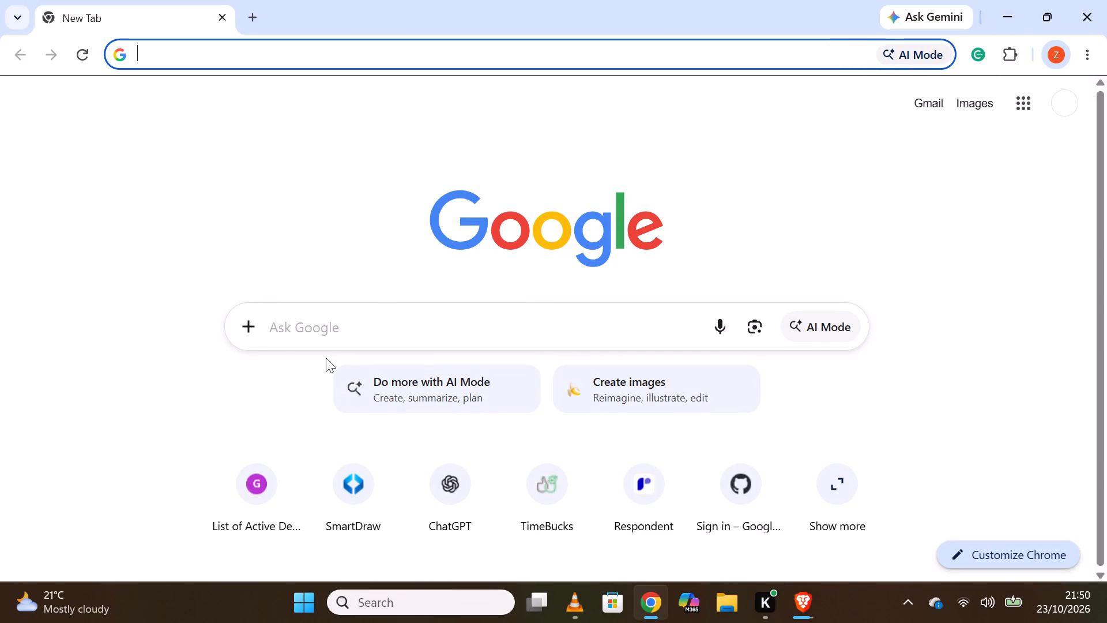
# Open the Untitled design - Video Canva project from the browsing history, keeping it in a single tab.
pyautogui.hotkey('ctrl', 'h')
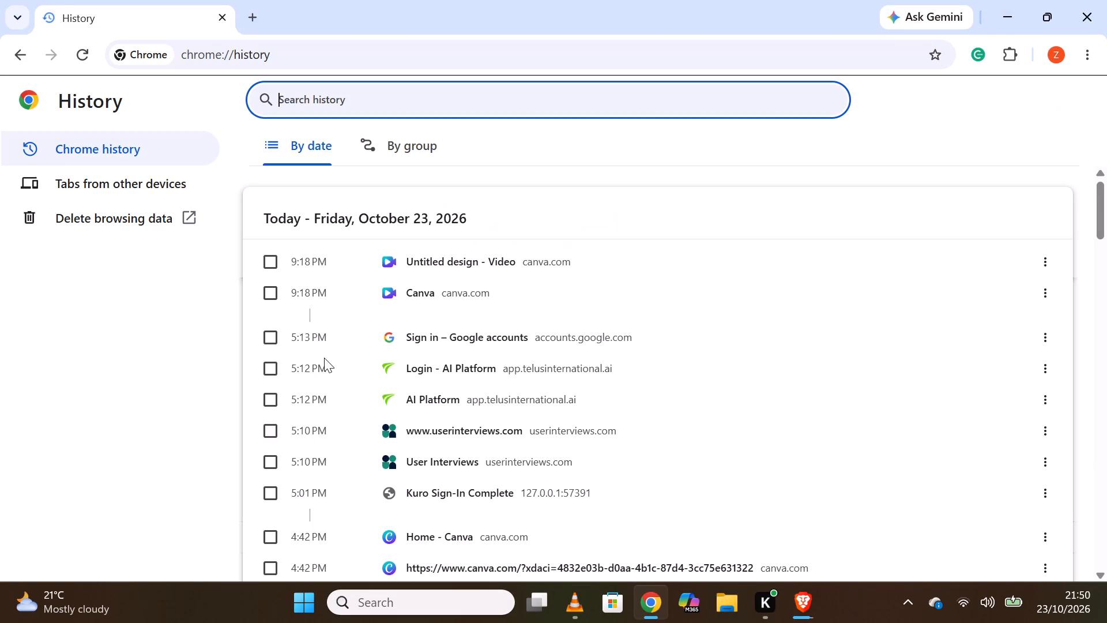
pyautogui.click(421, 277)
pyautogui.click(422, 290)
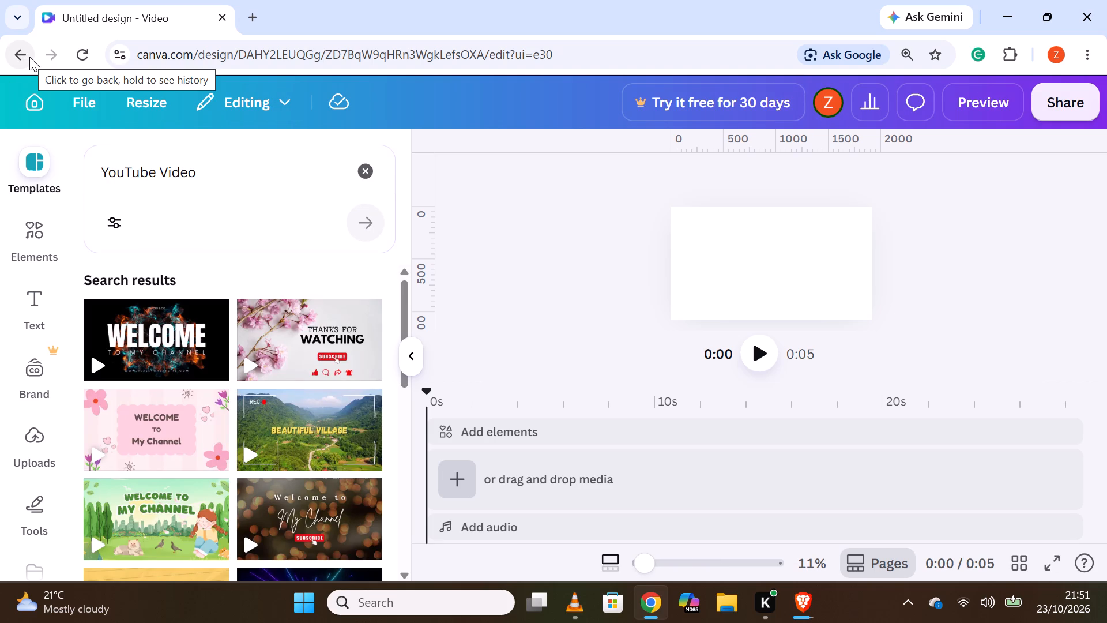
pyautogui.hotkey('ctrl', 'h')
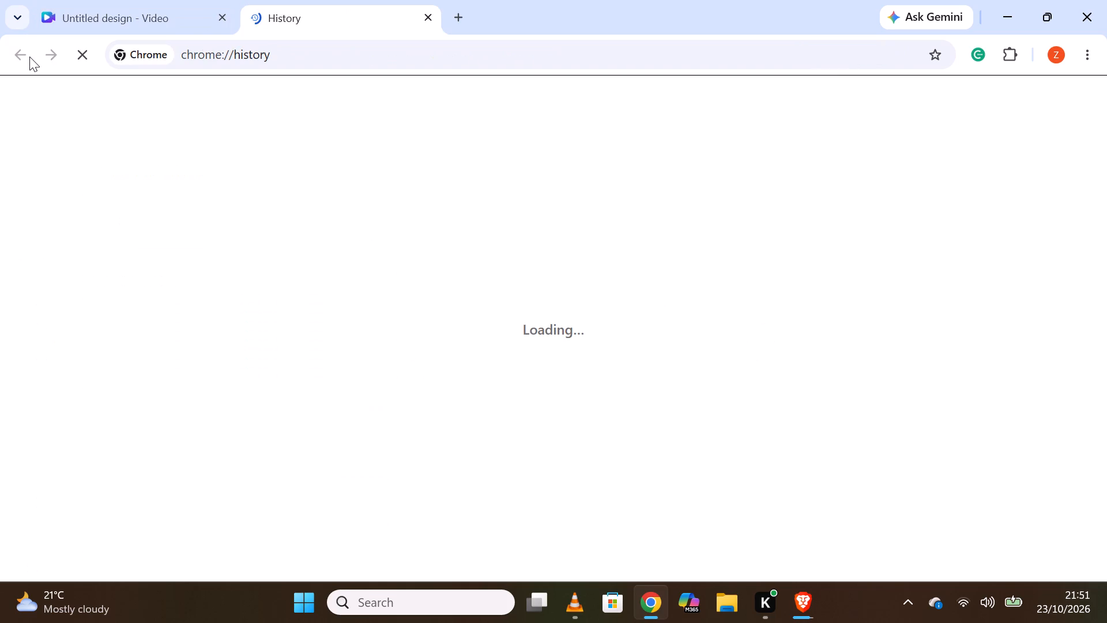
pyautogui.click(420, 261)
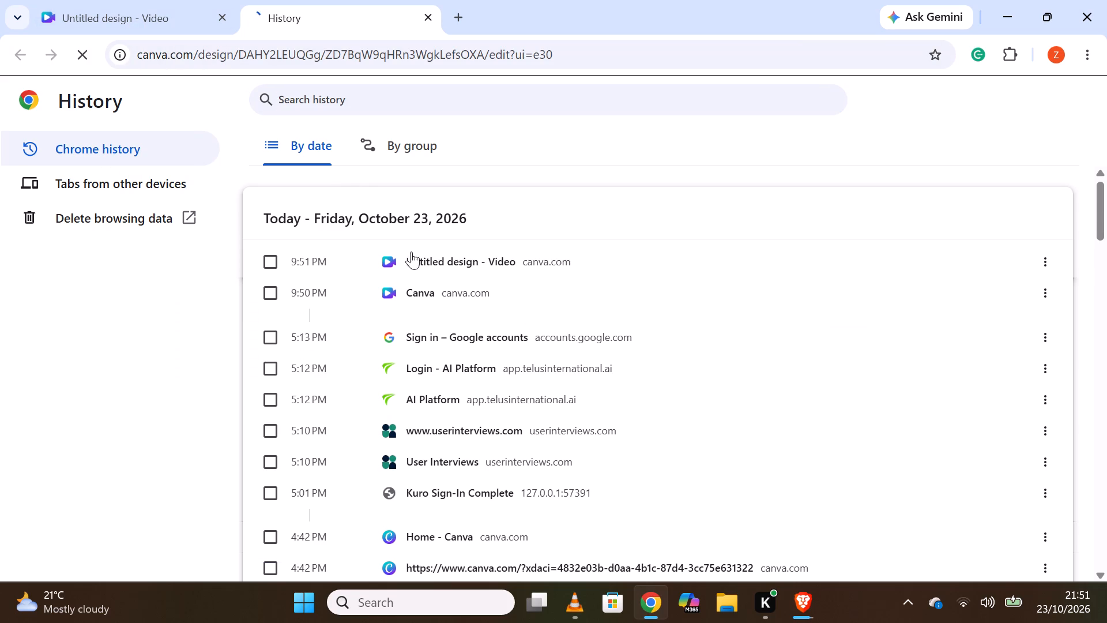
pyautogui.click(217, 16)
pyautogui.click(221, 16)
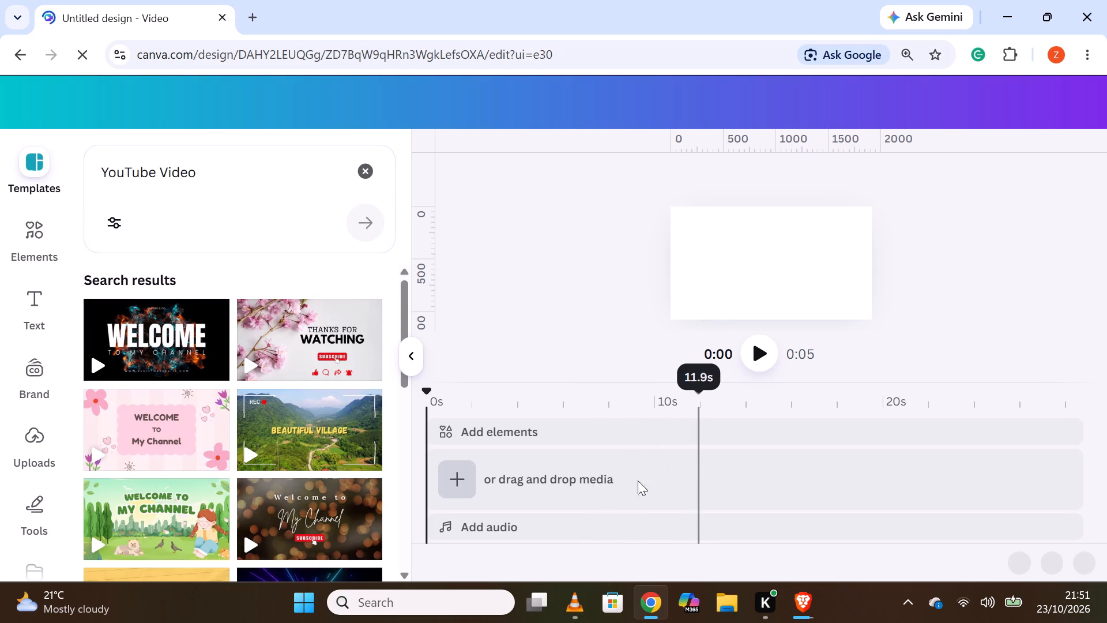
# Search the video library for Car using the recent search term.
pyautogui.scroll(-4, 40, 522)
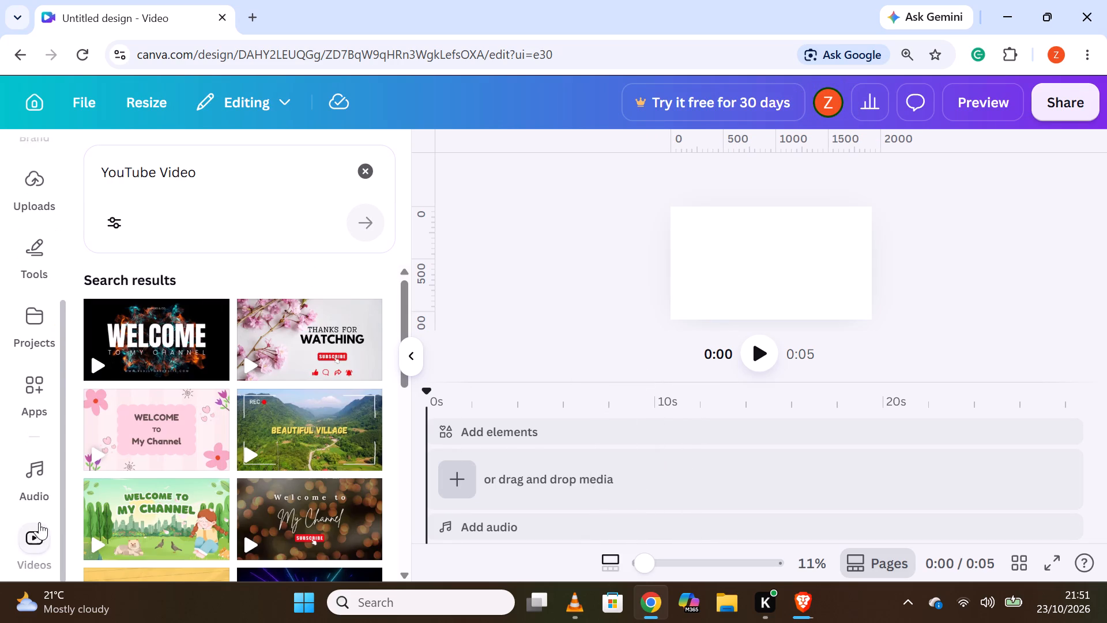
pyautogui.click(39, 532)
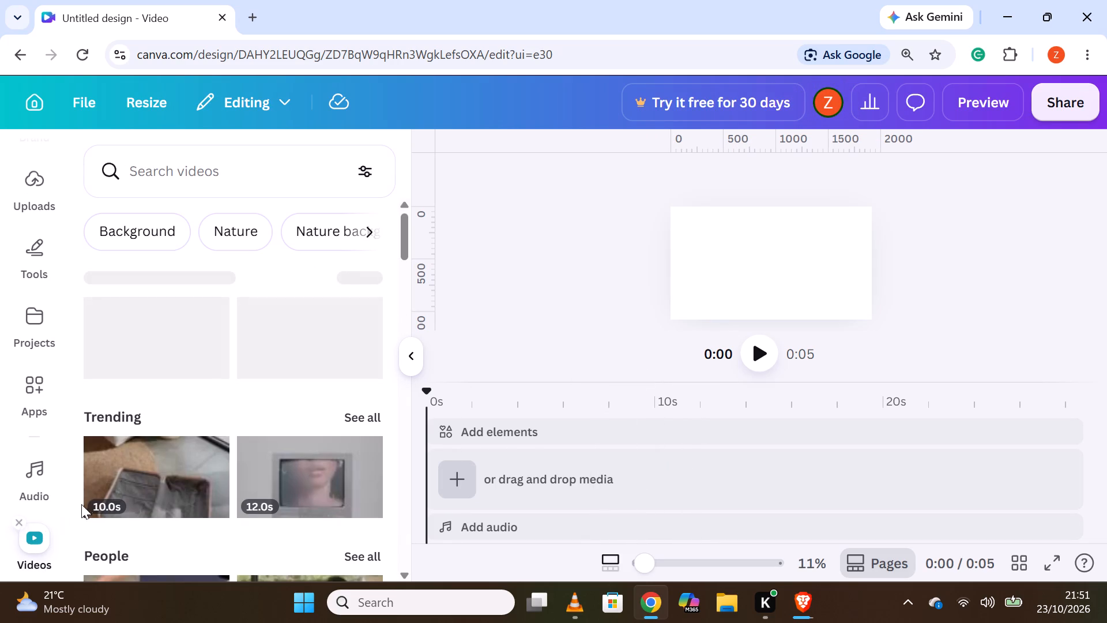
pyautogui.scroll(-1, 66, 453)
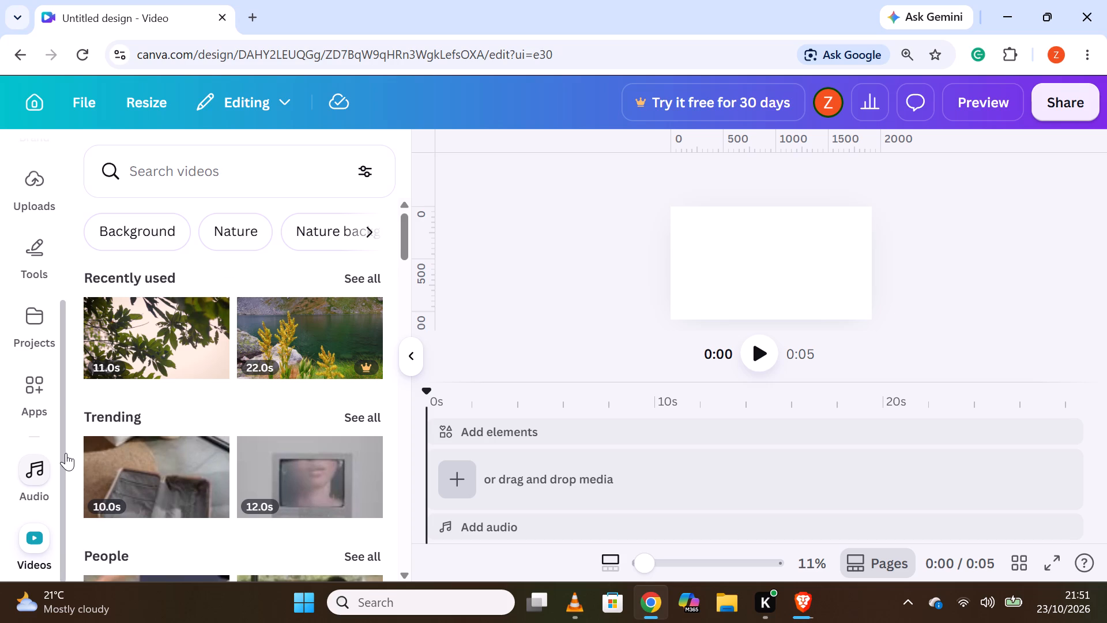
pyautogui.scroll(-2, 182, 450)
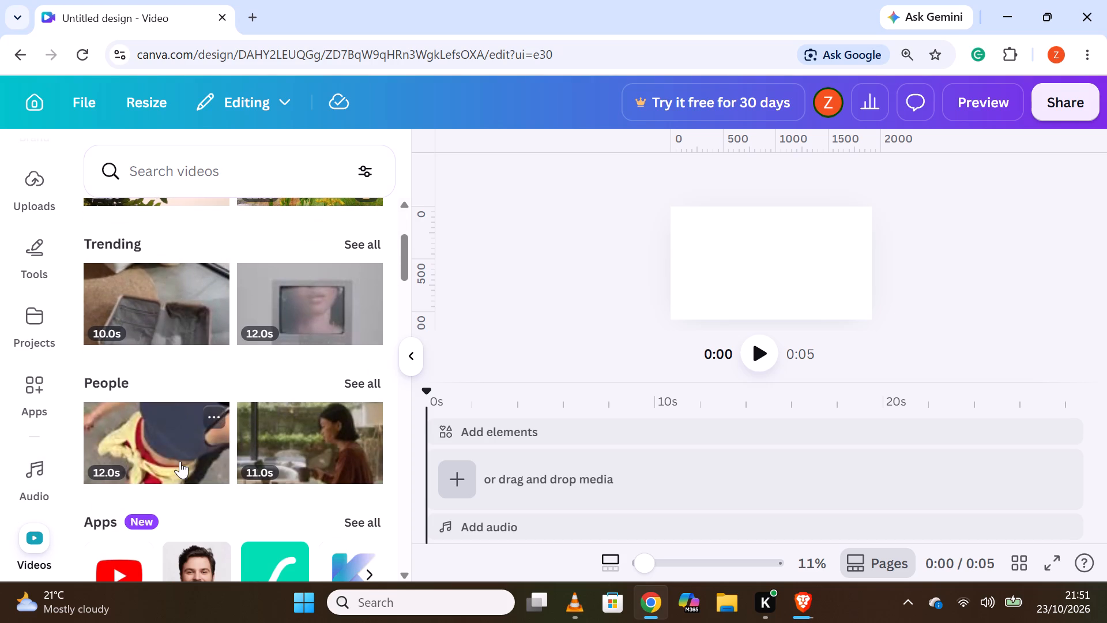
pyautogui.click(240, 170)
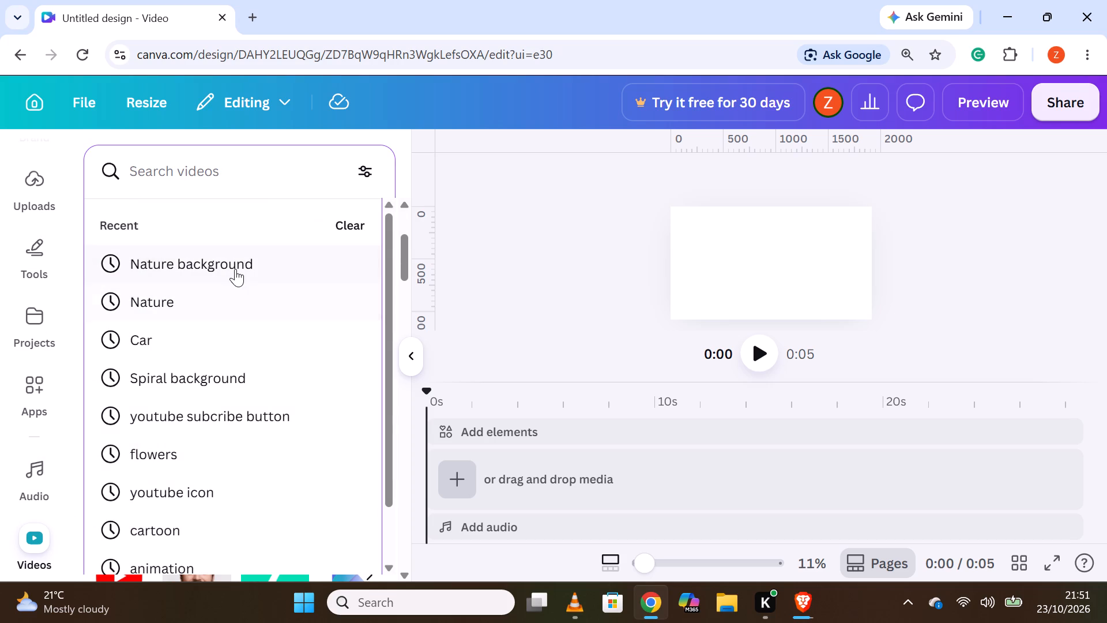
pyautogui.click(207, 349)
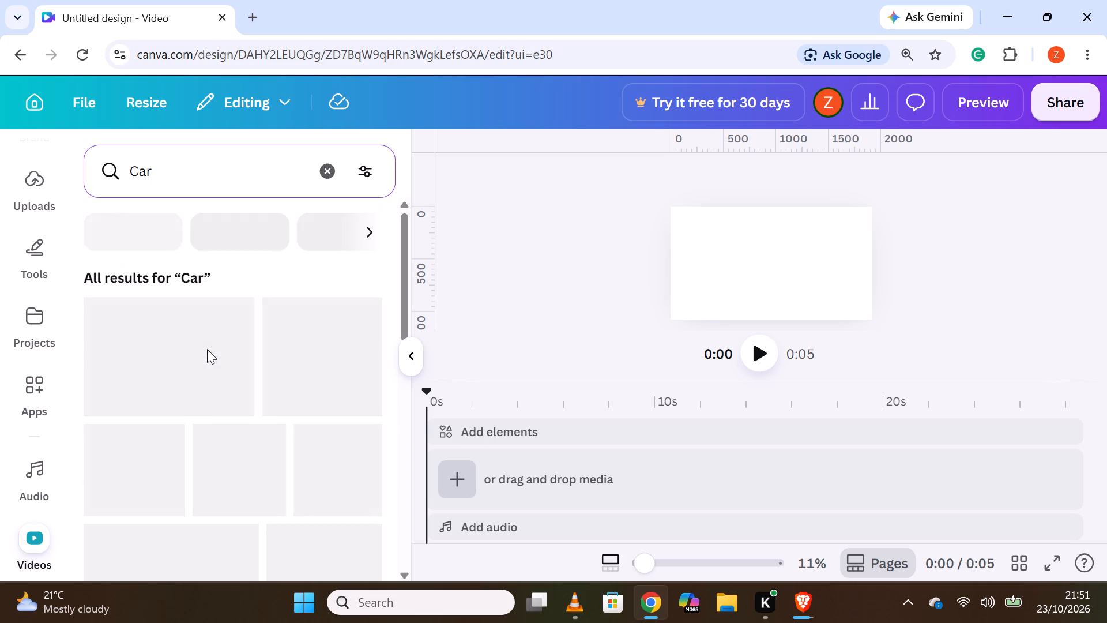
# Add the 16.0s clip of hands on a steering wheel to the timeline's elements track.
pyautogui.scroll(-1, 280, 496)
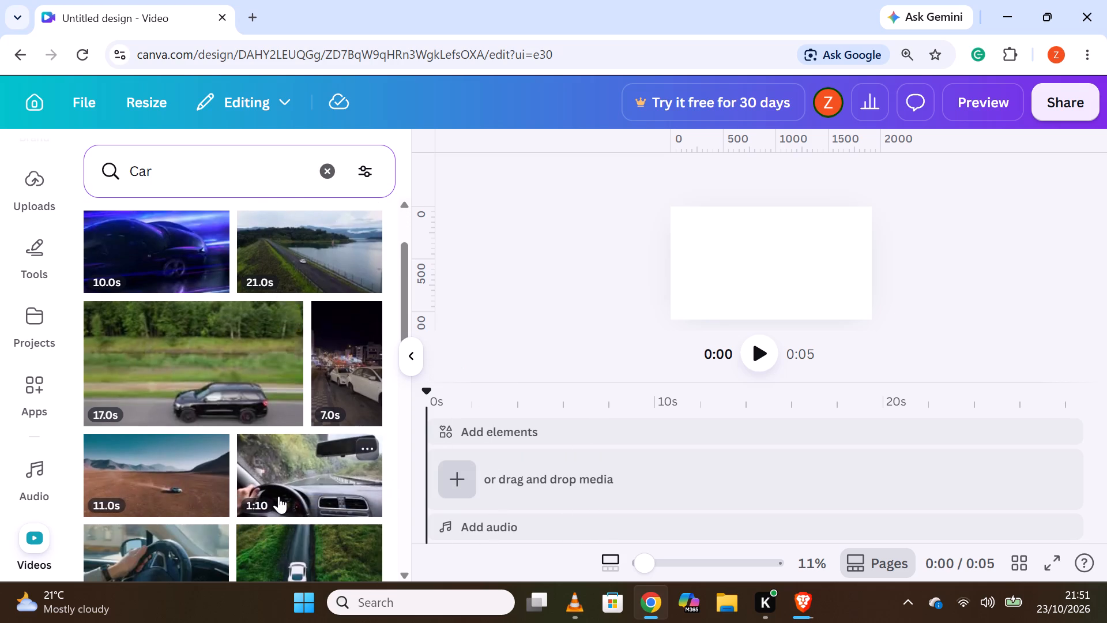
pyautogui.scroll(-2, 278, 496)
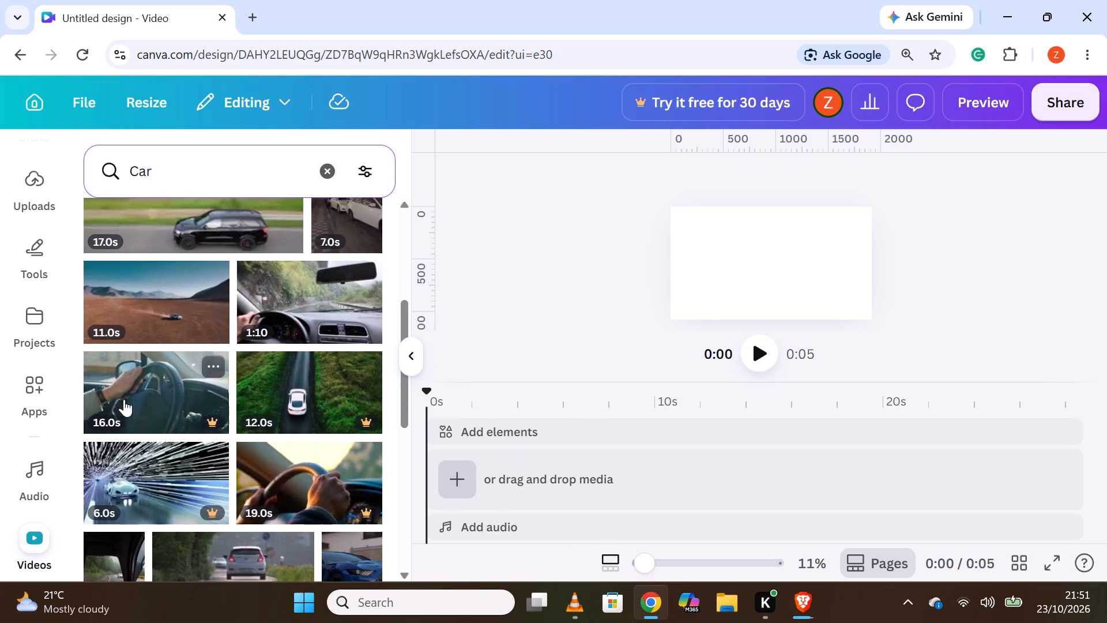
pyautogui.moveTo(124, 398); pyautogui.dragTo(483, 433)
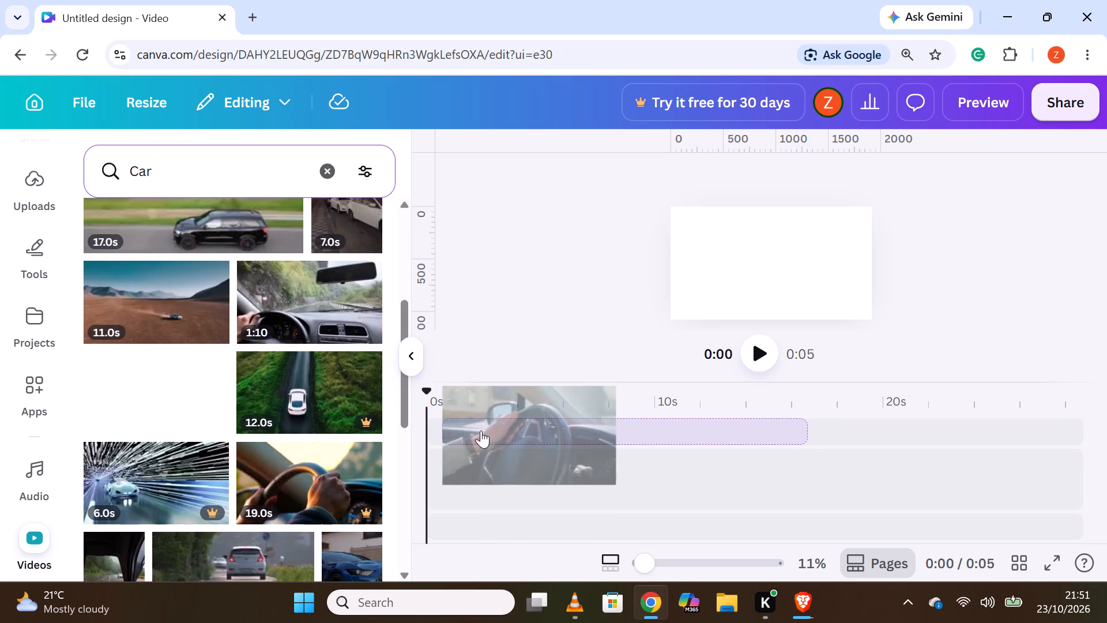
# Add the 12.0s aerial clip of a white car on a track above, and align both clips to the timeline's start.
pyautogui.scroll(3, 517, 444)
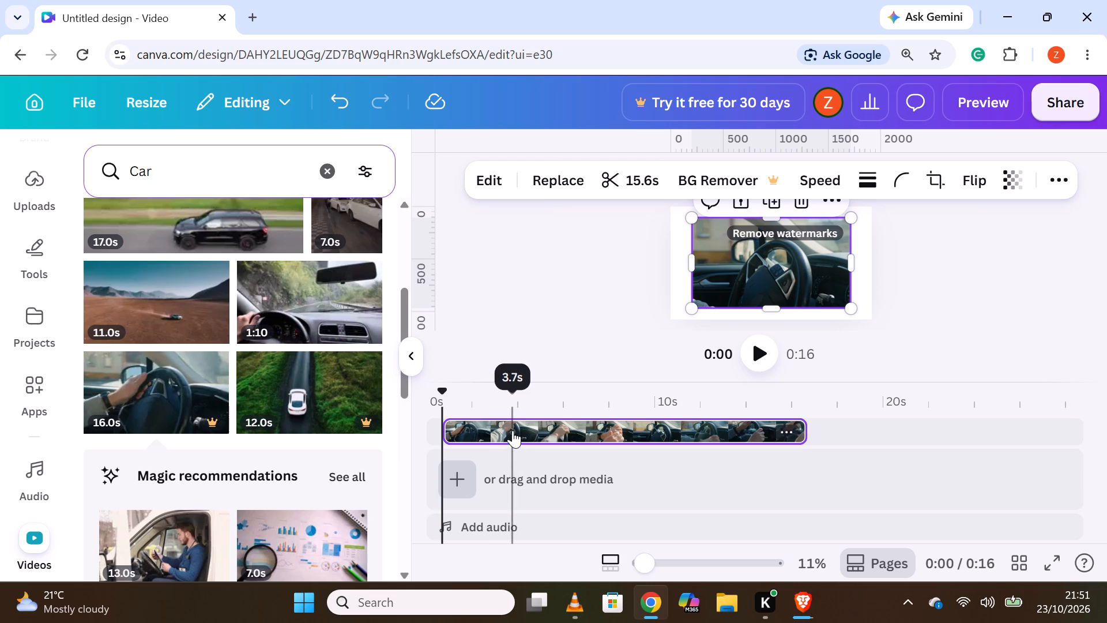
pyautogui.scroll(1, 513, 427)
pyautogui.moveTo(293, 403); pyautogui.dragTo(548, 415)
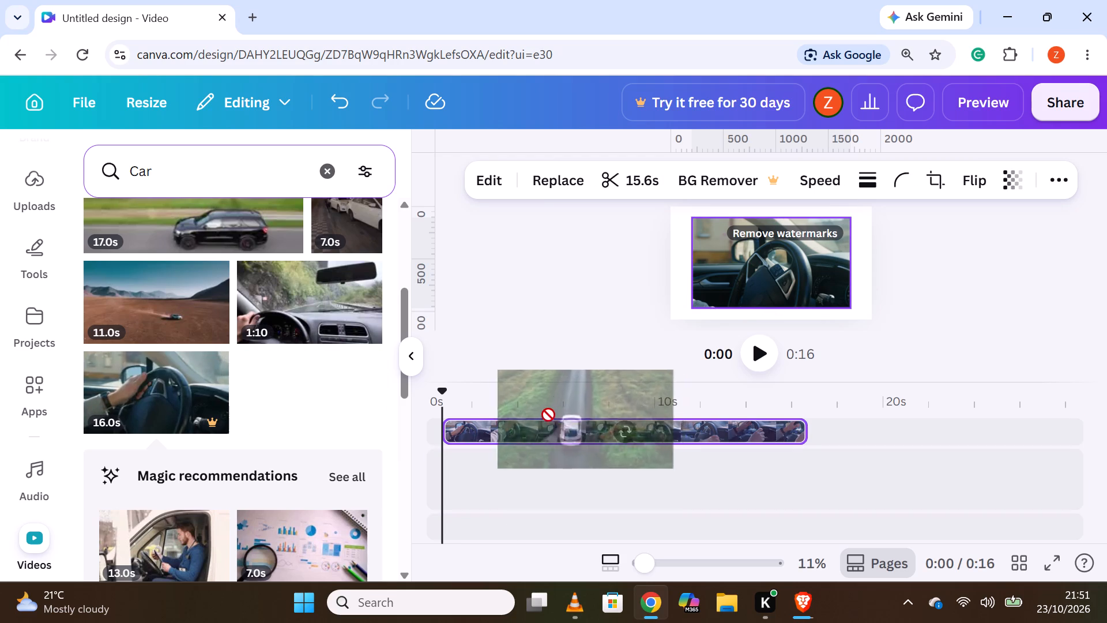
pyautogui.moveTo(548, 415); pyautogui.dragTo(539, 419)
pyautogui.moveTo(549, 430); pyautogui.dragTo(496, 423)
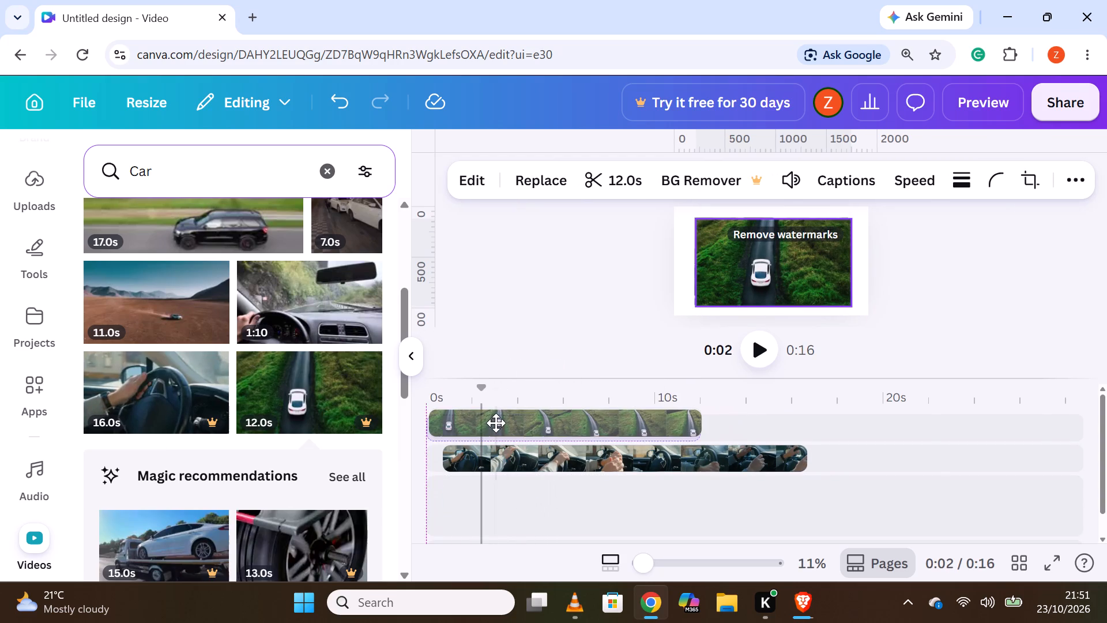
pyautogui.moveTo(496, 423); pyautogui.dragTo(496, 423)
pyautogui.moveTo(490, 459); pyautogui.dragTo(466, 457)
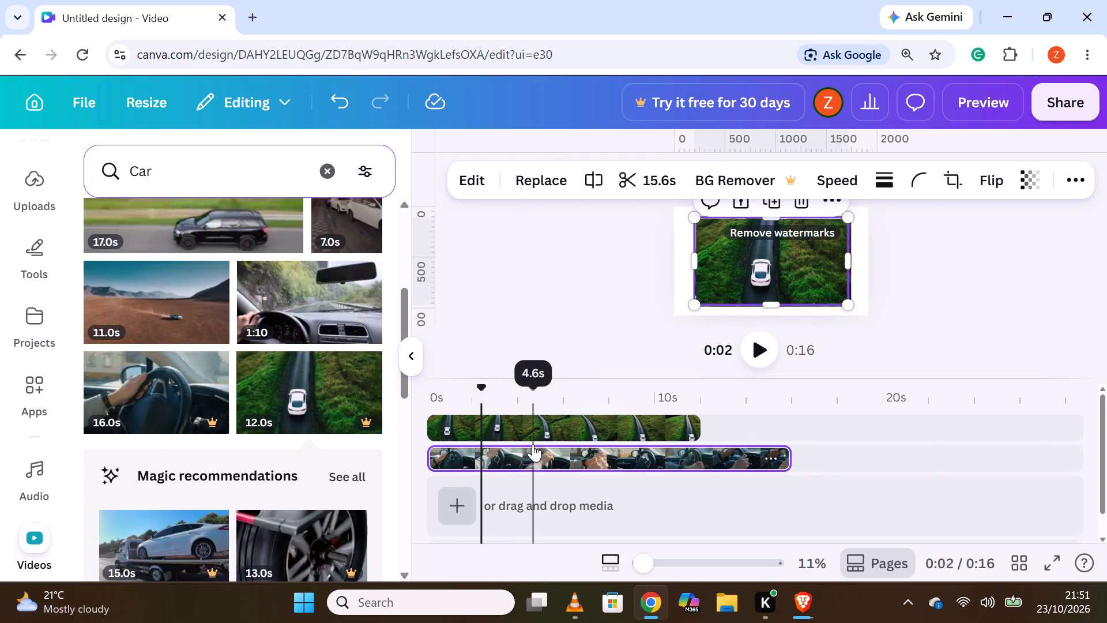
# Add the 15.0s clip of a white car on a tow truck at 0s on a new top track.
pyautogui.scroll(2, 470, 440)
pyautogui.scroll(-2, 195, 530)
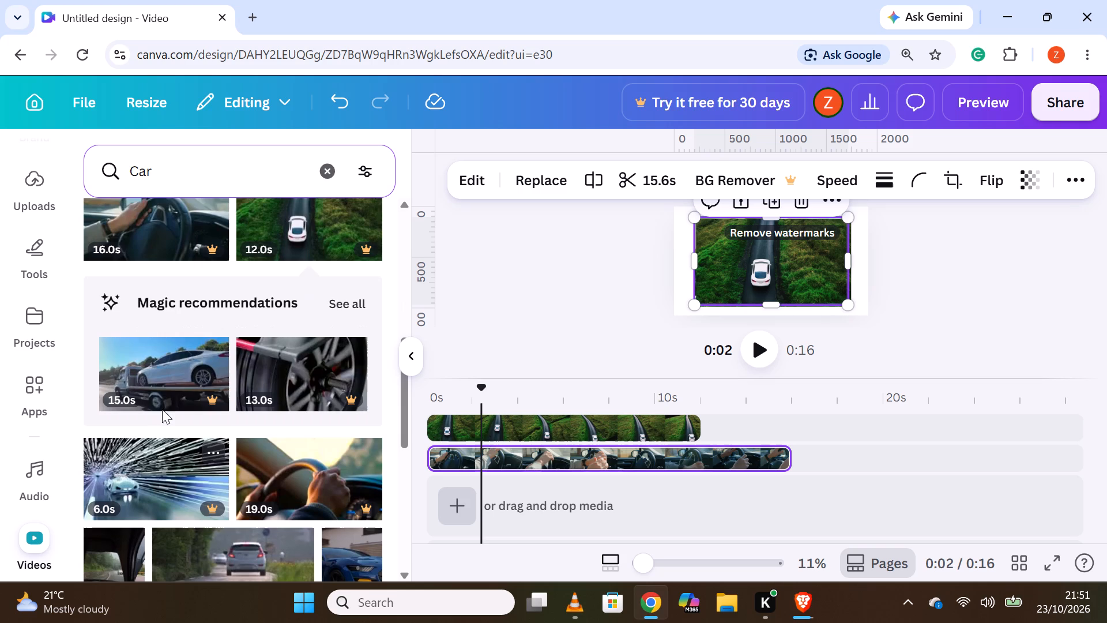
pyautogui.moveTo(153, 392); pyautogui.dragTo(473, 414)
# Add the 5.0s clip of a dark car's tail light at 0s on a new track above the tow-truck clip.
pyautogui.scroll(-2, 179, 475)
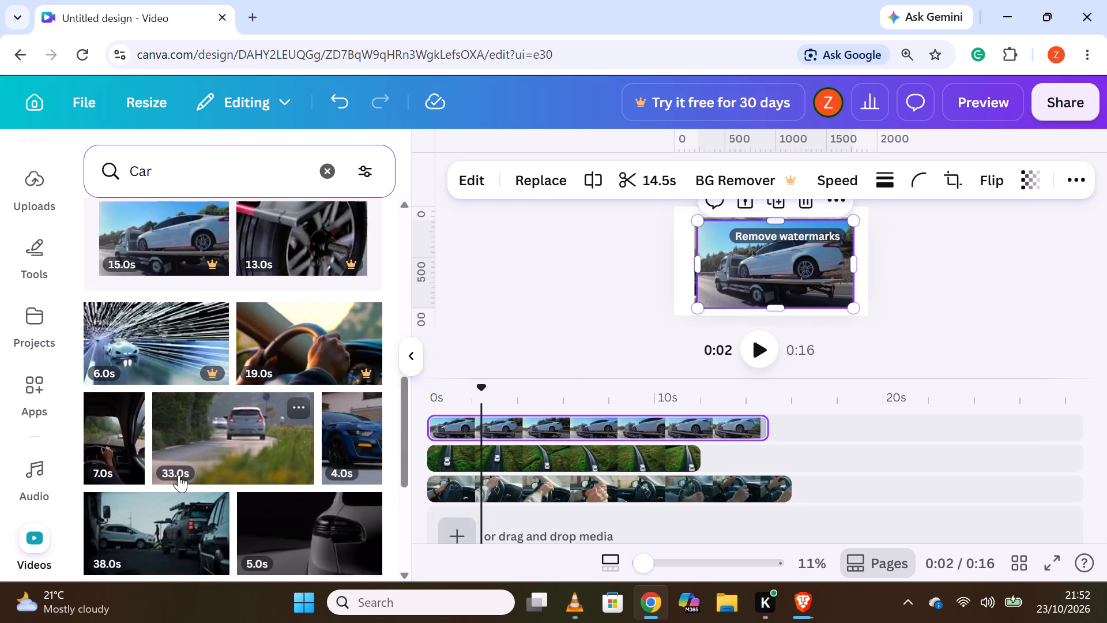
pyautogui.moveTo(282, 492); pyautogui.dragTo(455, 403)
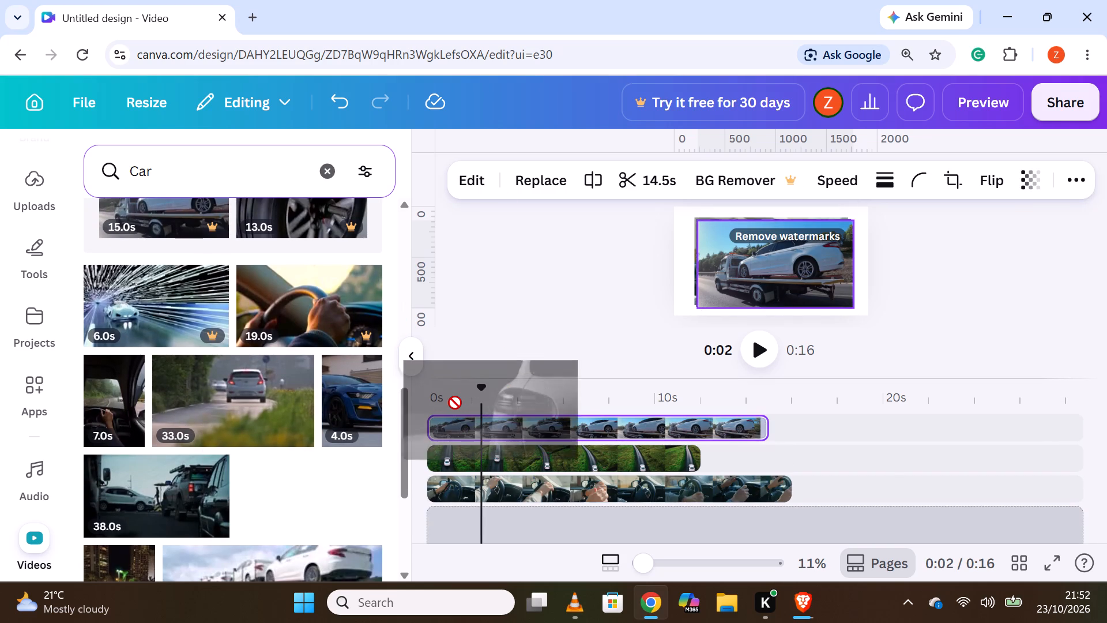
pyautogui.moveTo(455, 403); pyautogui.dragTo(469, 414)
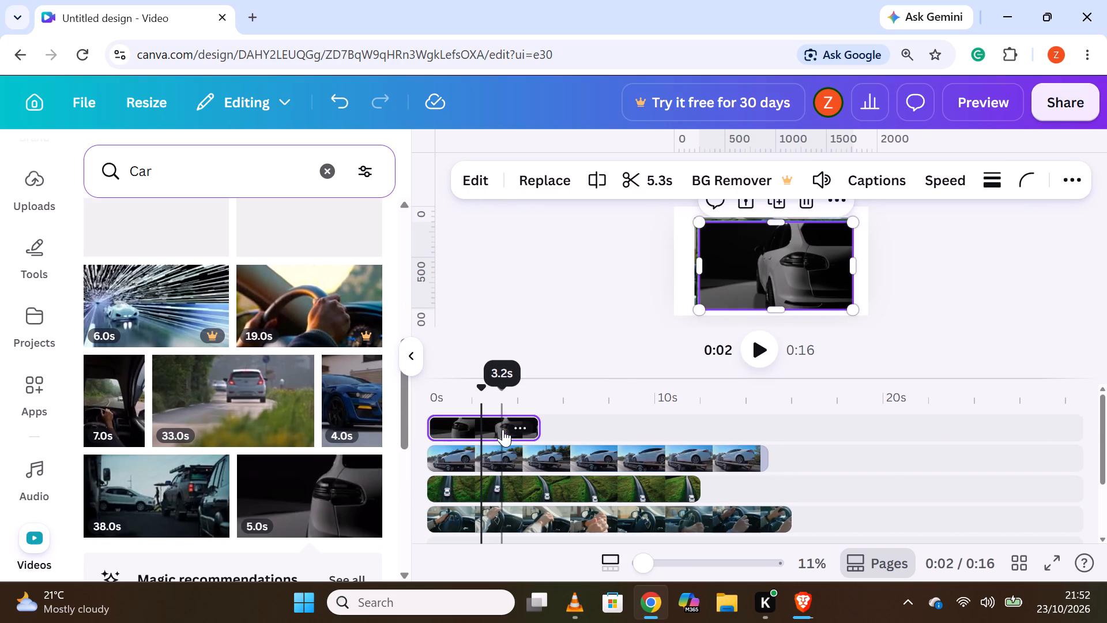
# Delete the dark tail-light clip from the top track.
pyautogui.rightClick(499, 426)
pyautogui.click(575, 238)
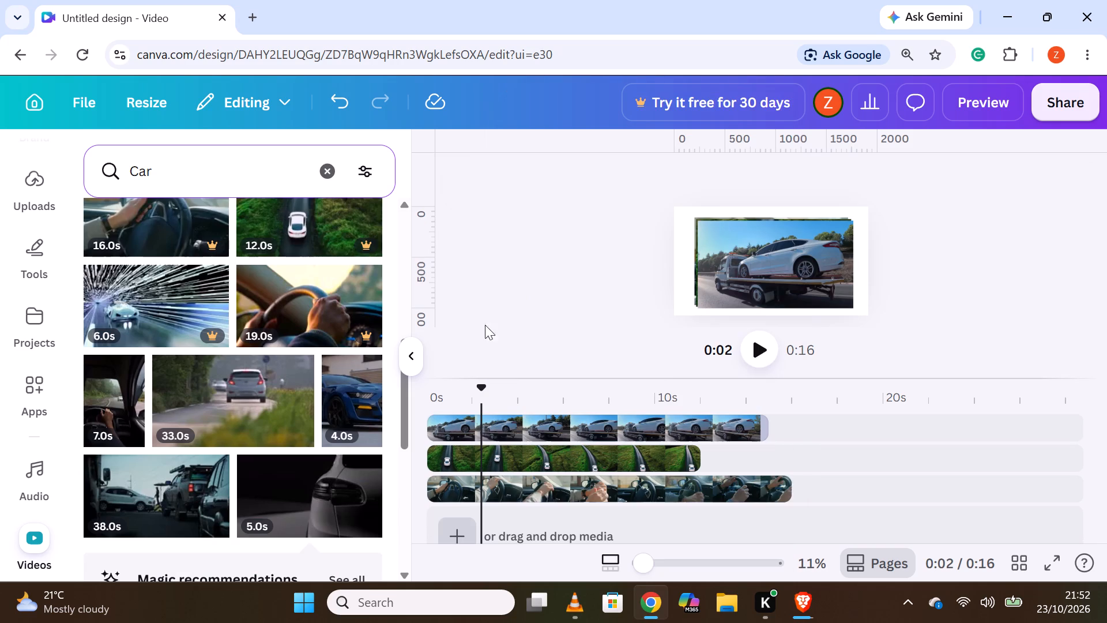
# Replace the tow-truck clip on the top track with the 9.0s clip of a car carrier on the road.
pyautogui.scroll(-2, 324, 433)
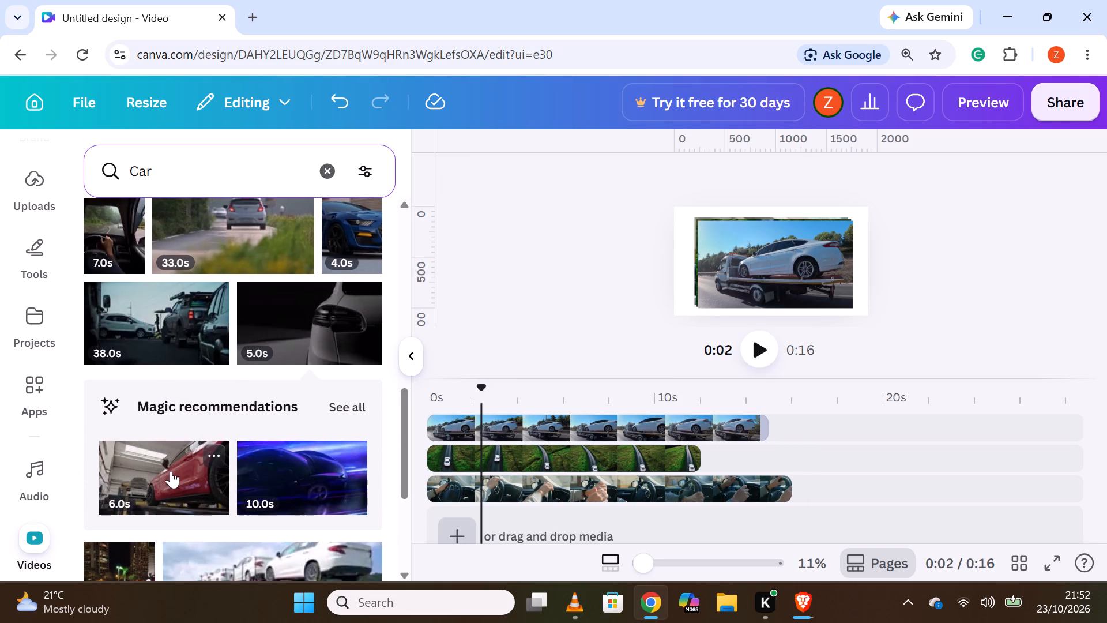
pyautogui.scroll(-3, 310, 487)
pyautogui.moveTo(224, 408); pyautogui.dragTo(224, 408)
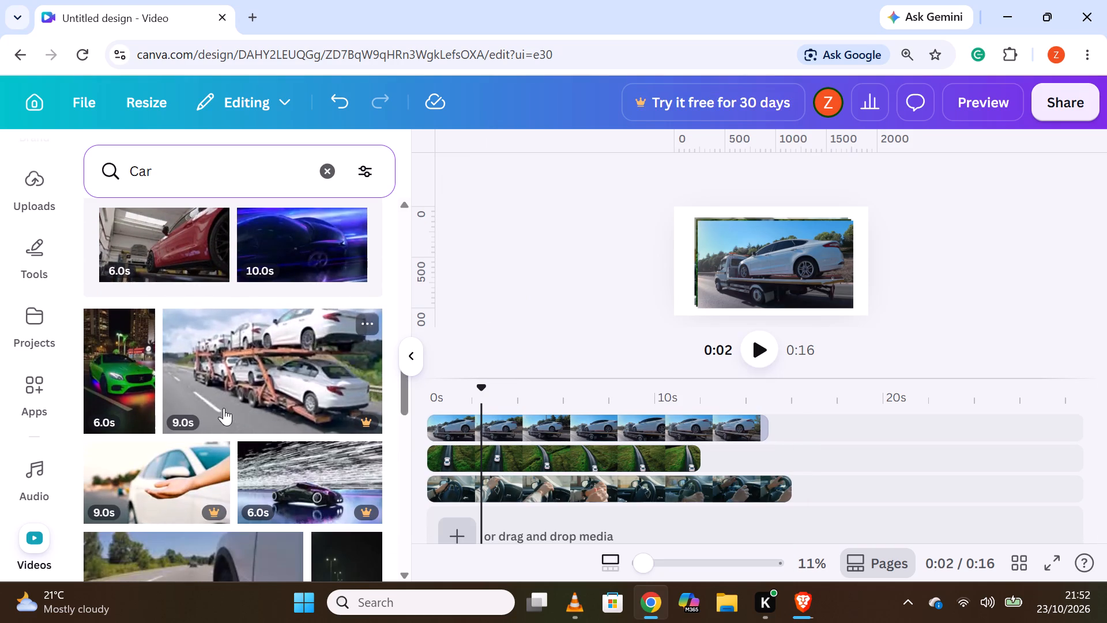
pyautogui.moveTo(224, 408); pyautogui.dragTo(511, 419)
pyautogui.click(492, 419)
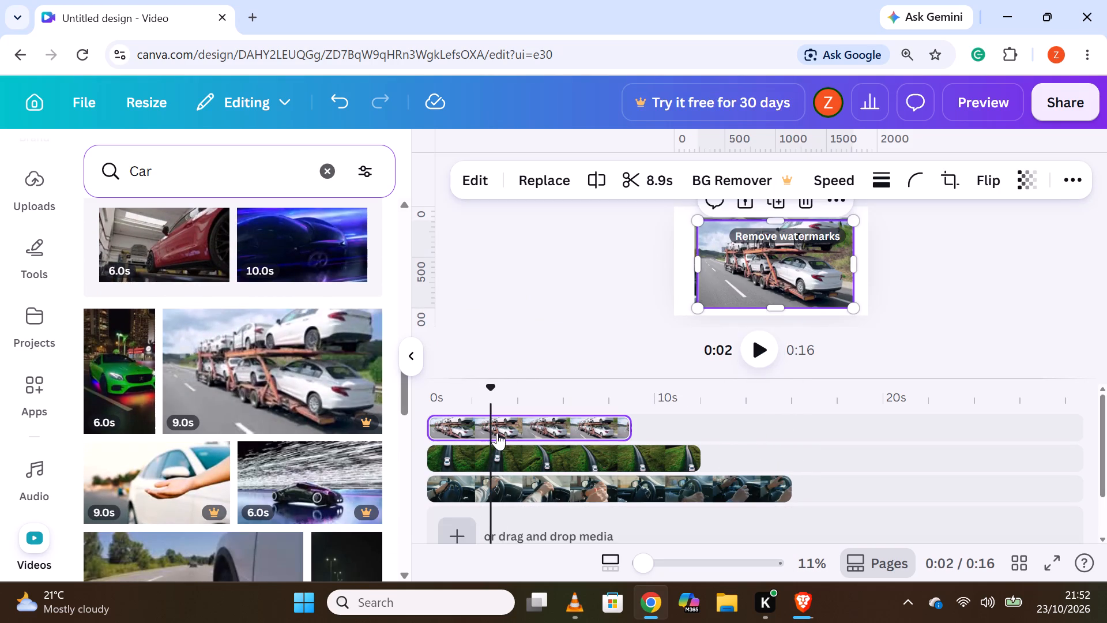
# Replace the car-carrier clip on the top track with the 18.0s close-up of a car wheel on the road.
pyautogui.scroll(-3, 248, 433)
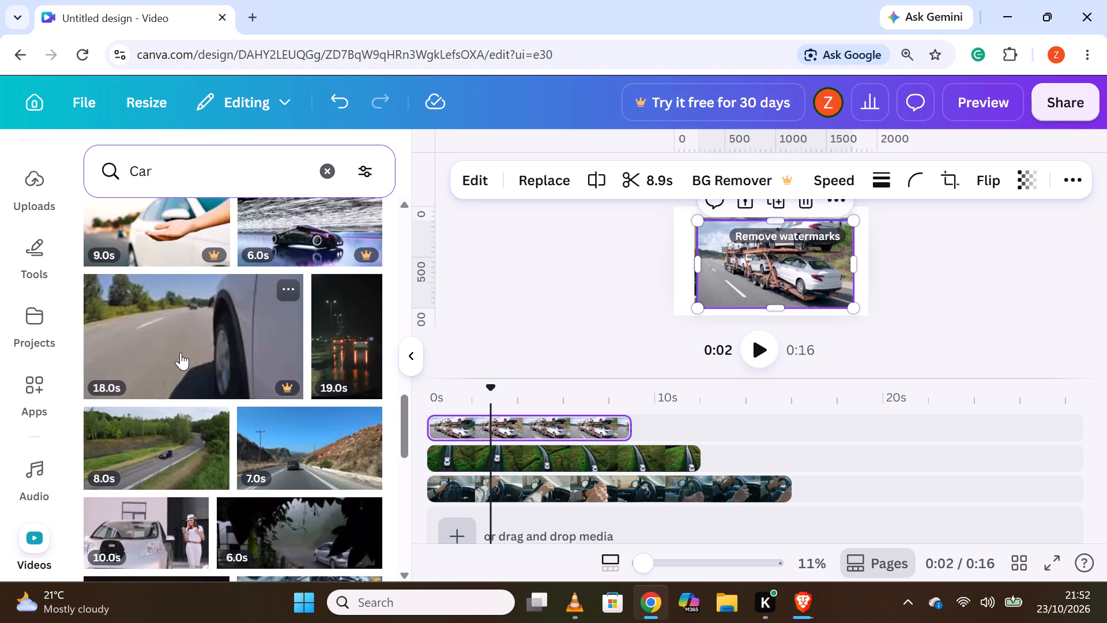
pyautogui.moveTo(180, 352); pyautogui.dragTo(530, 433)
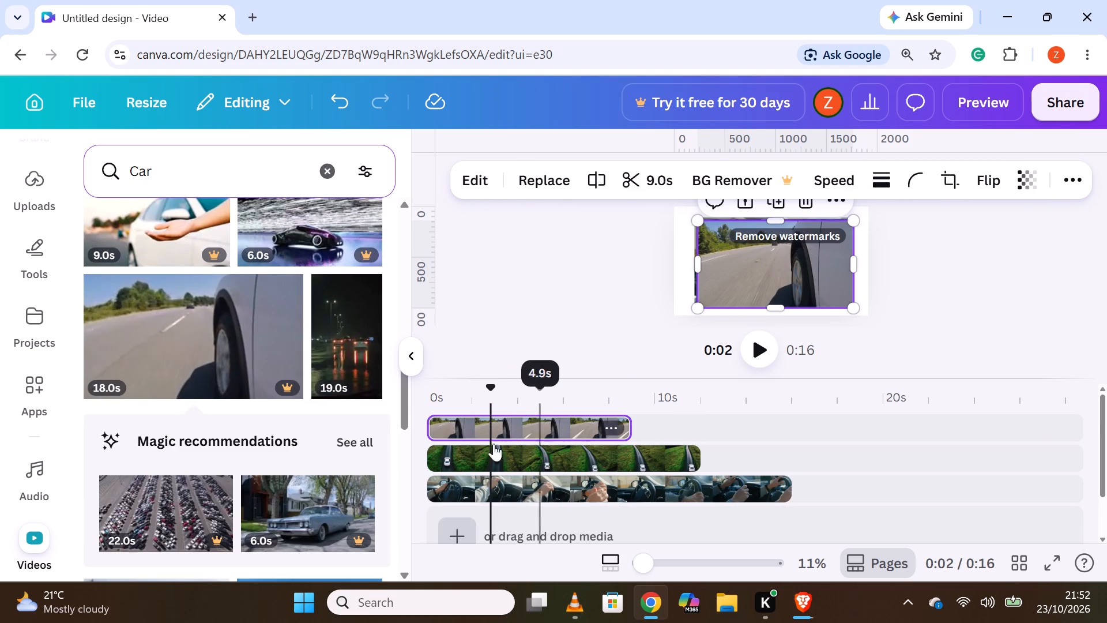
# Replace the car-wheel clip on the top track with the 8.0s clip of a black car on a forest road.
pyautogui.scroll(-2, 228, 490)
pyautogui.moveTo(146, 452); pyautogui.dragTo(420, 403)
pyautogui.click(487, 408)
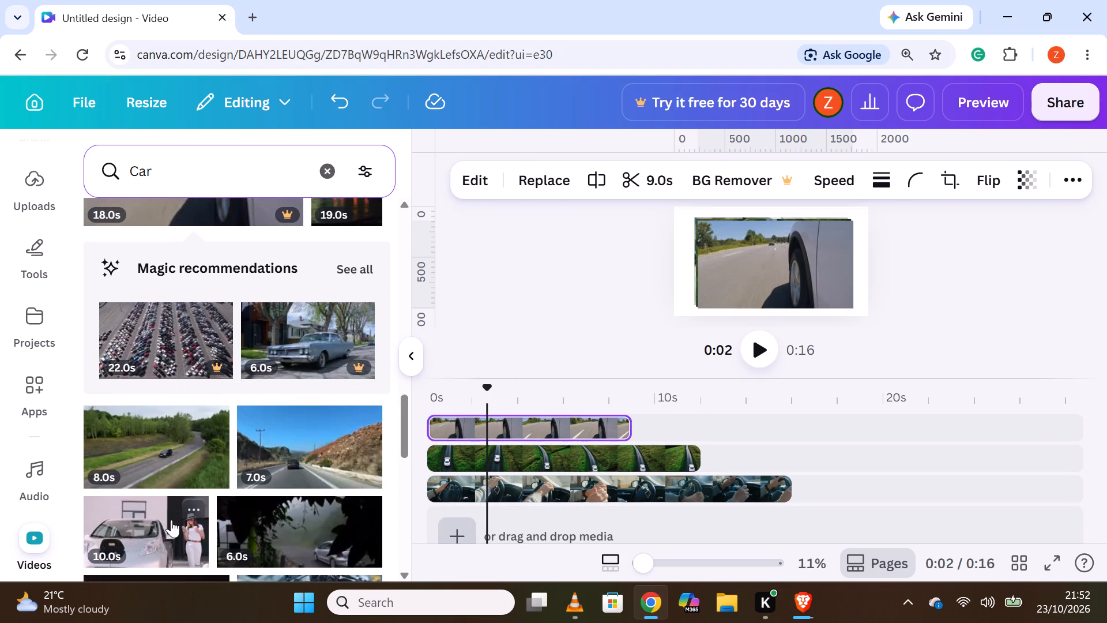
pyautogui.moveTo(171, 442); pyautogui.dragTo(527, 418)
pyautogui.doubleClick(524, 414)
# Add the 10.0s vertical aerial clip of a car between trees on a new top track, aligned to the timeline's start.
pyautogui.scroll(-1, 243, 460)
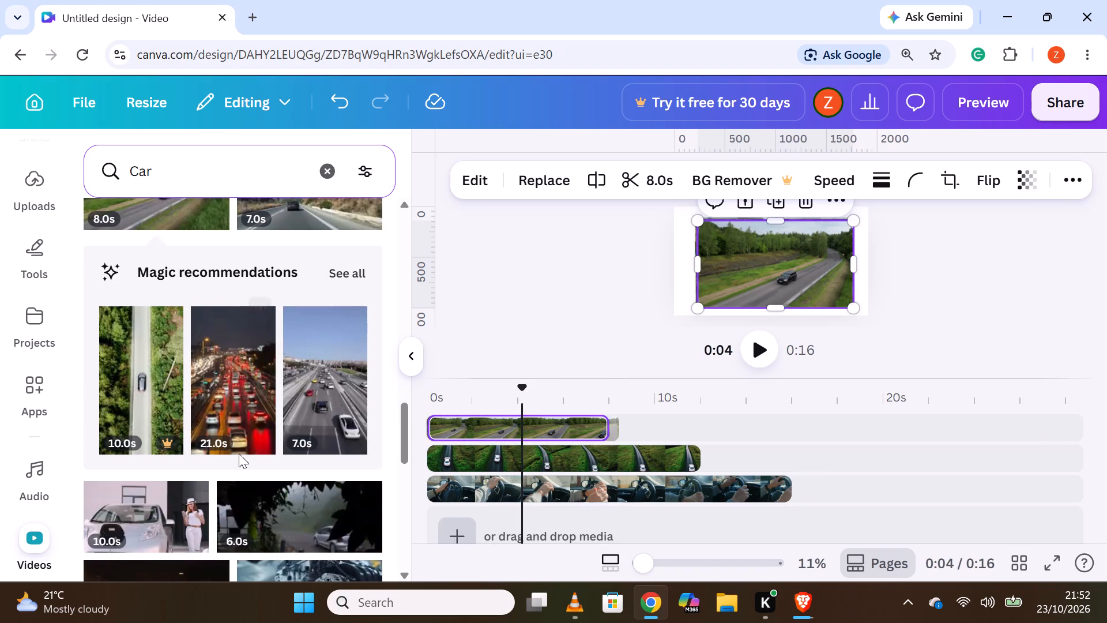
pyautogui.moveTo(146, 404); pyautogui.dragTo(337, 376)
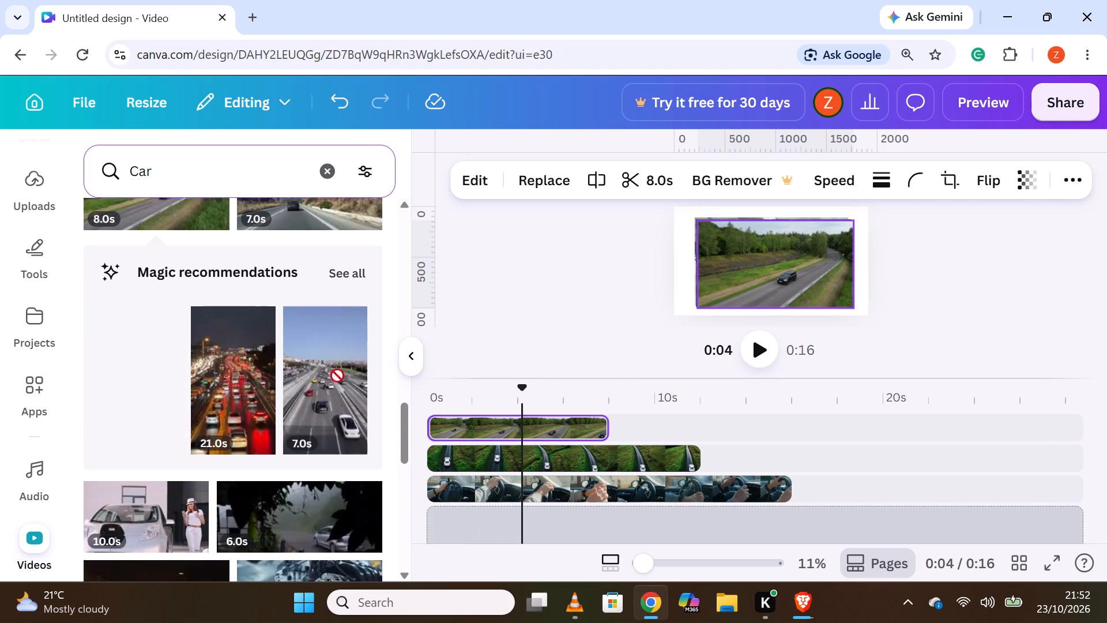
pyautogui.moveTo(337, 376); pyautogui.dragTo(503, 414)
pyautogui.moveTo(502, 431); pyautogui.dragTo(473, 428)
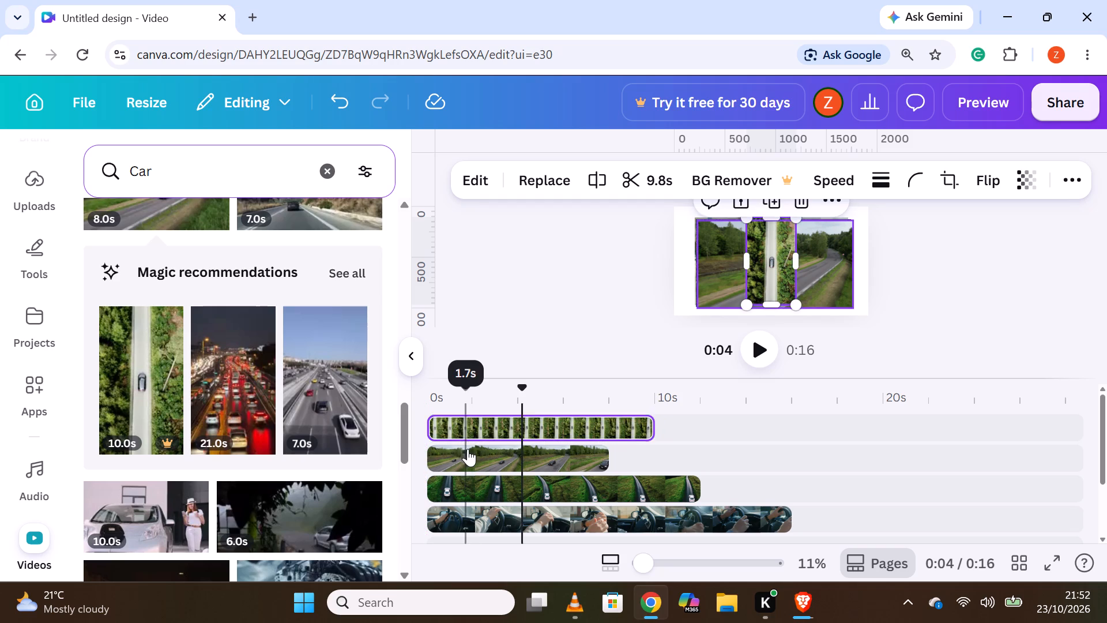
# Add the 9.0s night street traffic clip on a new track above the vertical clip, aligned to the timeline's start.
pyautogui.scroll(-1, 468, 449)
pyautogui.scroll(2, 467, 449)
pyautogui.scroll(-2, 199, 456)
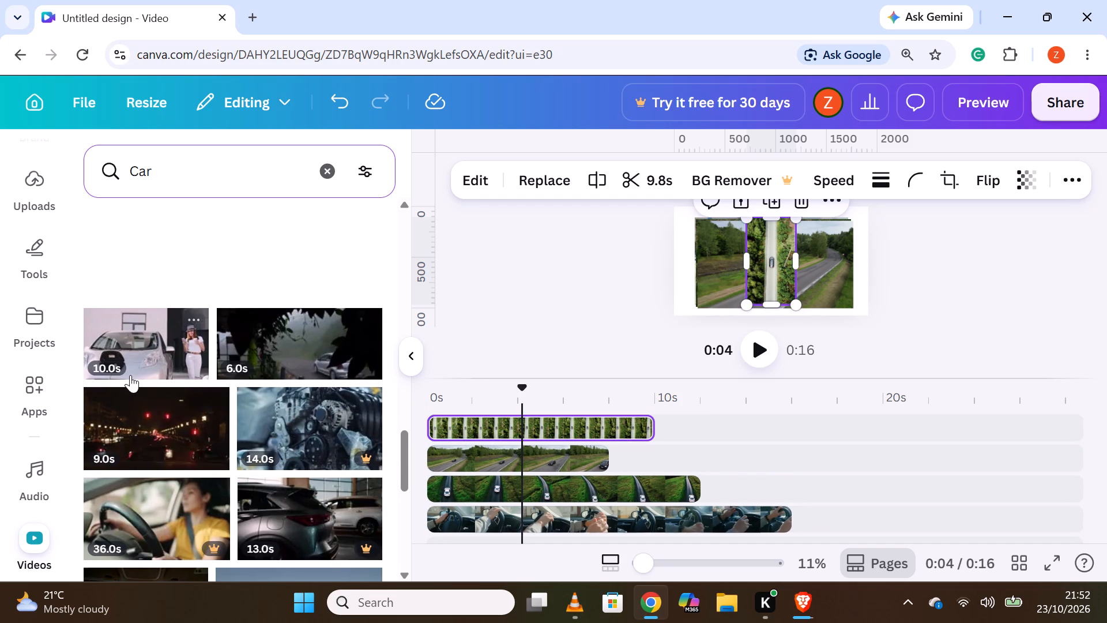
pyautogui.moveTo(131, 419); pyautogui.dragTo(435, 416)
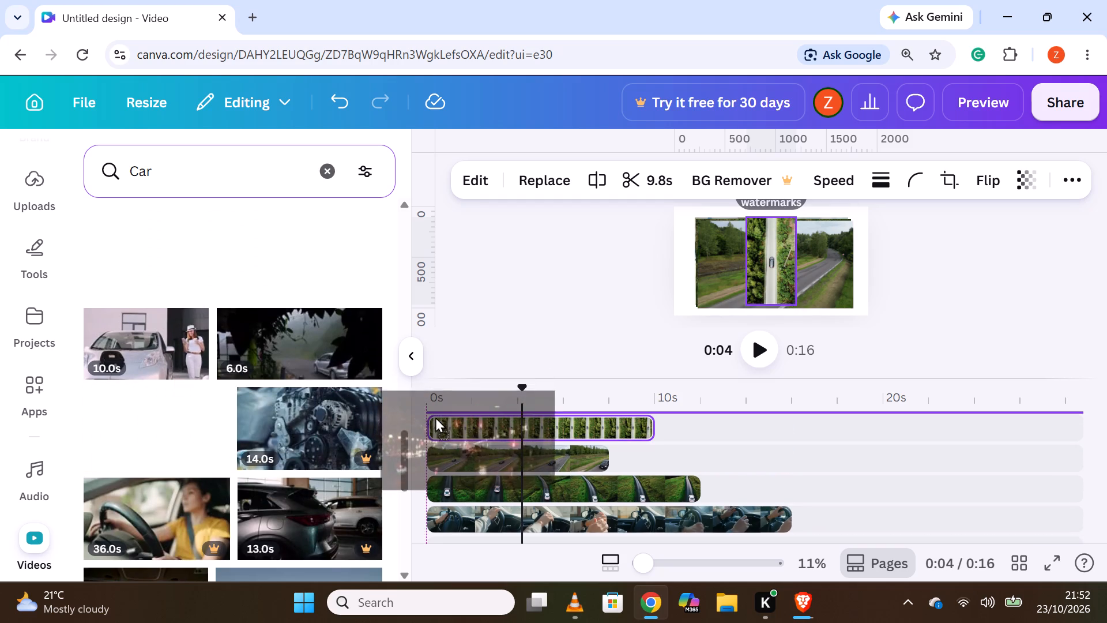
pyautogui.moveTo(435, 416); pyautogui.dragTo(439, 411)
pyautogui.moveTo(183, 432); pyautogui.dragTo(537, 413)
pyautogui.moveTo(495, 425); pyautogui.dragTo(484, 426)
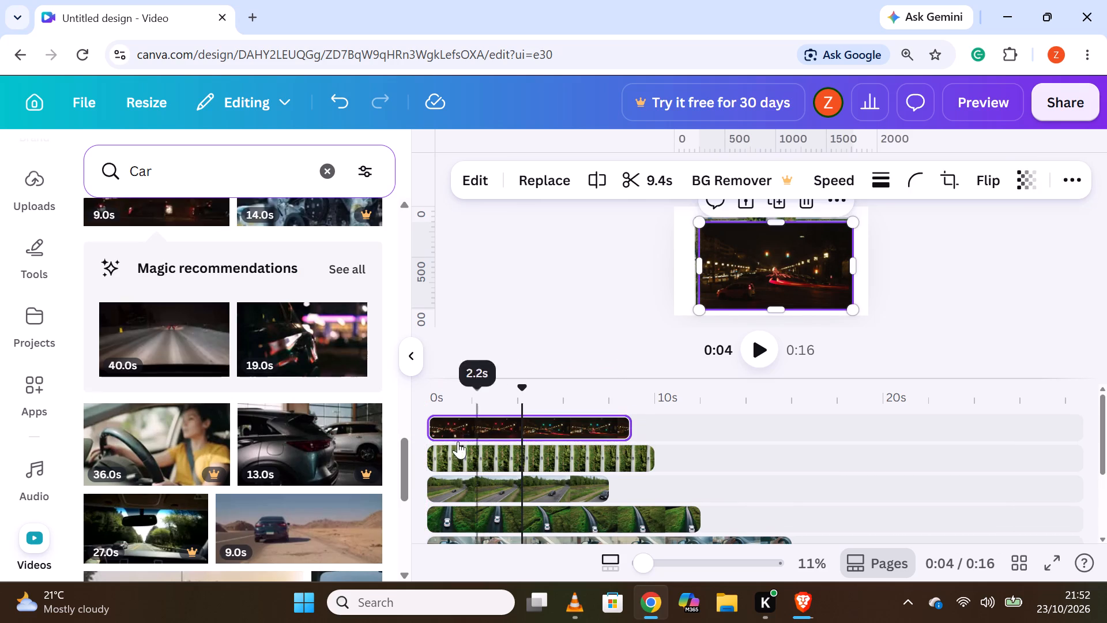
# Add the 11.0s clip of cars on a tree-lined street at dusk on a new top track, starting at 0s.
pyautogui.scroll(-2, 259, 460)
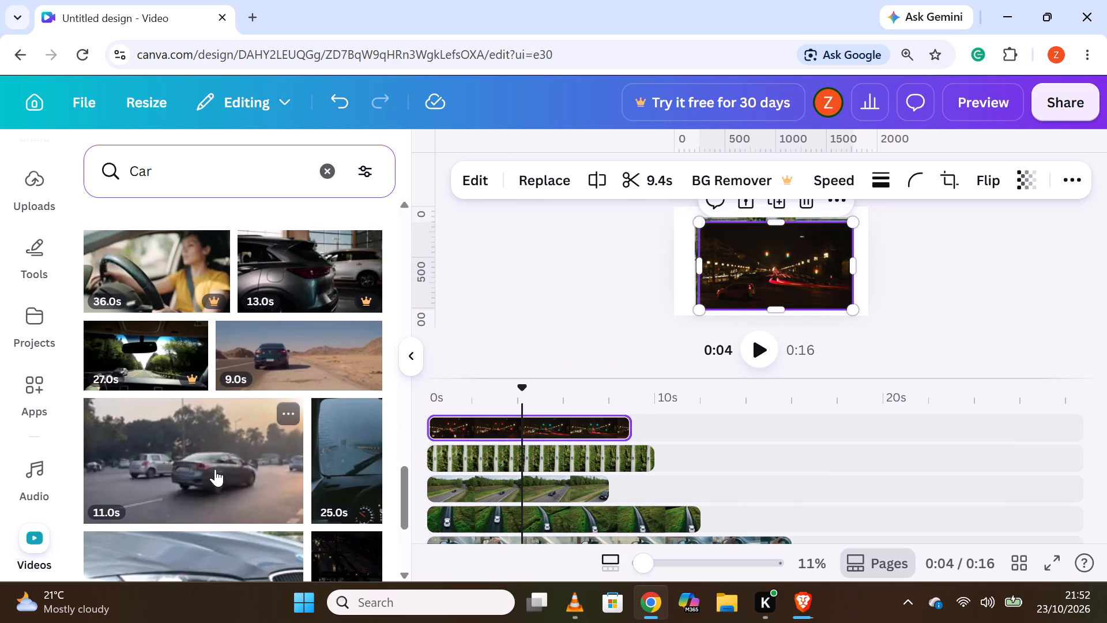
pyautogui.moveTo(214, 469); pyautogui.dragTo(498, 430)
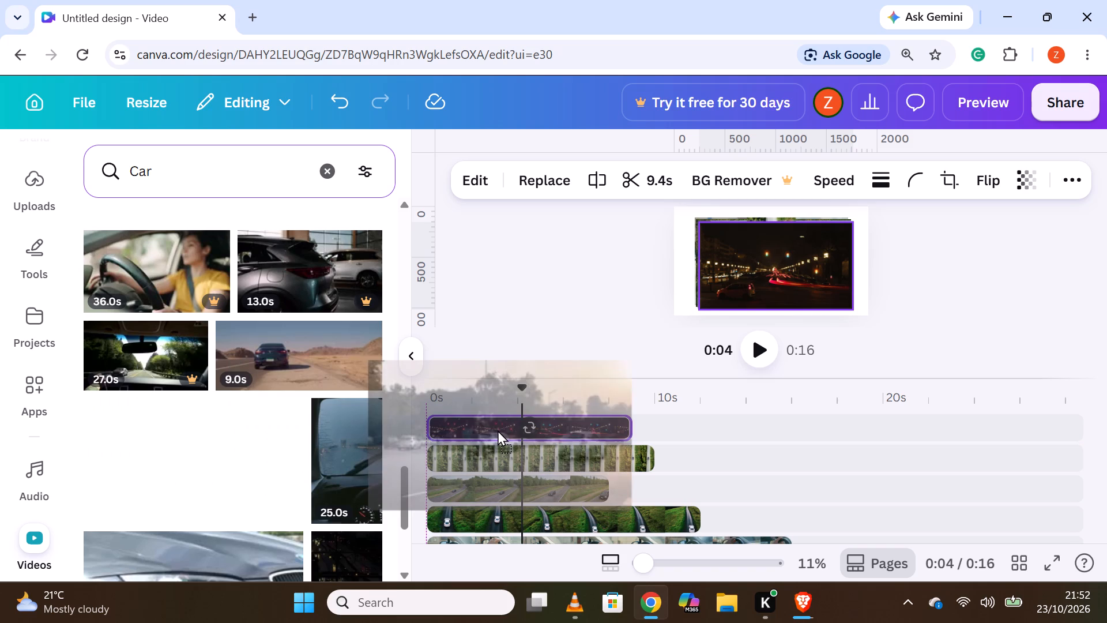
pyautogui.moveTo(498, 430); pyautogui.dragTo(510, 414)
# Add the 10.0s clip of a white mansion with a parked car on a new top track, aligned to the timeline's start.
pyautogui.scroll(-4, 152, 445)
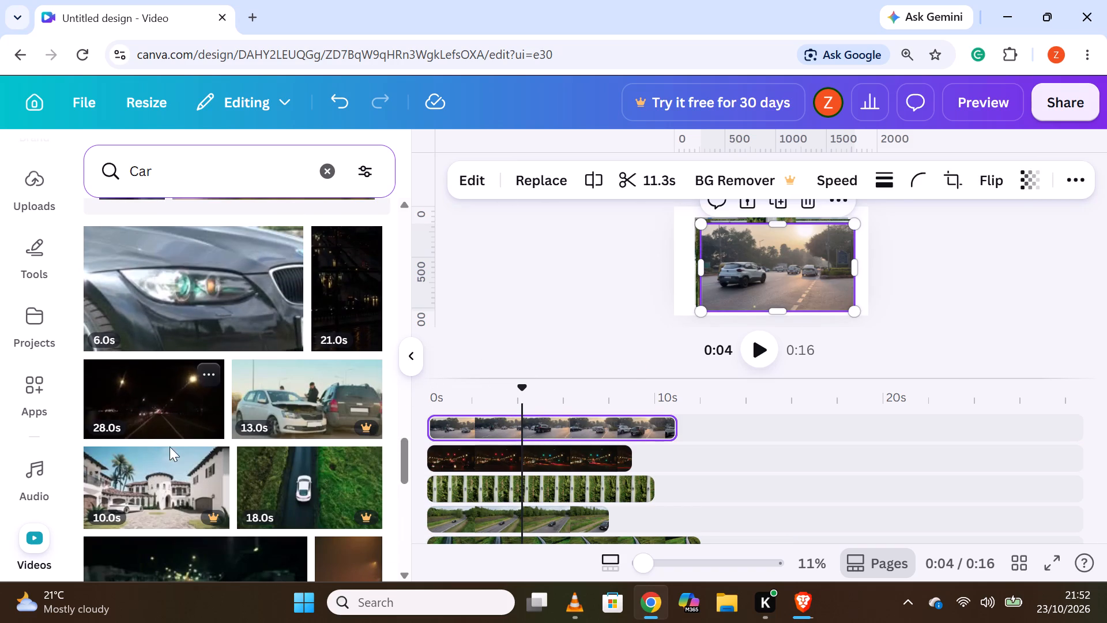
pyautogui.moveTo(151, 472); pyautogui.dragTo(388, 402)
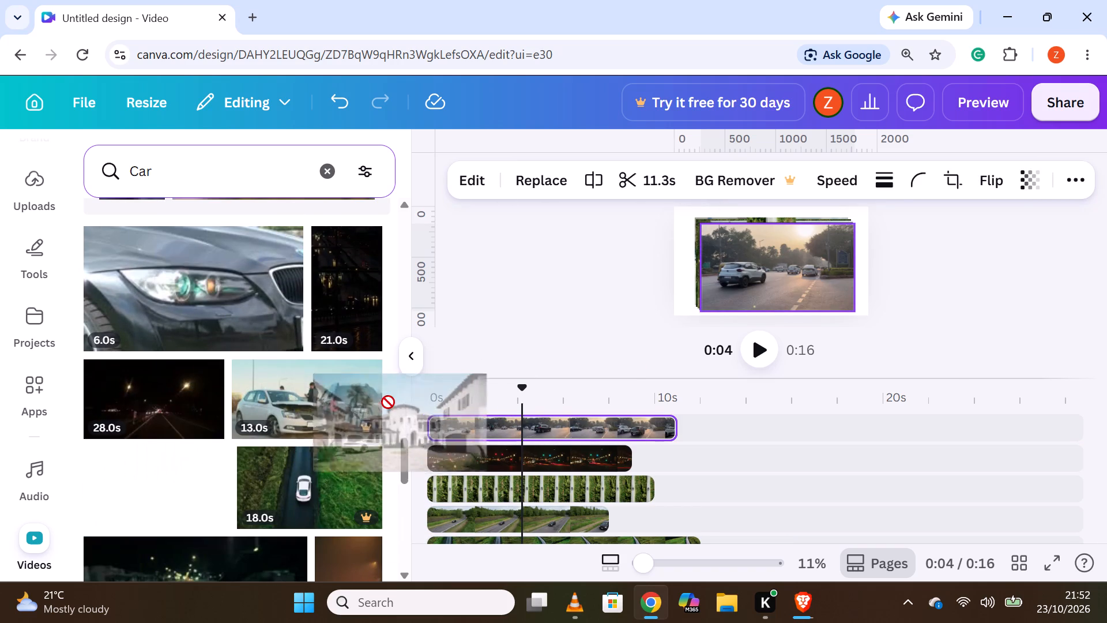
pyautogui.moveTo(388, 402); pyautogui.dragTo(508, 421)
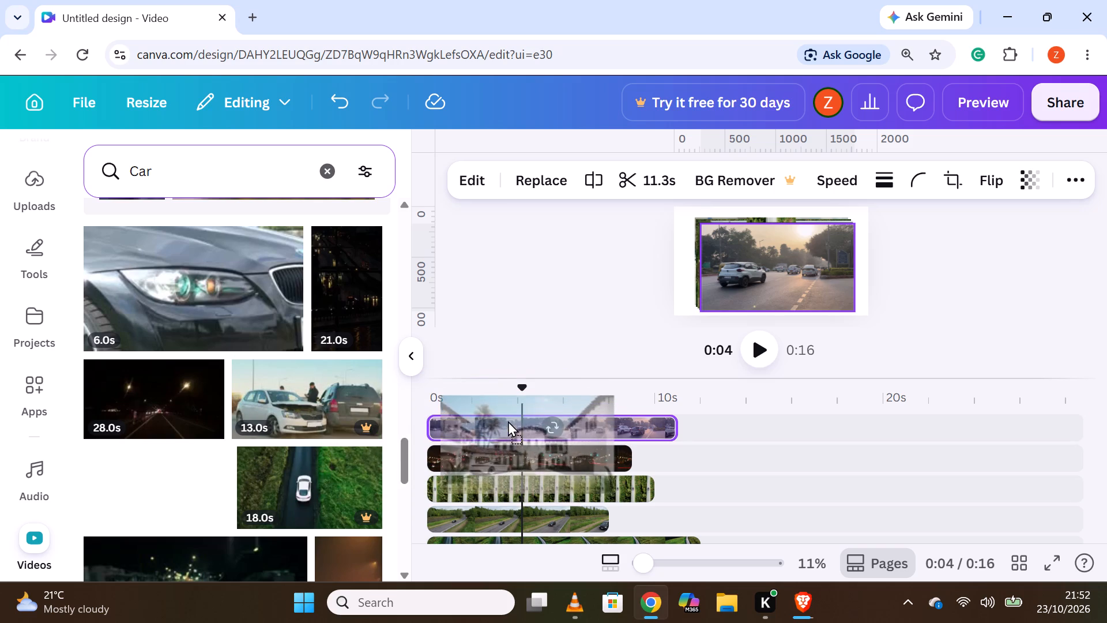
pyautogui.moveTo(508, 421); pyautogui.dragTo(511, 414)
pyautogui.moveTo(507, 419); pyautogui.dragTo(507, 419)
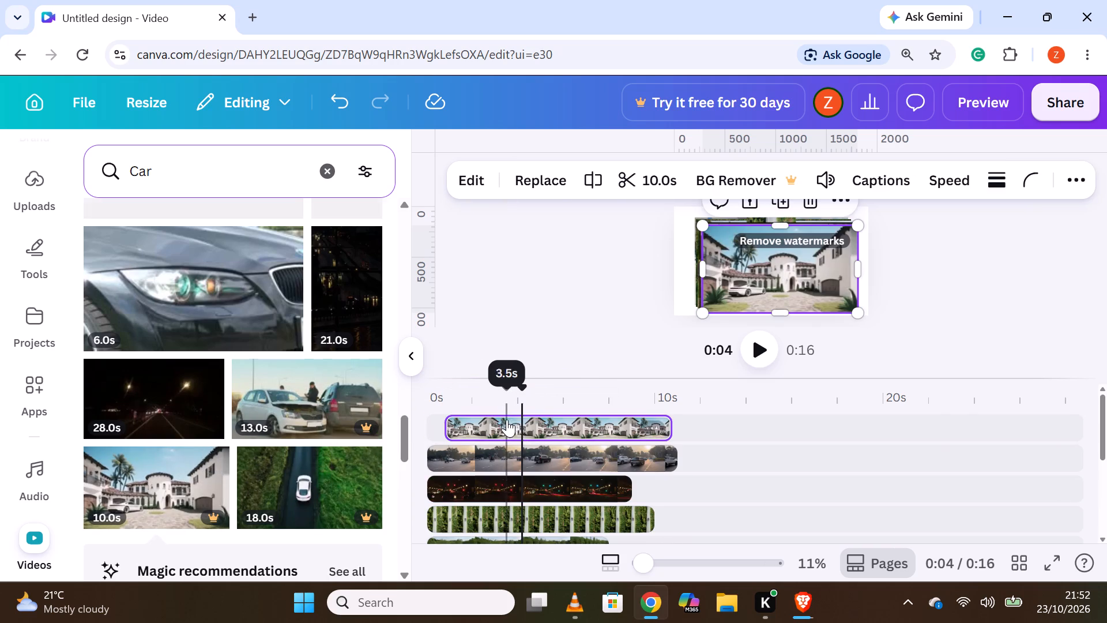
pyautogui.moveTo(507, 419); pyautogui.dragTo(494, 419)
# Add the recommended 19.0s night city skyline clip on a new track above the mansion clip, starting at 0s.
pyautogui.scroll(-1, 226, 446)
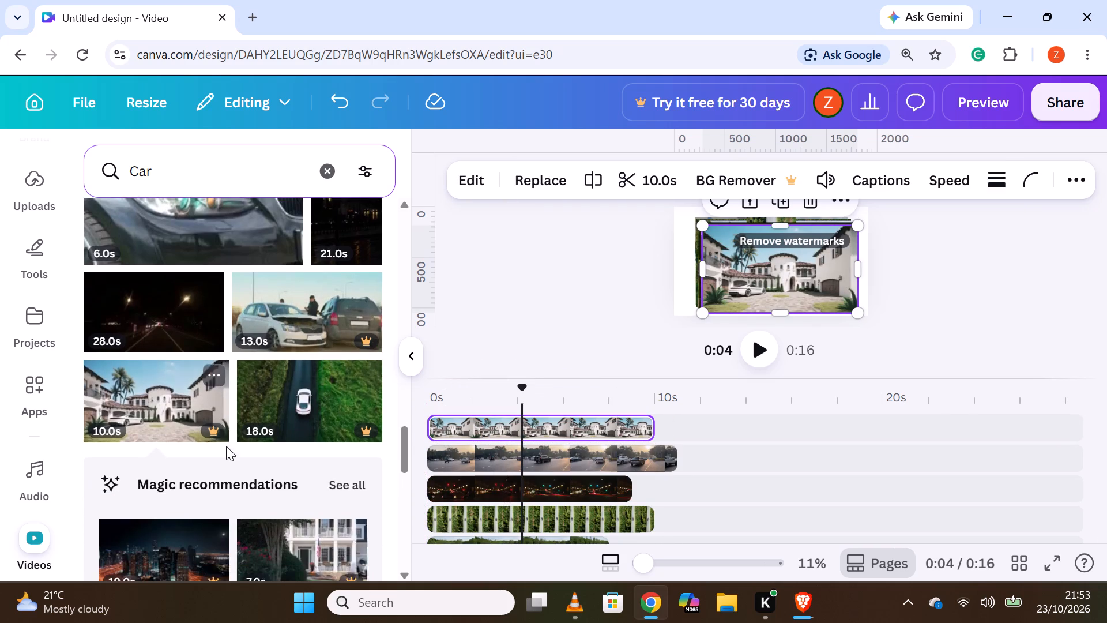
pyautogui.scroll(-2, 226, 446)
pyautogui.moveTo(171, 394); pyautogui.dragTo(511, 421)
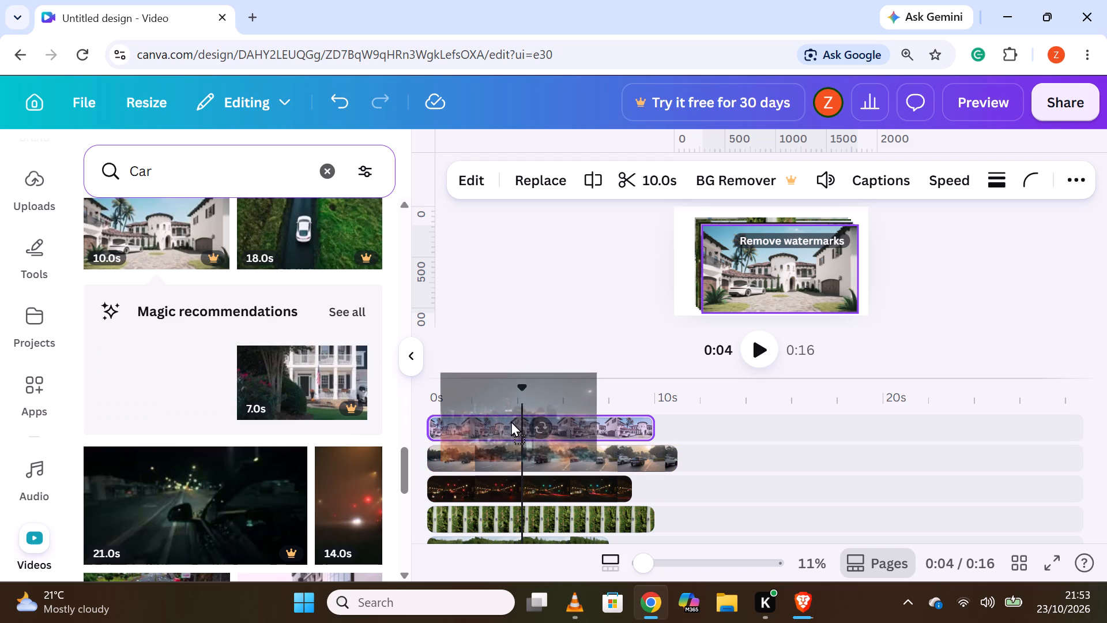
pyautogui.moveTo(511, 421); pyautogui.dragTo(507, 414)
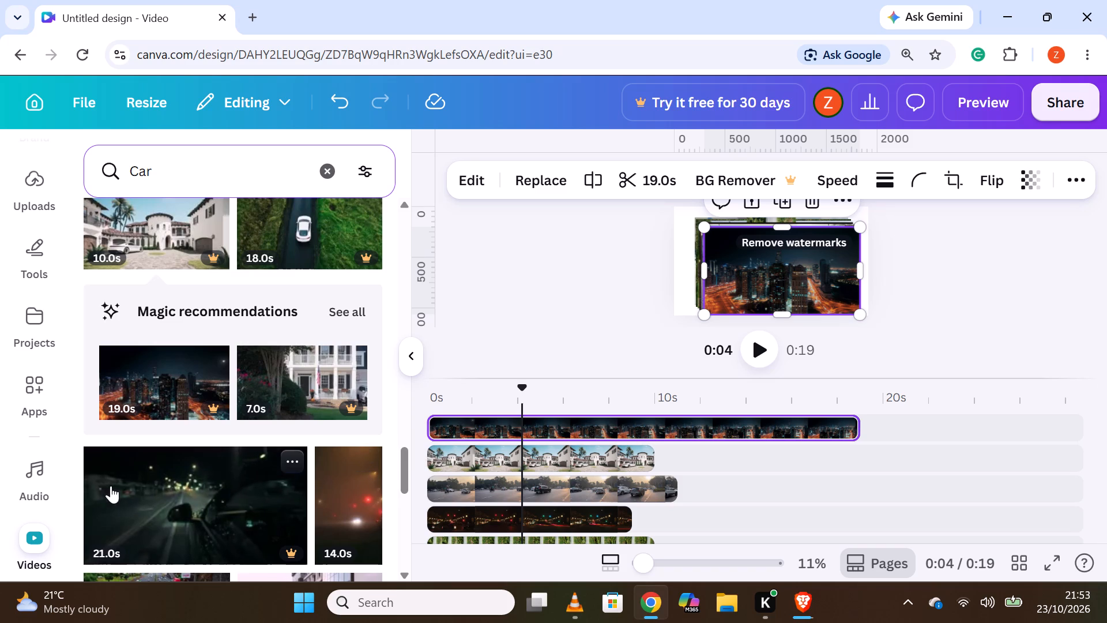
# Add the 20.0s clip of multi-lane highway traffic on a new track above the city skyline clip, starting at 0s.
pyautogui.scroll(-2, 110, 485)
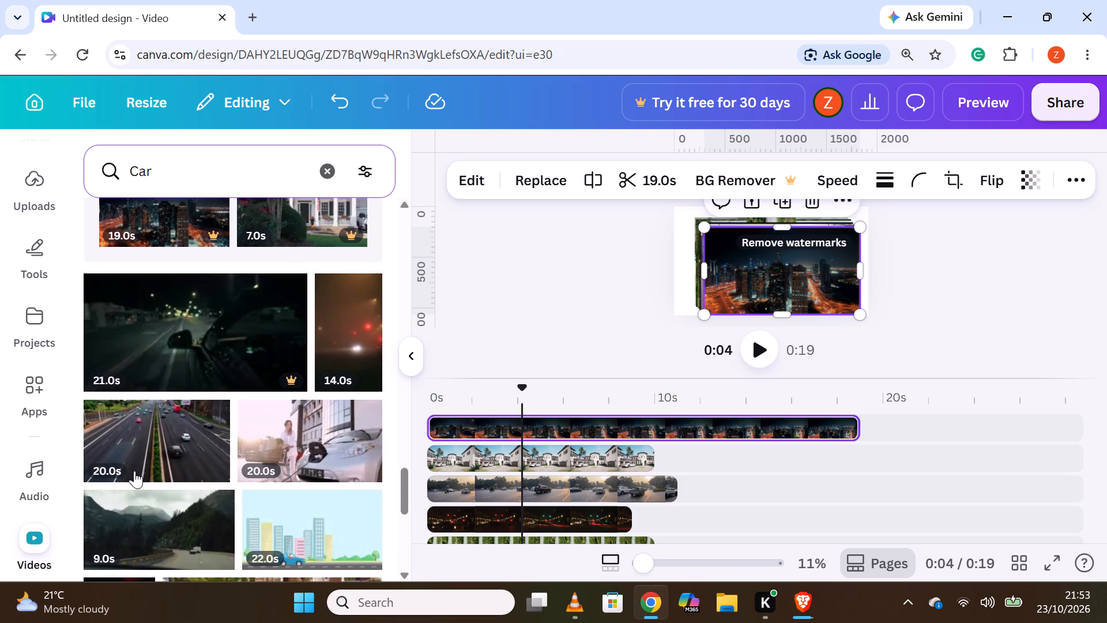
pyautogui.moveTo(140, 445); pyautogui.dragTo(479, 418)
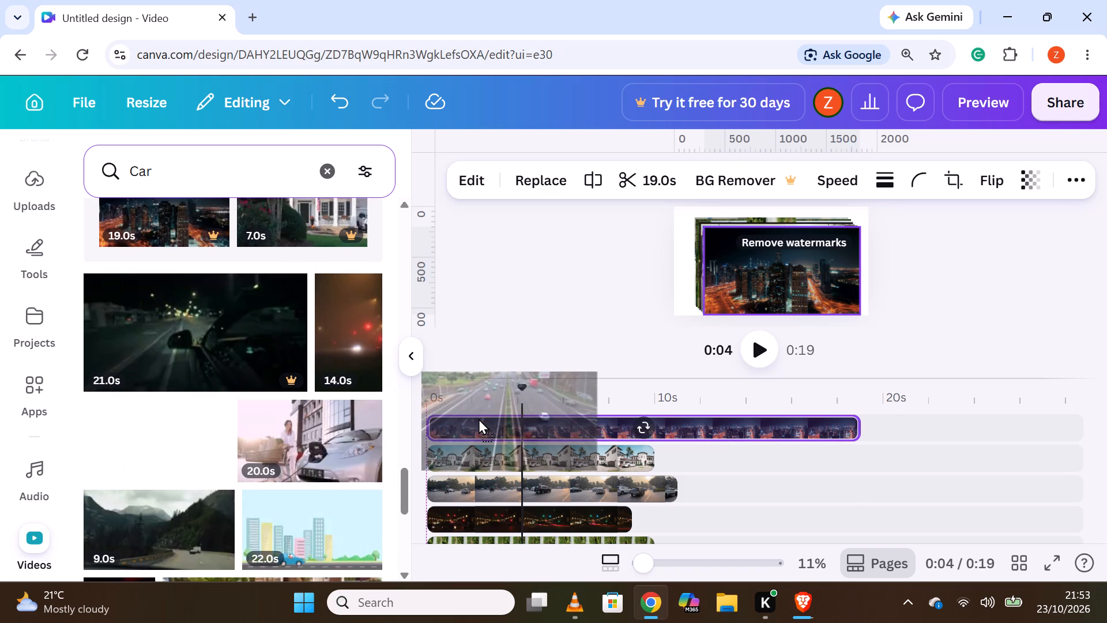
pyautogui.moveTo(479, 418); pyautogui.dragTo(479, 414)
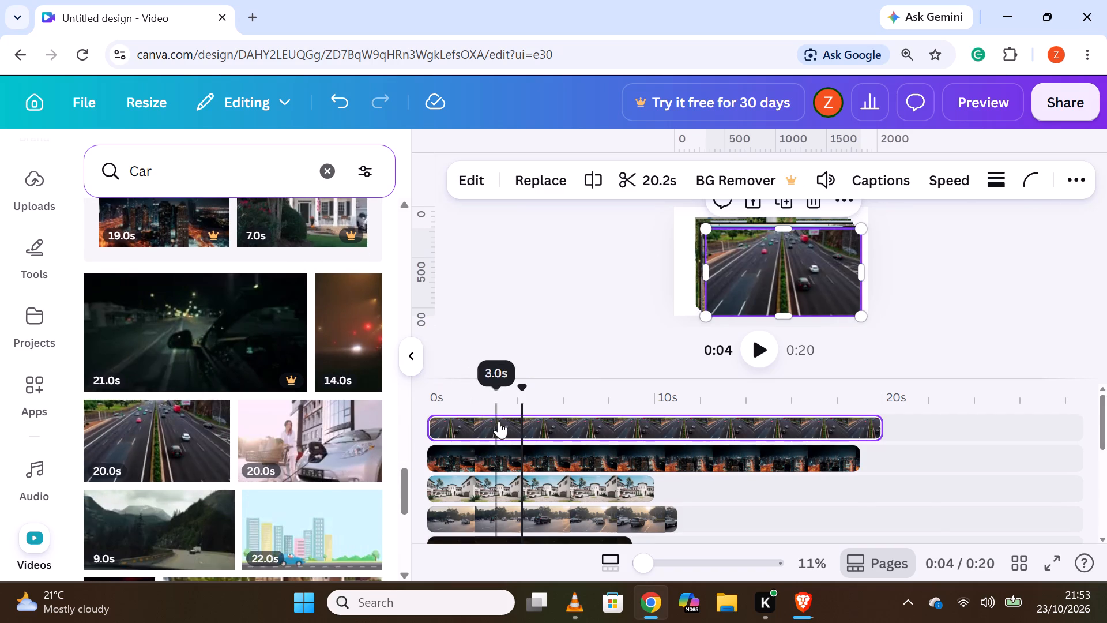
# Add the 21.0s clip of a driver's hands on a steering wheel on a new top track, near the timeline's start.
pyautogui.scroll(-1, 136, 441)
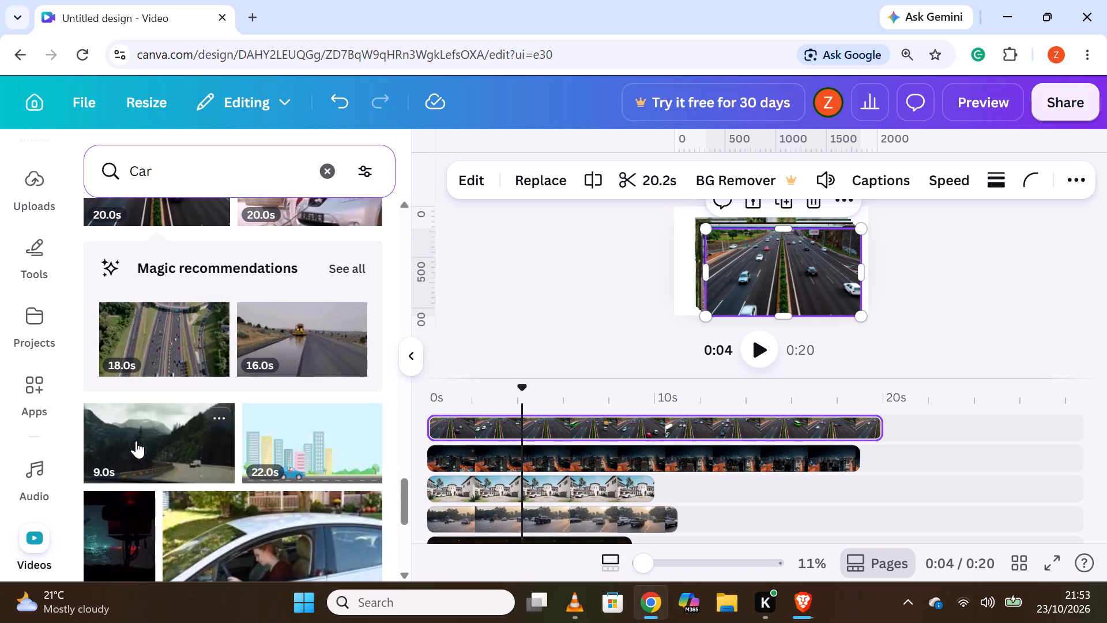
pyautogui.scroll(-2, 150, 437)
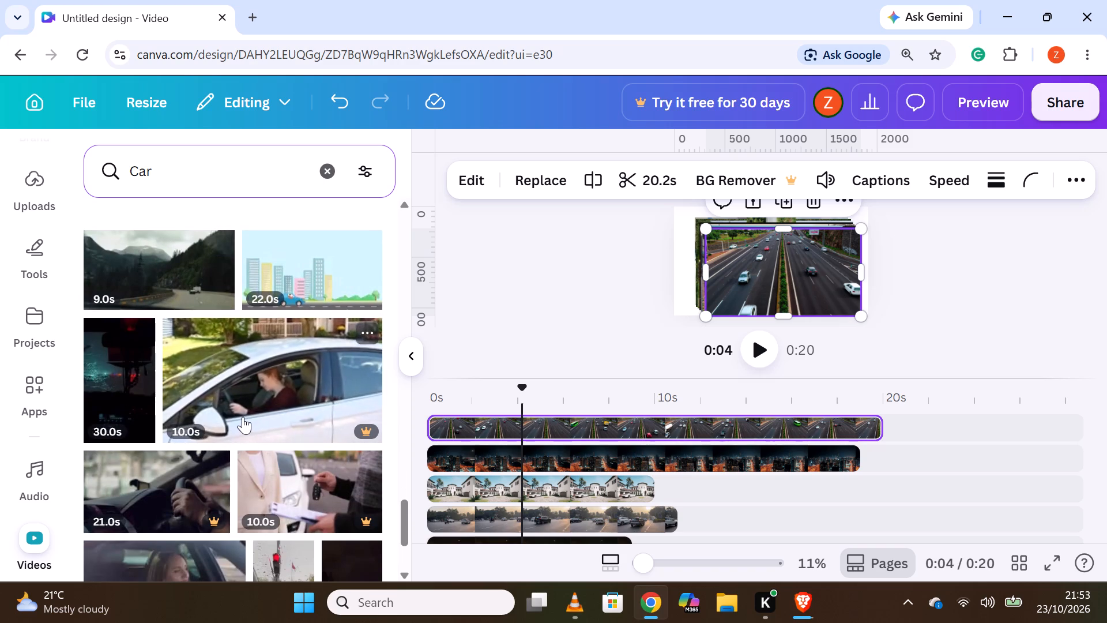
pyautogui.moveTo(140, 500); pyautogui.dragTo(477, 436)
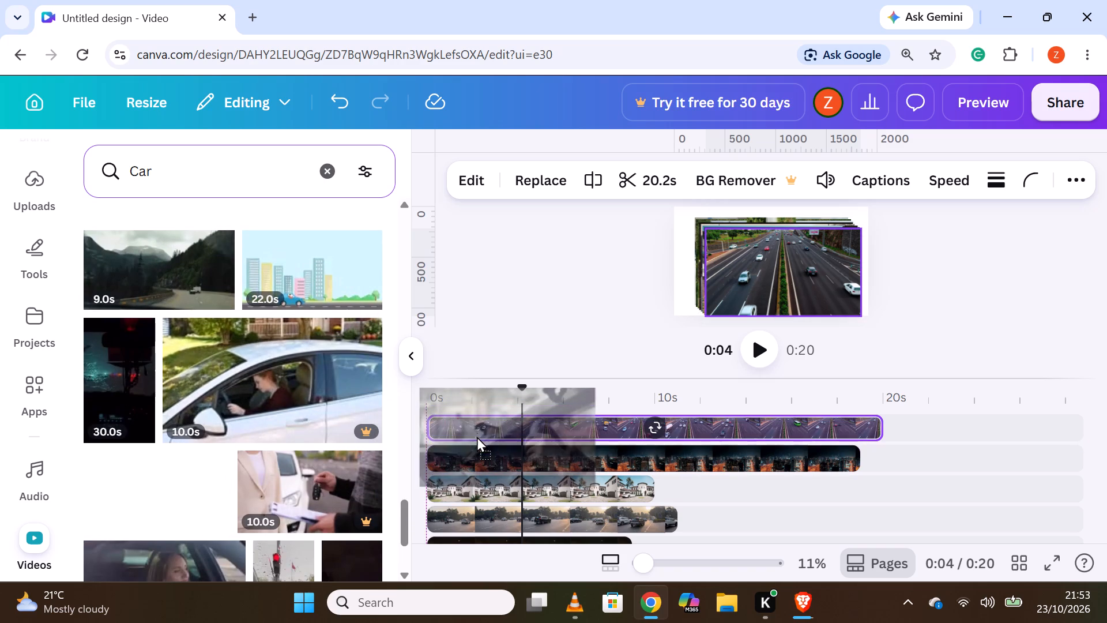
pyautogui.moveTo(477, 436); pyautogui.dragTo(483, 423)
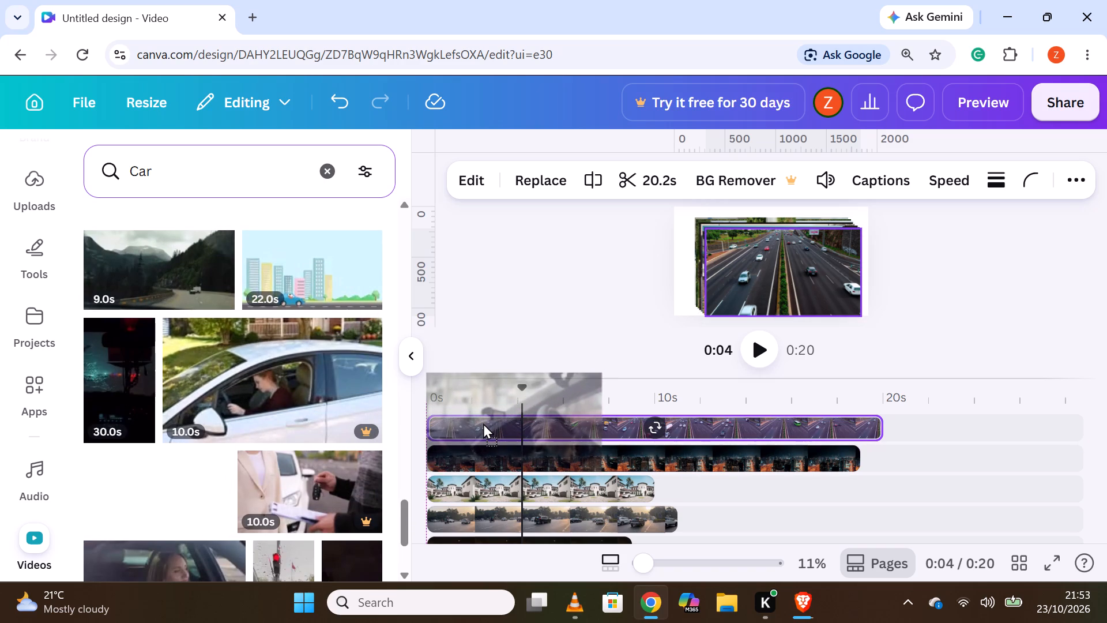
pyautogui.moveTo(483, 423); pyautogui.dragTo(481, 419)
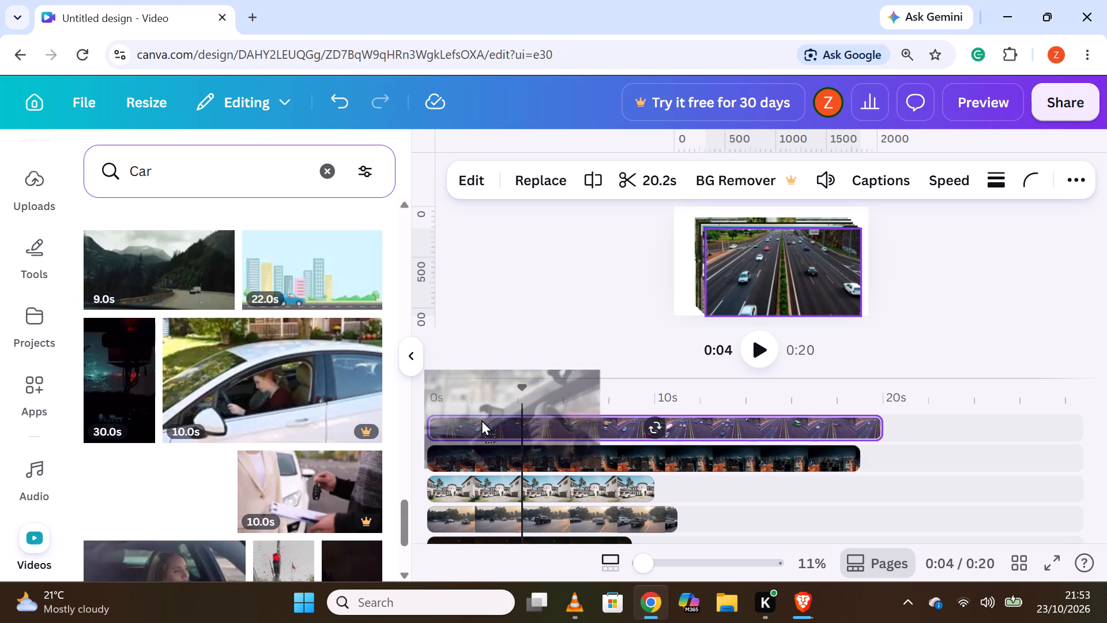
pyautogui.moveTo(481, 419); pyautogui.dragTo(486, 412)
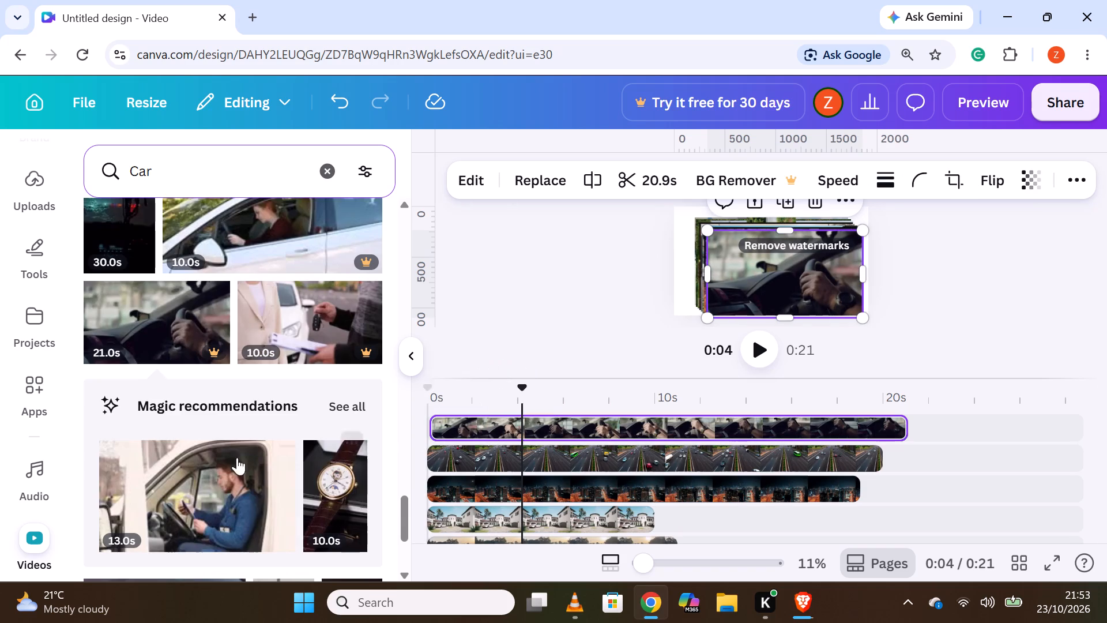
# Add the 20.0s aerial clip of a car on a road between fields on a new top track, aligned to the timeline's start.
pyautogui.scroll(-3, 85, 440)
pyautogui.scroll(-3, 139, 445)
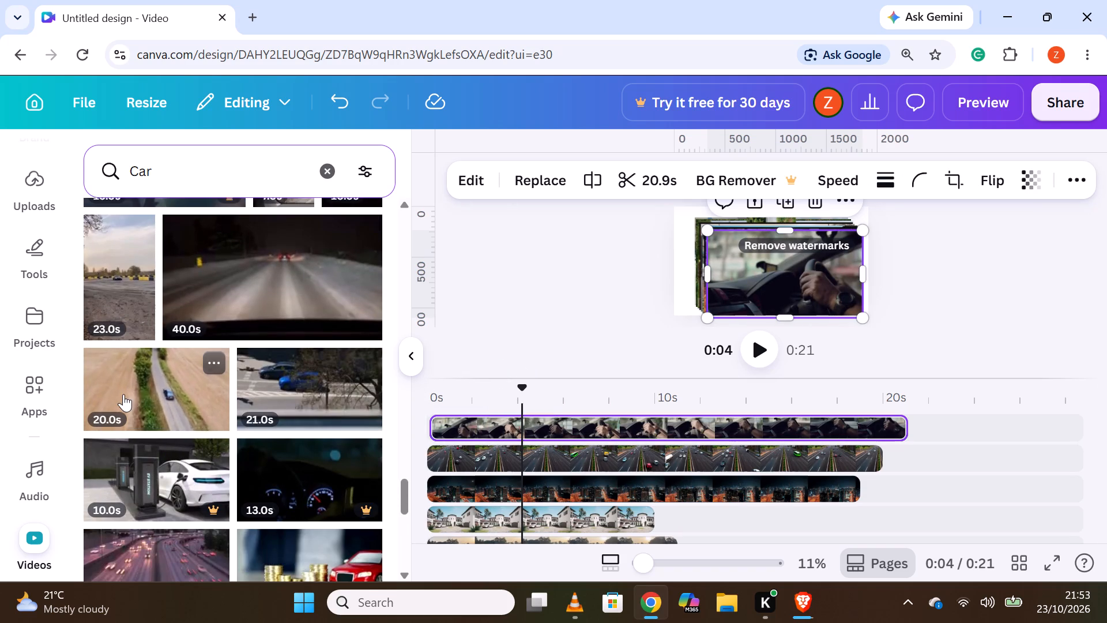
pyautogui.moveTo(123, 394); pyautogui.dragTo(446, 371)
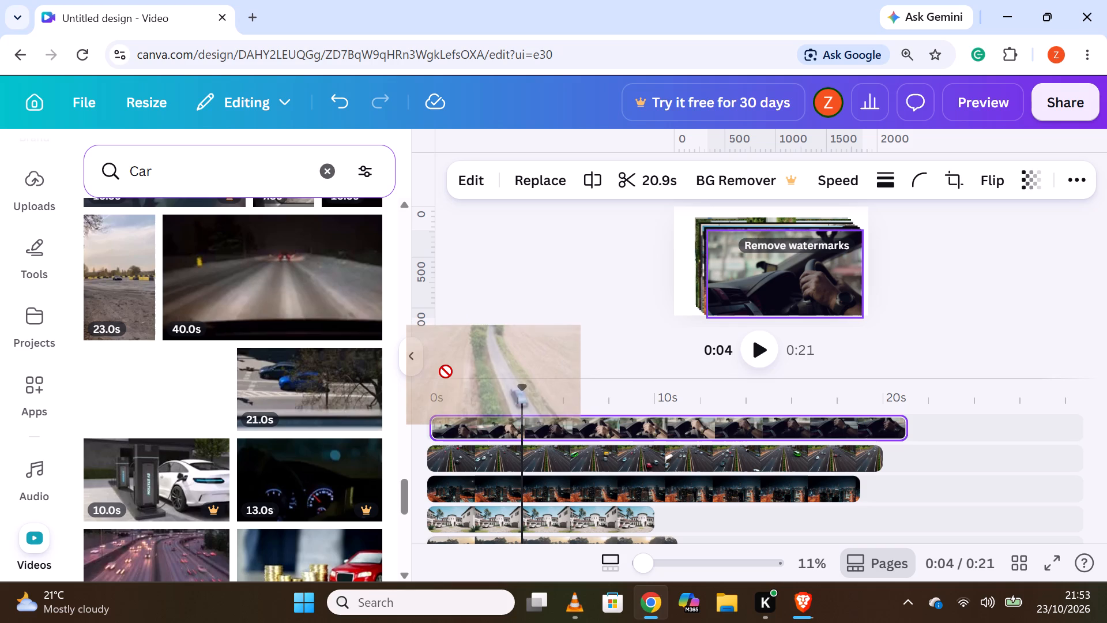
pyautogui.moveTo(446, 371); pyautogui.dragTo(491, 414)
pyautogui.moveTo(495, 422); pyautogui.dragTo(464, 427)
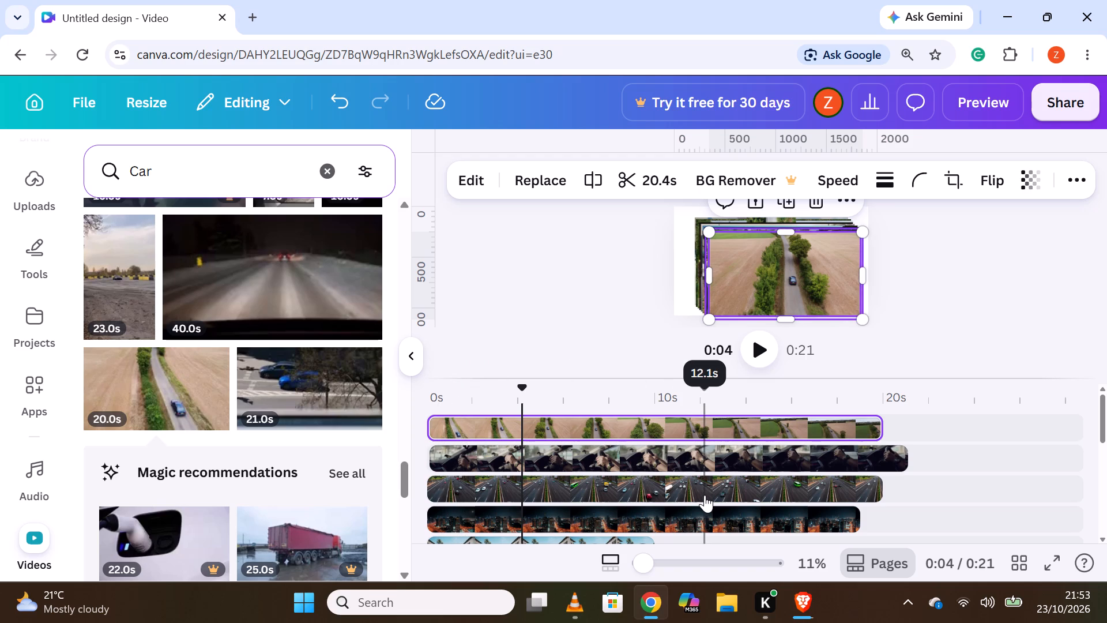
# Add the 15.0s clip of coin stacks beside a red car on a new top track, aligned to the timeline's start.
pyautogui.scroll(-1, 528, 414)
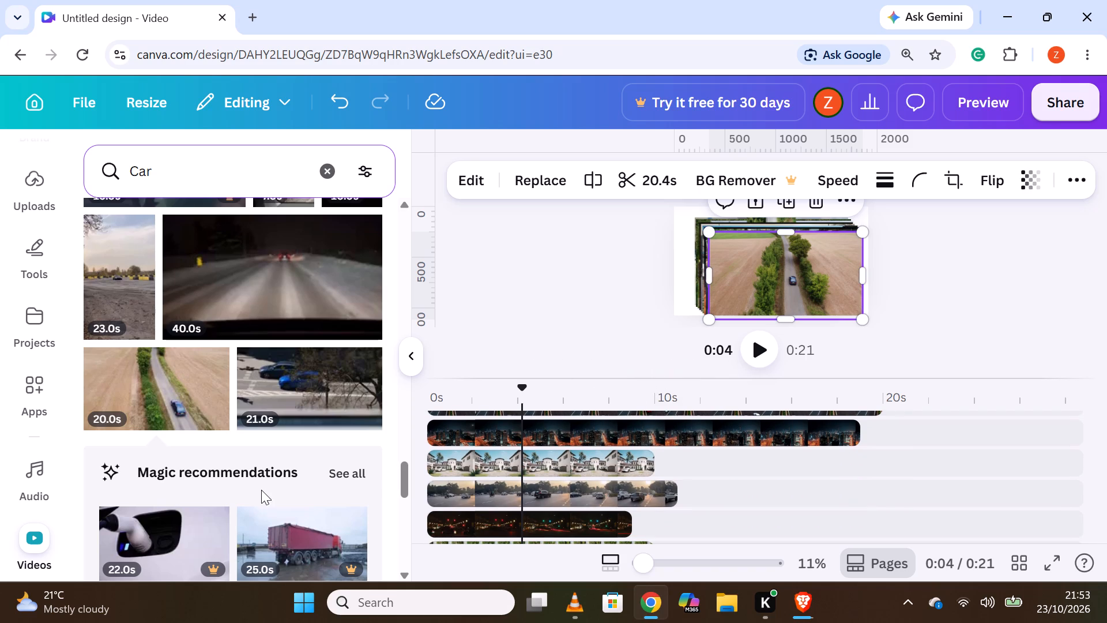
pyautogui.scroll(4, 607, 437)
pyautogui.scroll(-2, 272, 442)
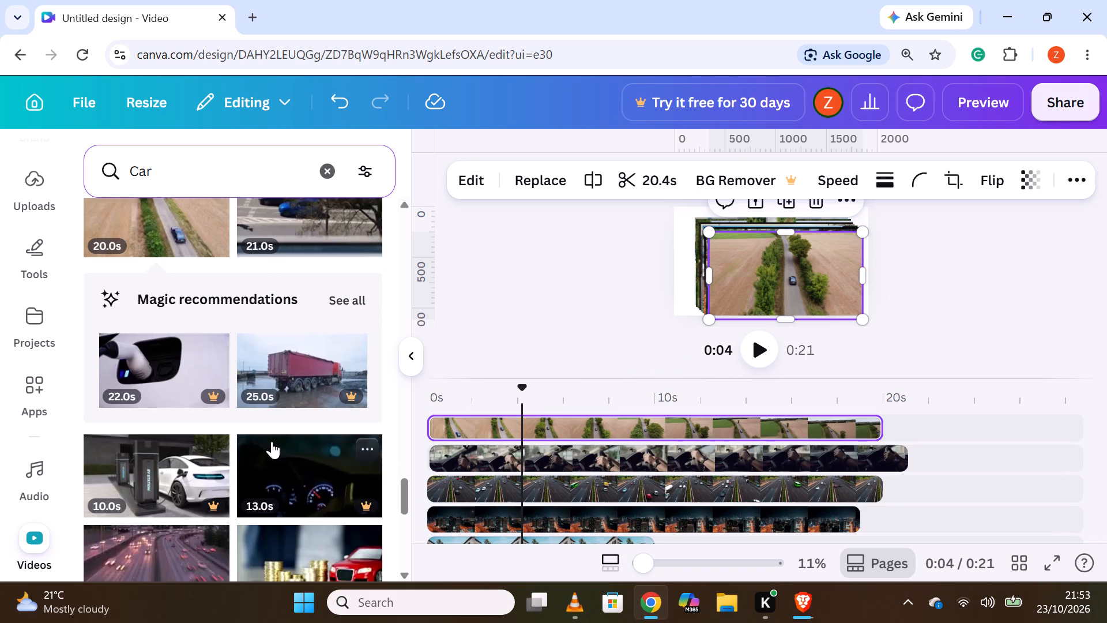
pyautogui.scroll(-2, 272, 441)
pyautogui.moveTo(295, 392); pyautogui.dragTo(520, 405)
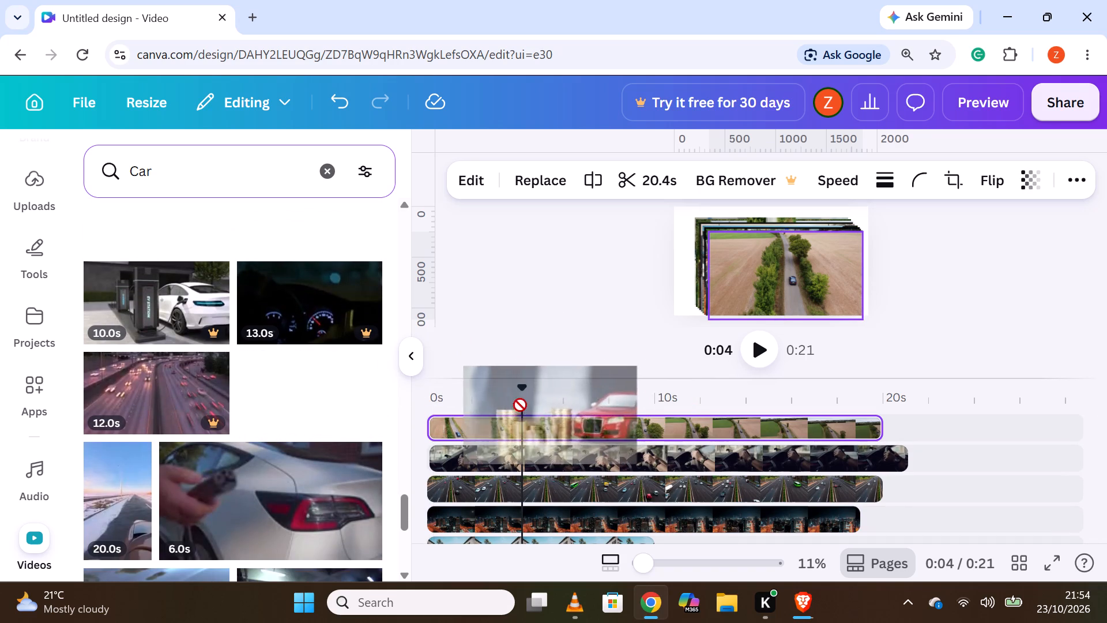
pyautogui.moveTo(520, 405); pyautogui.dragTo(492, 415)
pyautogui.click(492, 415)
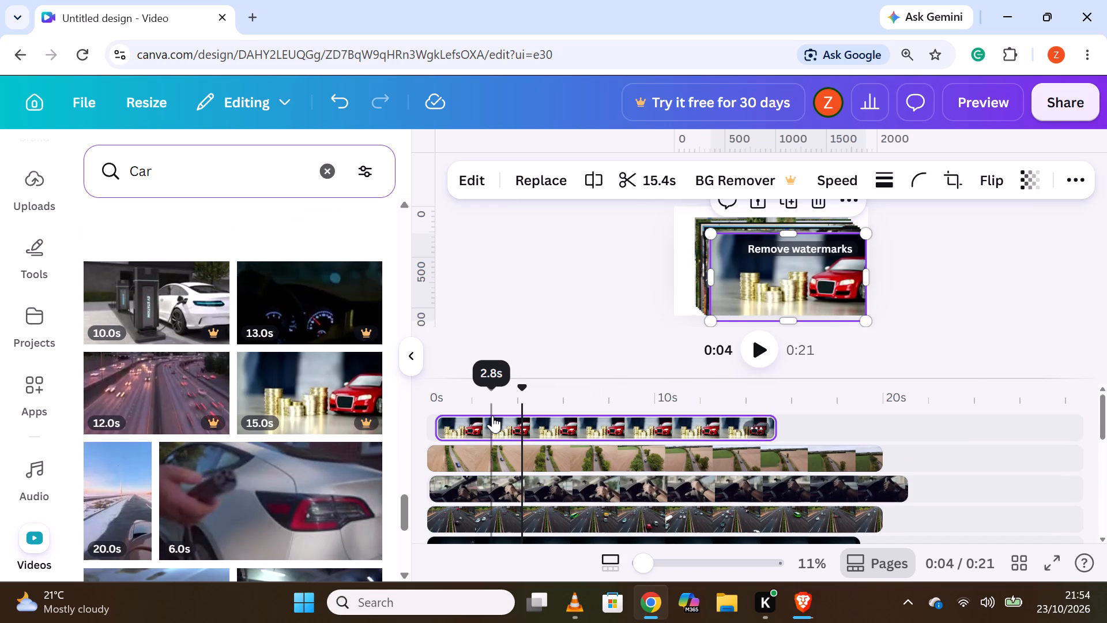
pyautogui.moveTo(525, 428); pyautogui.dragTo(511, 429)
# Add the 23.0s vertical clip of a road at night on a new top track, aligned to the timeline's start.
pyautogui.scroll(-2, 115, 427)
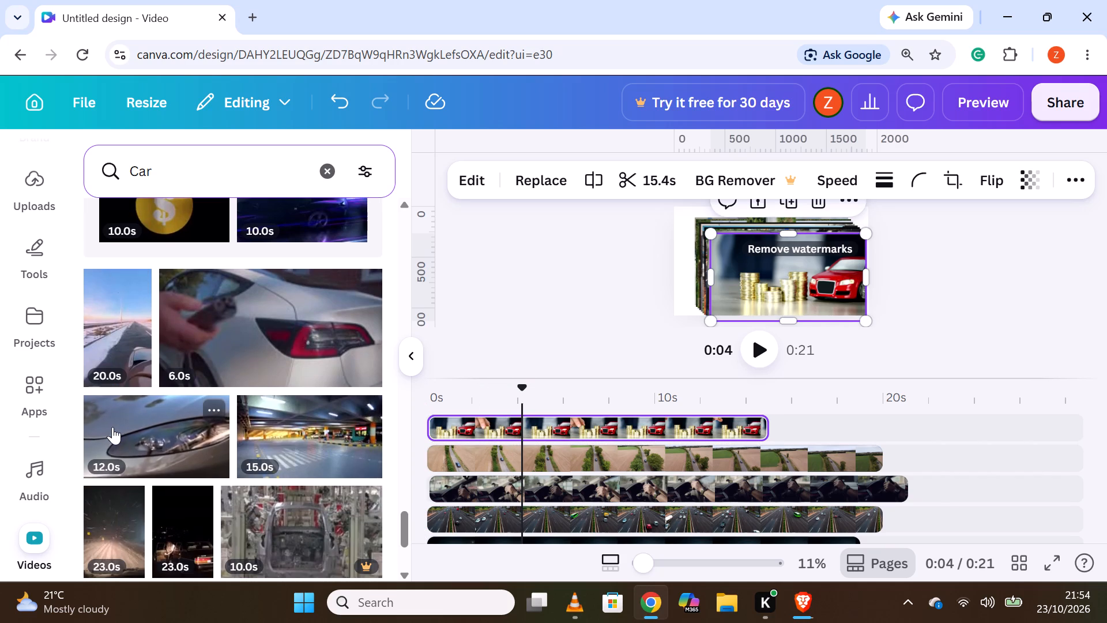
pyautogui.scroll(-1, 194, 431)
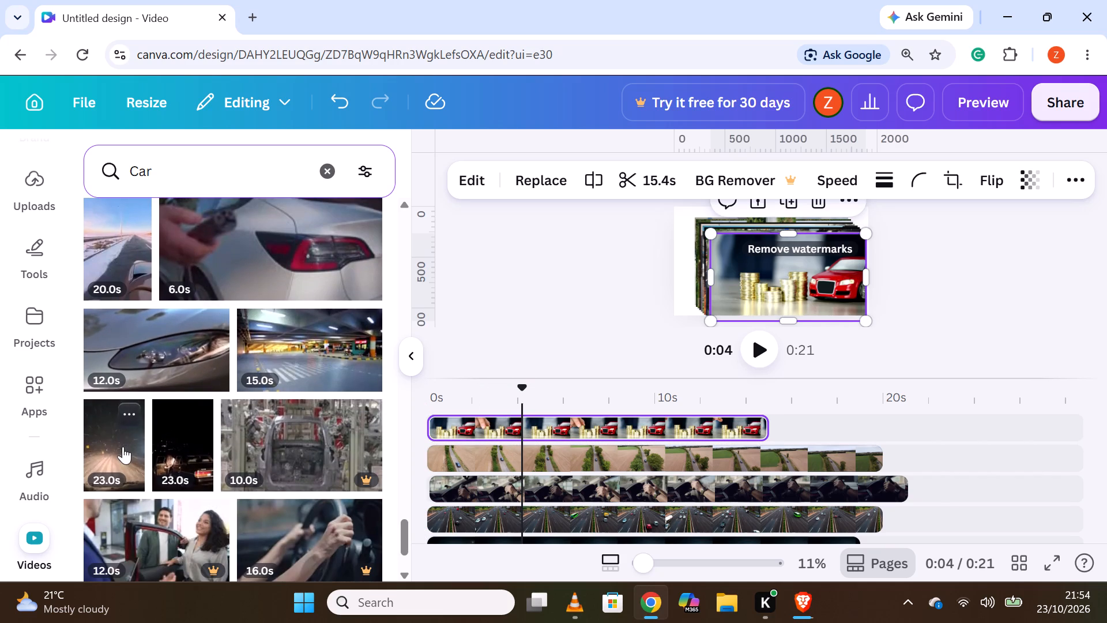
pyautogui.moveTo(122, 446); pyautogui.dragTo(492, 419)
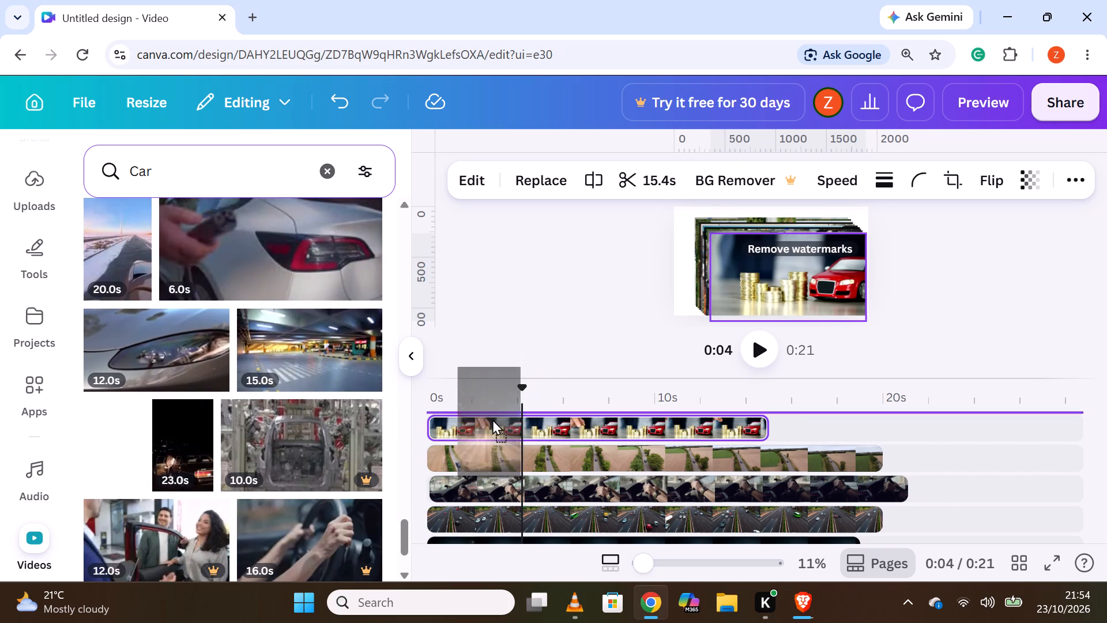
pyautogui.moveTo(492, 419); pyautogui.dragTo(491, 412)
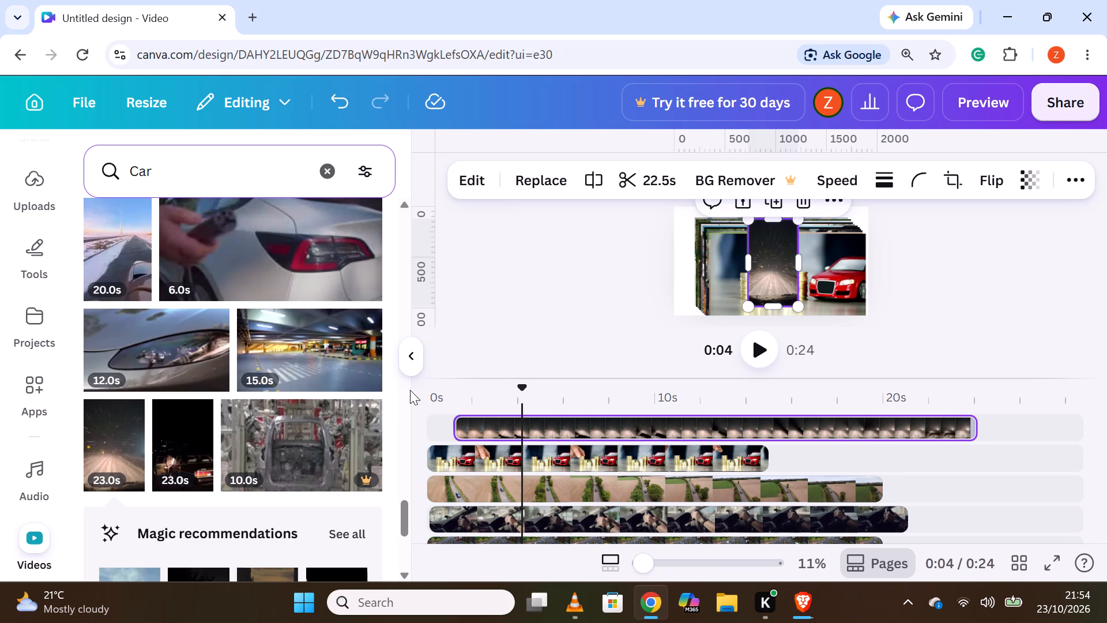
pyautogui.moveTo(503, 434); pyautogui.dragTo(462, 436)
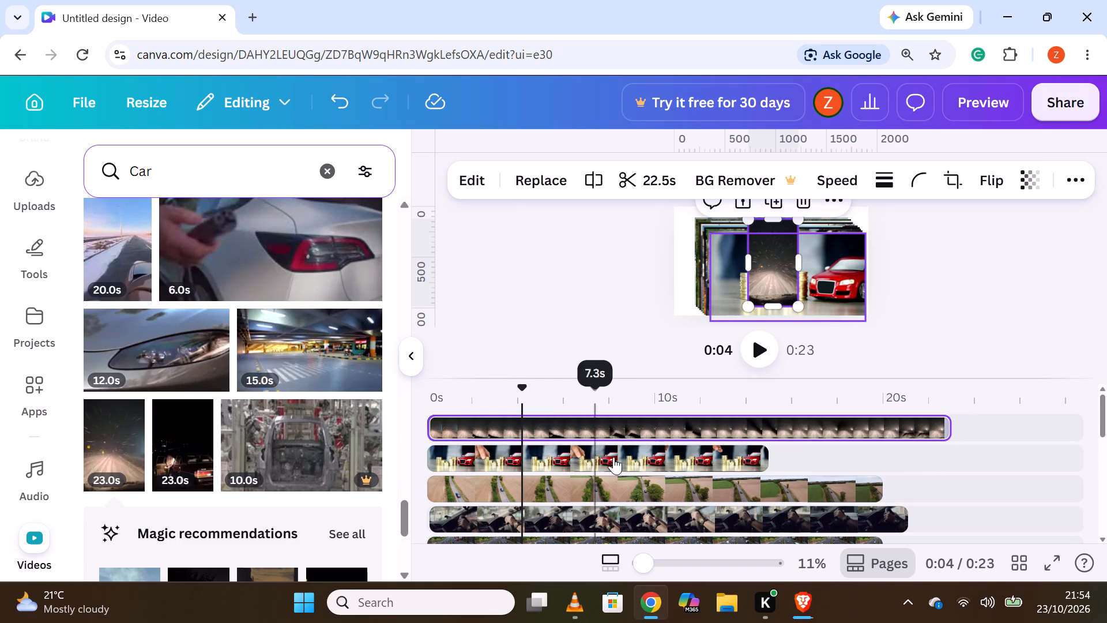
# Place the playhead at the end of the 8.0s road clip and split the green-field aerial and bottom steering-wheel clips there.
pyautogui.scroll(-3, 751, 457)
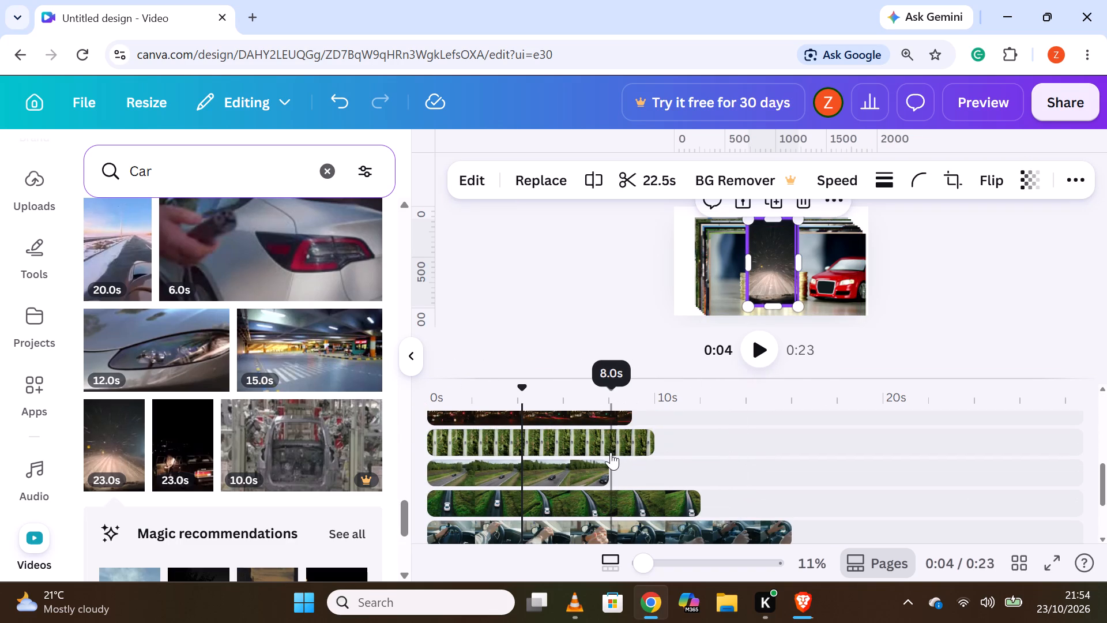
pyautogui.scroll(1, 611, 452)
pyautogui.scroll(-2, 611, 452)
pyautogui.scroll(1, 611, 452)
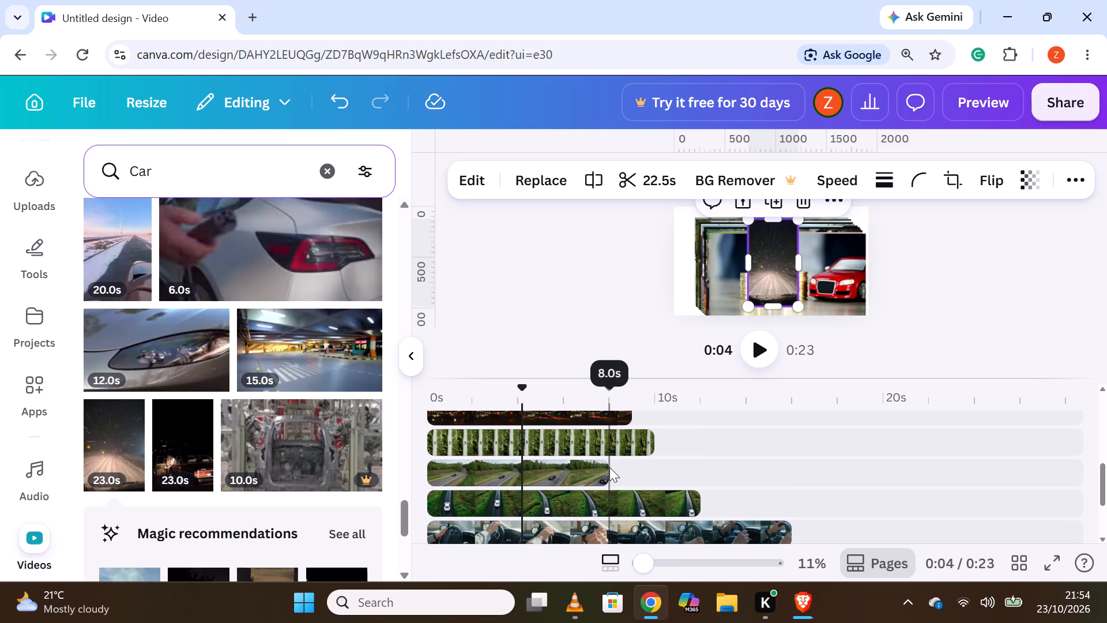
pyautogui.click(609, 467)
pyautogui.rightClick(608, 467)
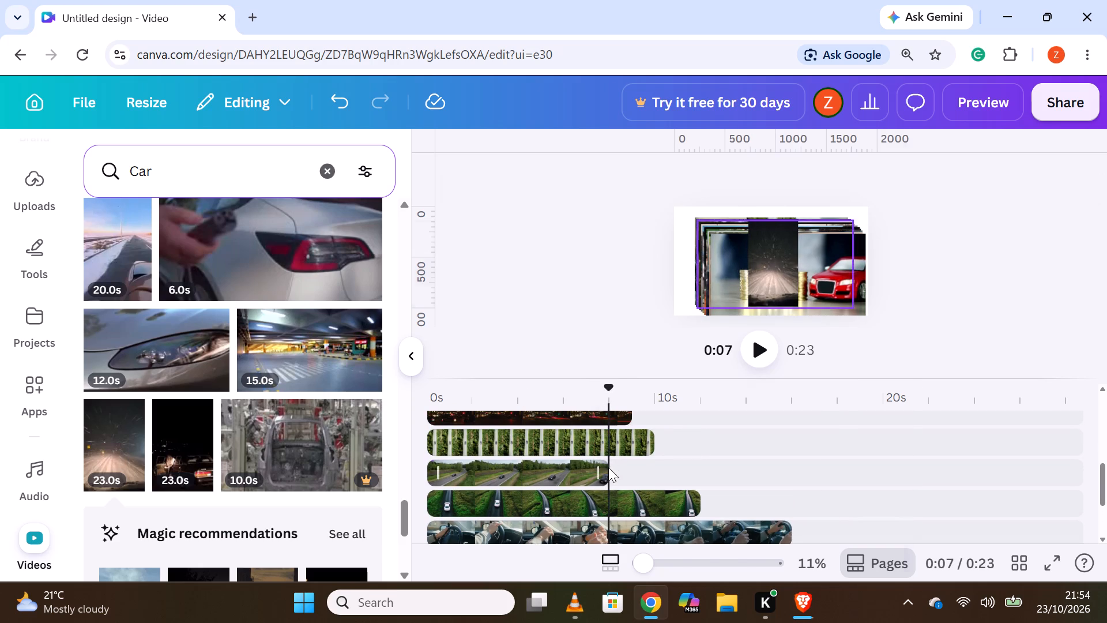
pyautogui.click(584, 476)
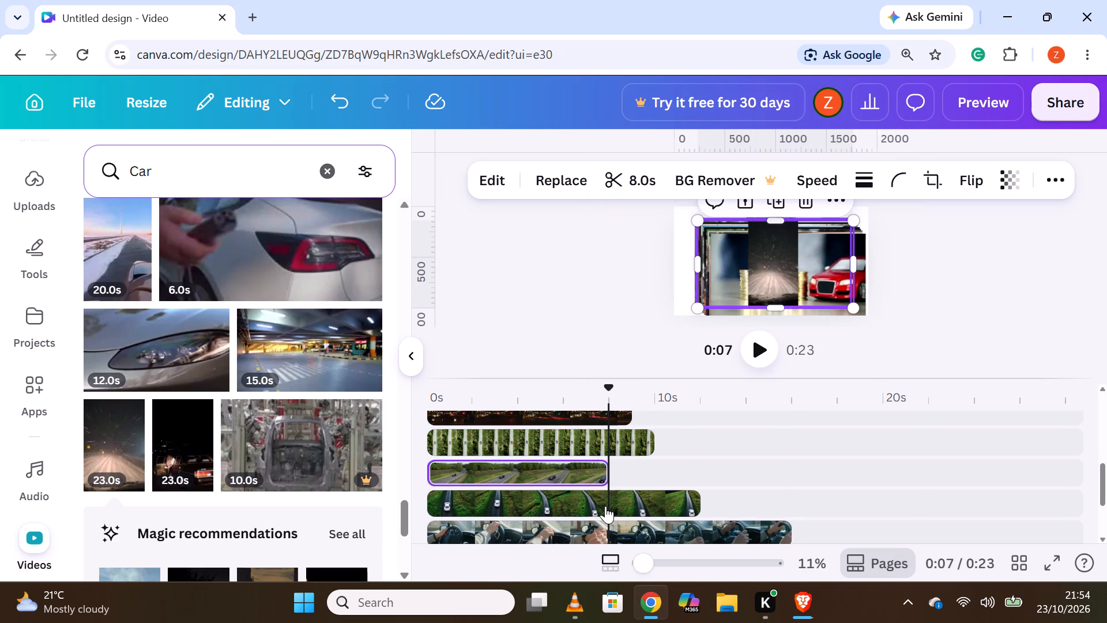
pyautogui.rightClick(608, 506)
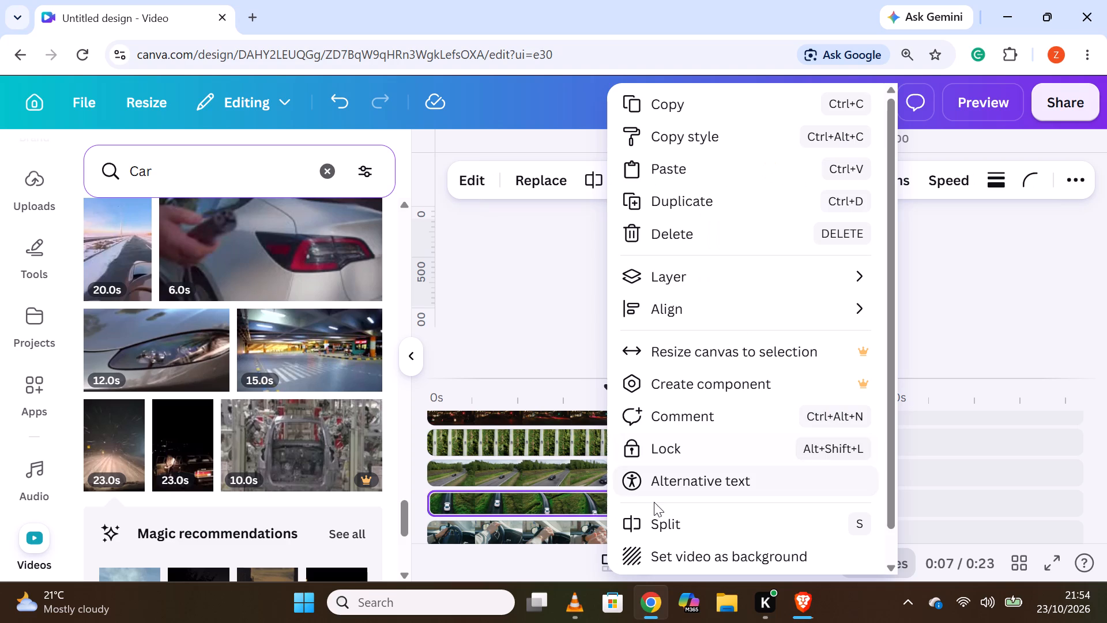
pyautogui.click(654, 517)
pyautogui.scroll(-1, 646, 515)
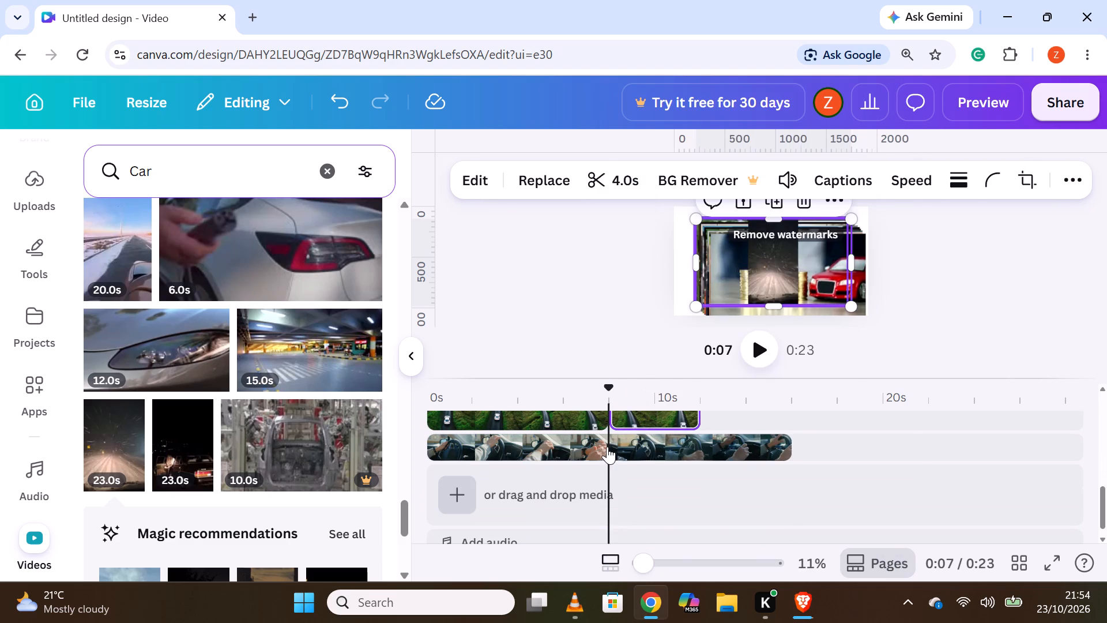
pyautogui.rightClick(607, 446)
pyautogui.click(654, 522)
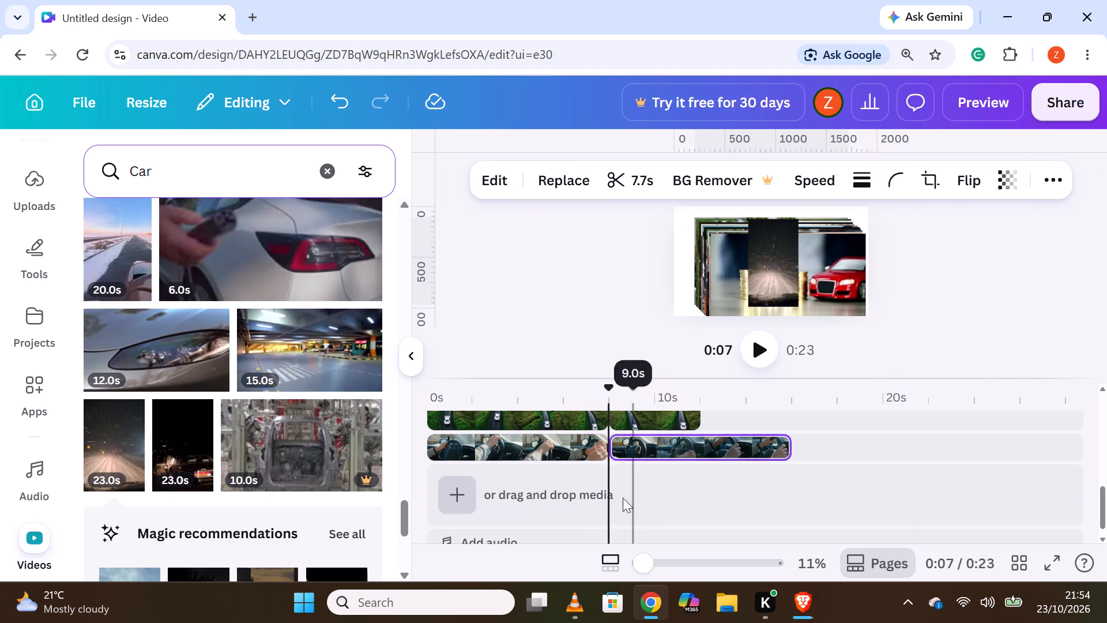
# Split the vertical green trees, dark night-lights, dusk traffic and white-house clips at the 8-second playhead.
pyautogui.scroll(2, 613, 487)
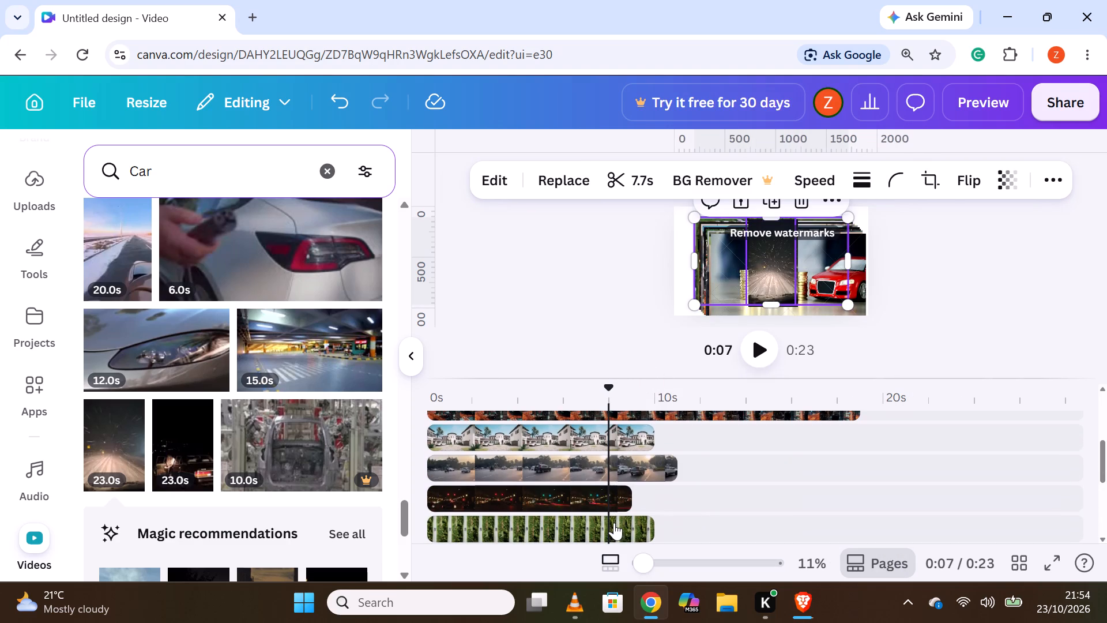
pyautogui.rightClick(608, 520)
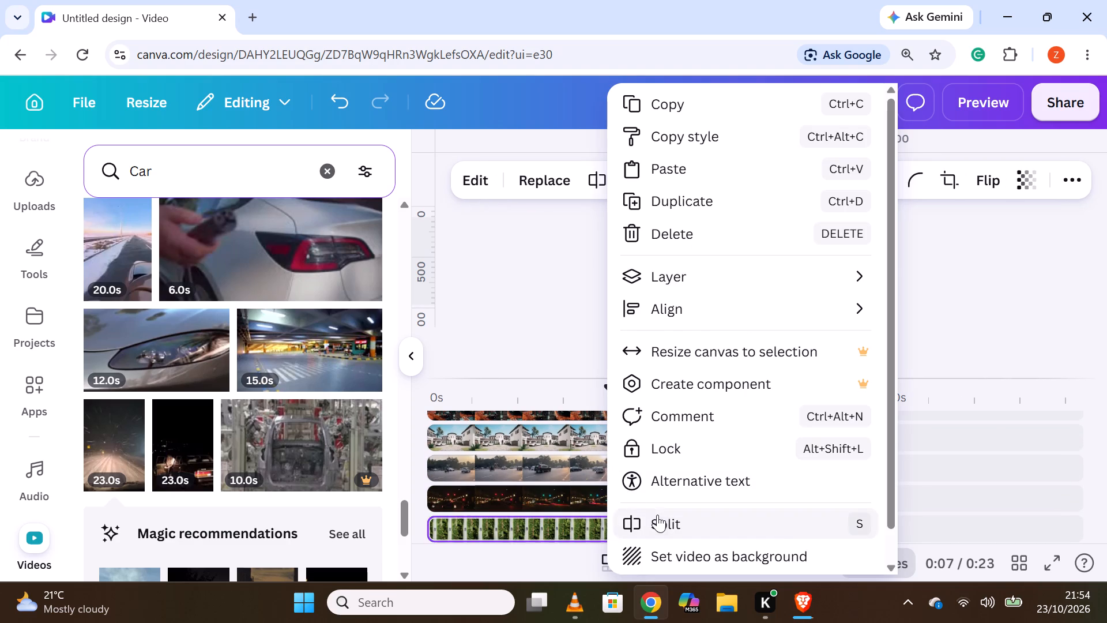
pyautogui.click(657, 515)
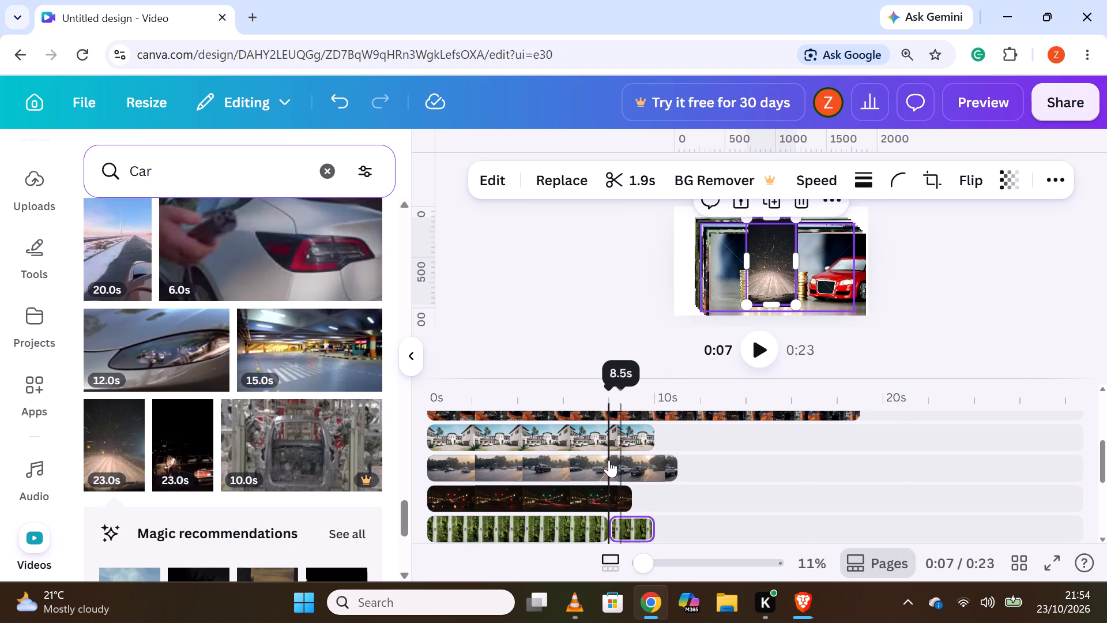
pyautogui.rightClick(608, 501)
pyautogui.click(631, 517)
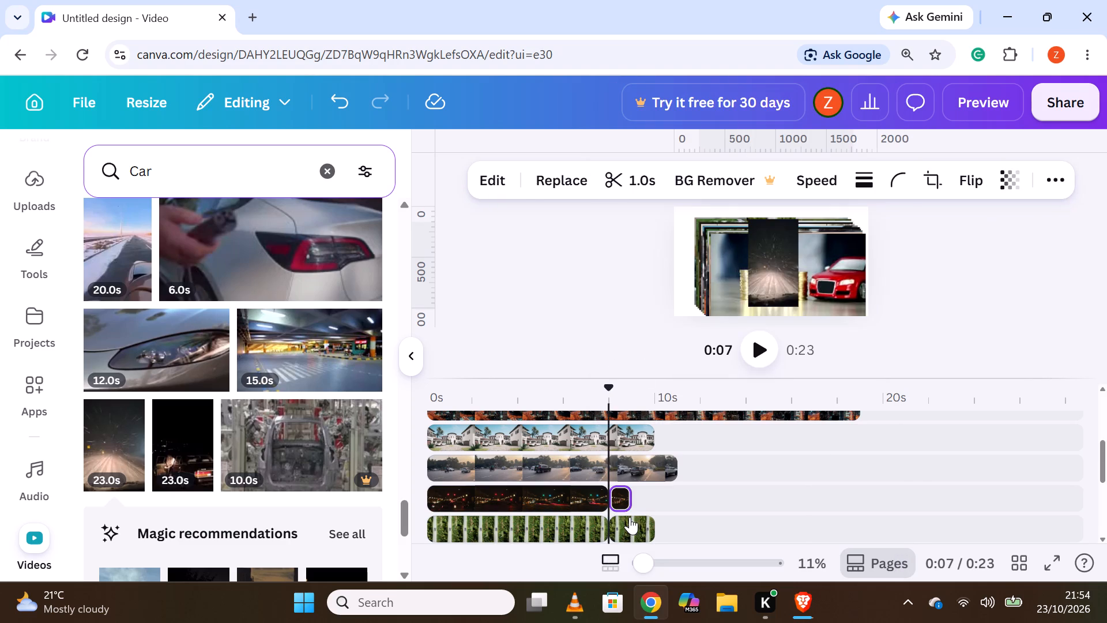
pyautogui.rightClick(609, 466)
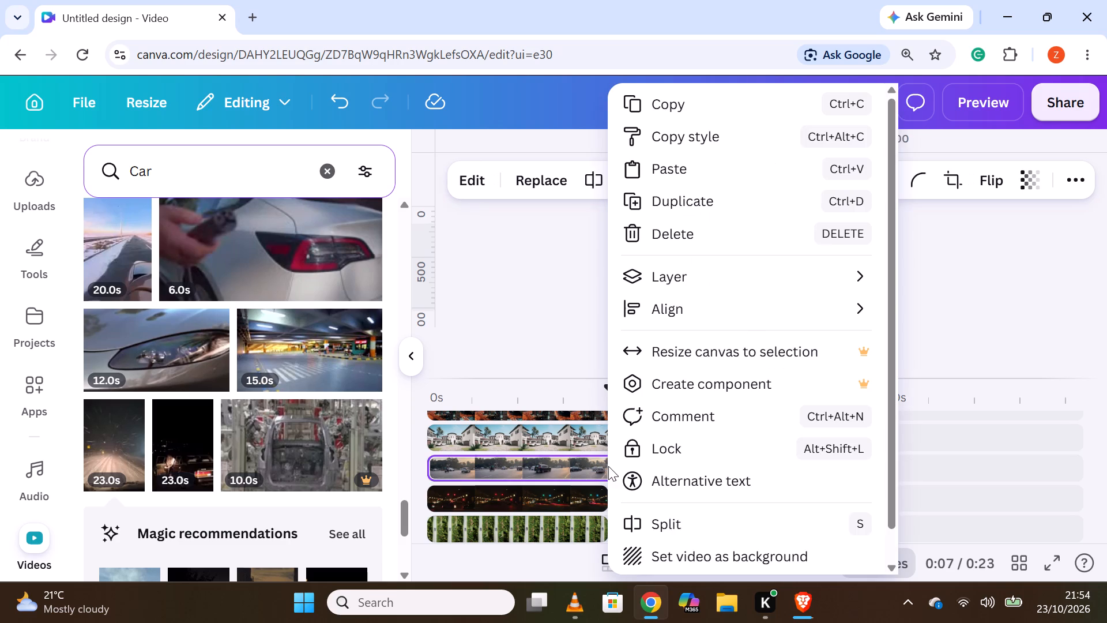
pyautogui.click(672, 526)
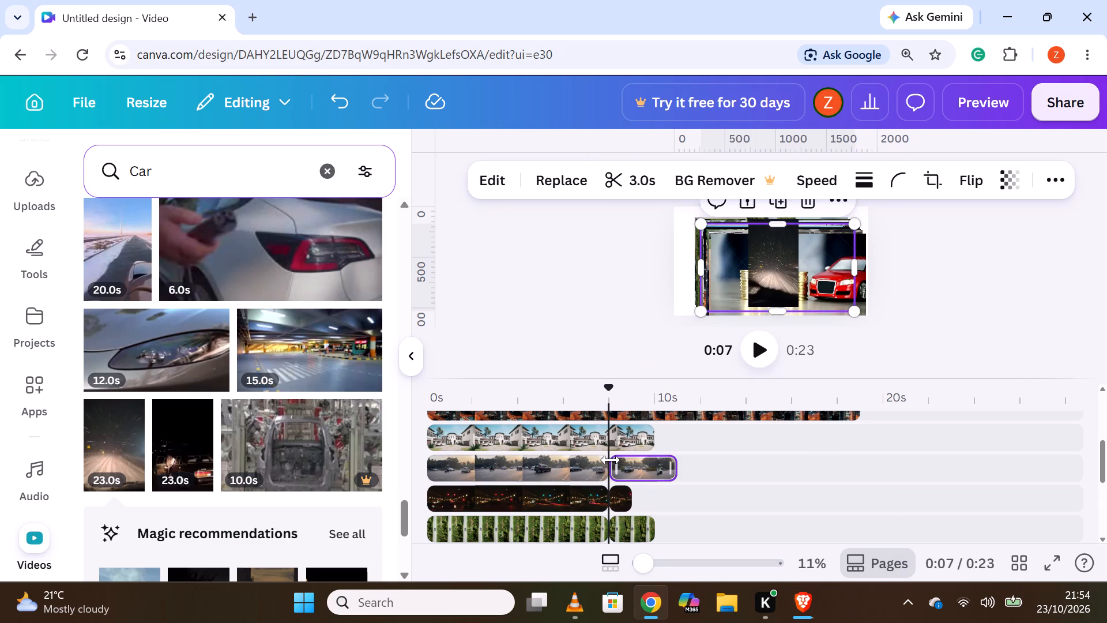
pyautogui.rightClick(608, 438)
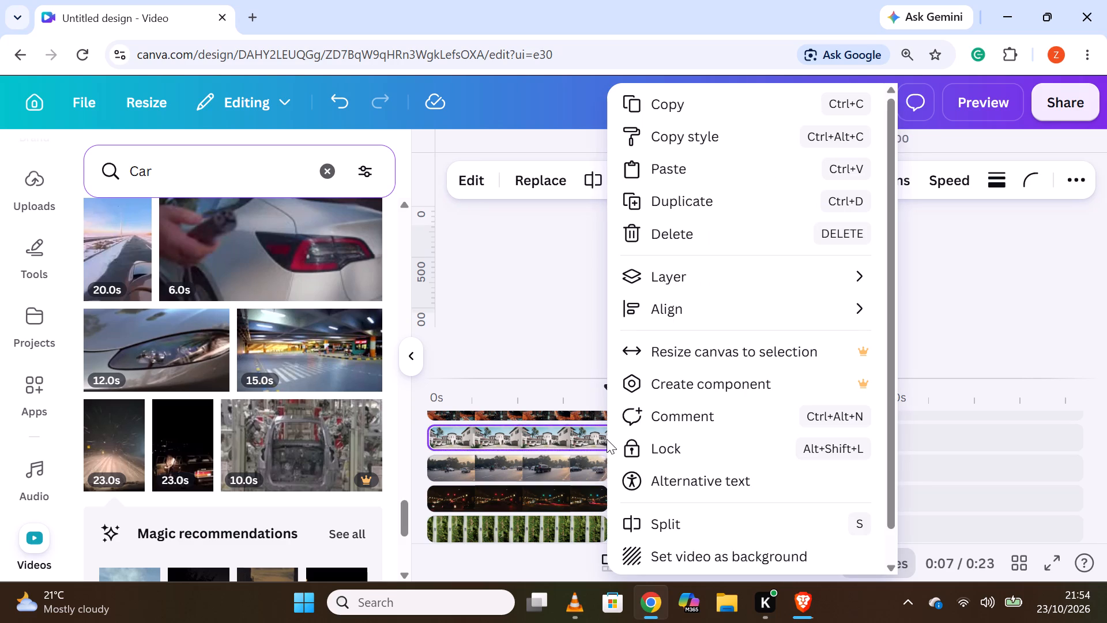
pyautogui.click(652, 523)
# Split the night city clip and the multi-lane highway clip above it at the 8-second playhead.
pyautogui.scroll(1, 622, 481)
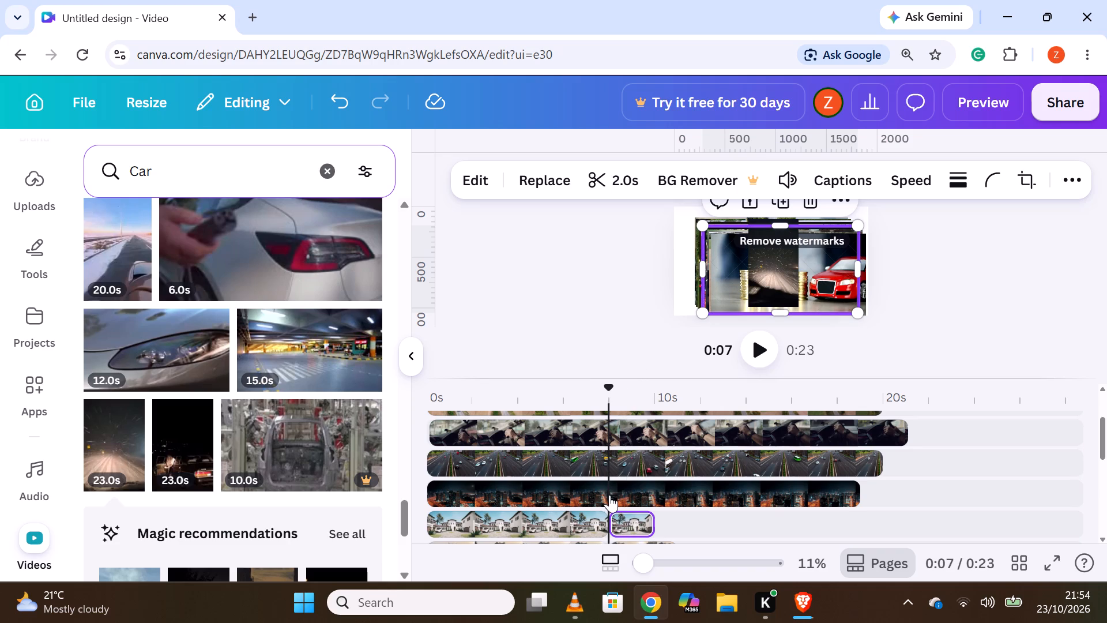
pyautogui.rightClick(609, 494)
pyautogui.click(652, 519)
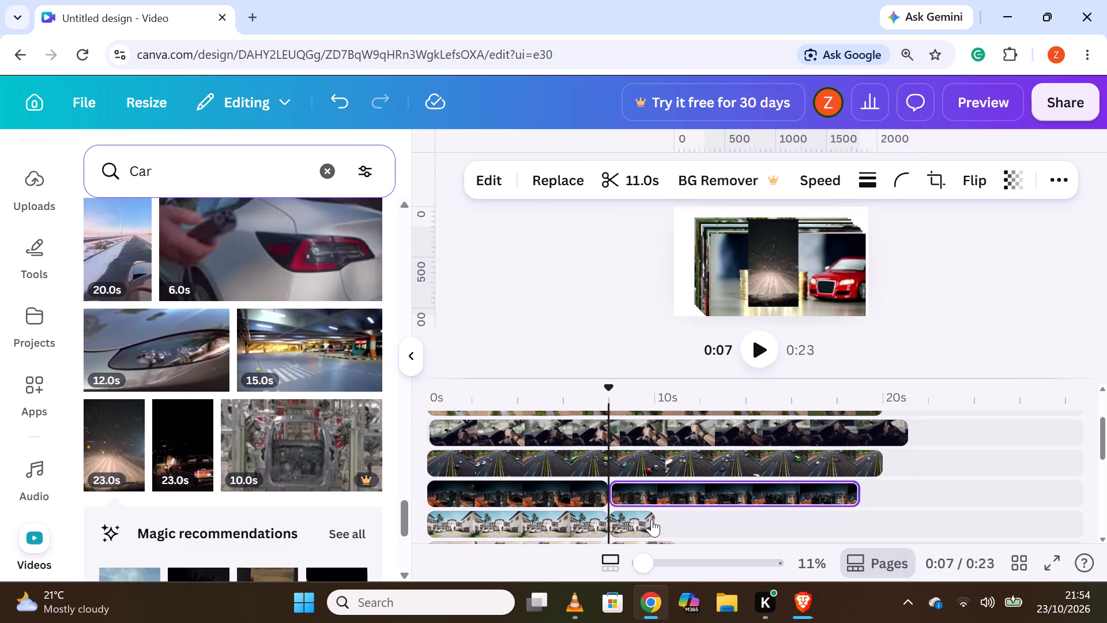
pyautogui.rightClick(609, 462)
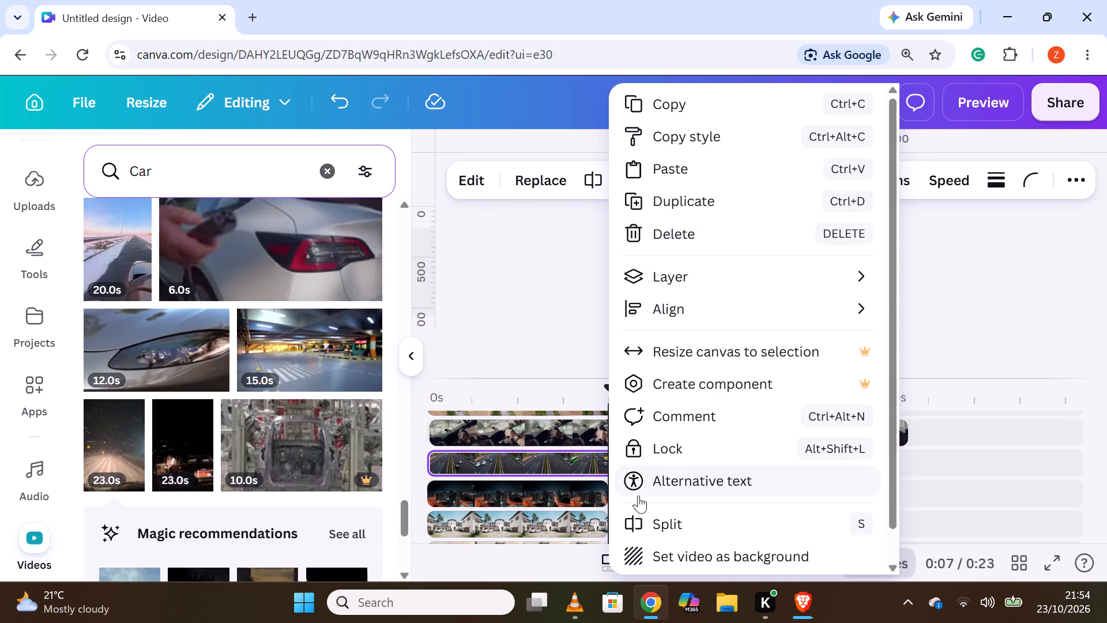
pyautogui.click(650, 512)
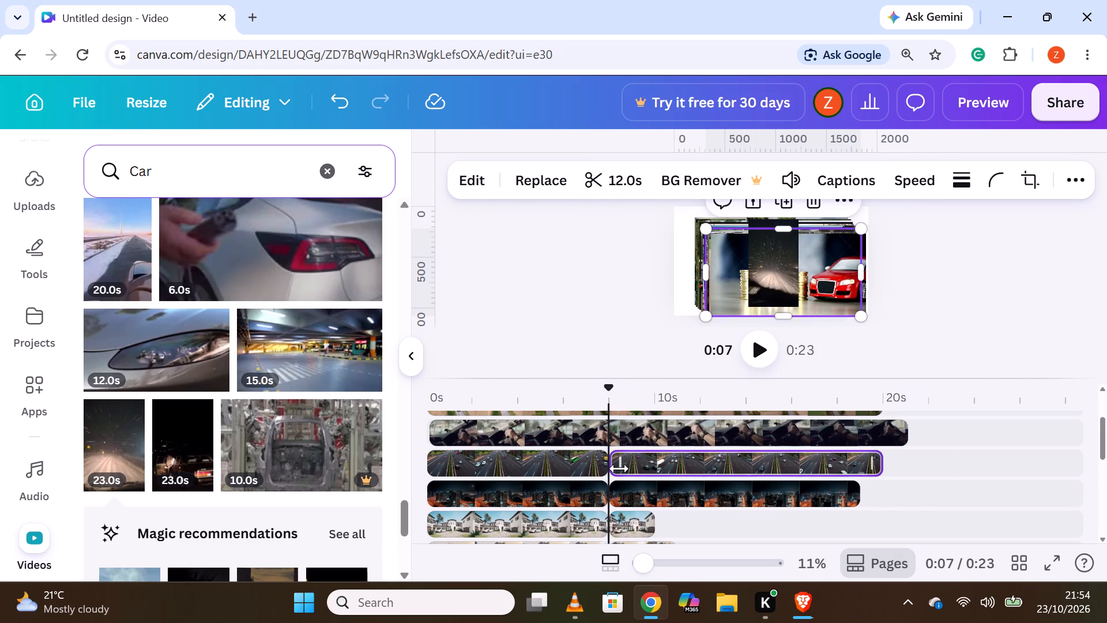
# Split the four top-track clips at the 8-second playhead: driver's hands, aerial field road, coin stacks with red car, and vertical night road.
pyautogui.scroll(1, 605, 457)
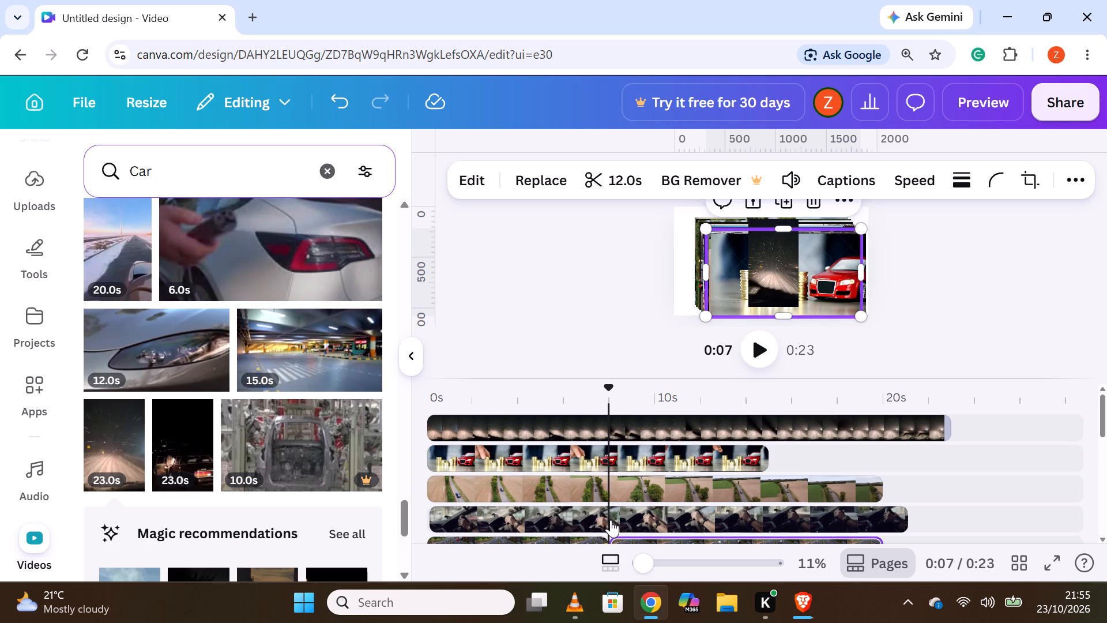
pyautogui.rightClick(608, 520)
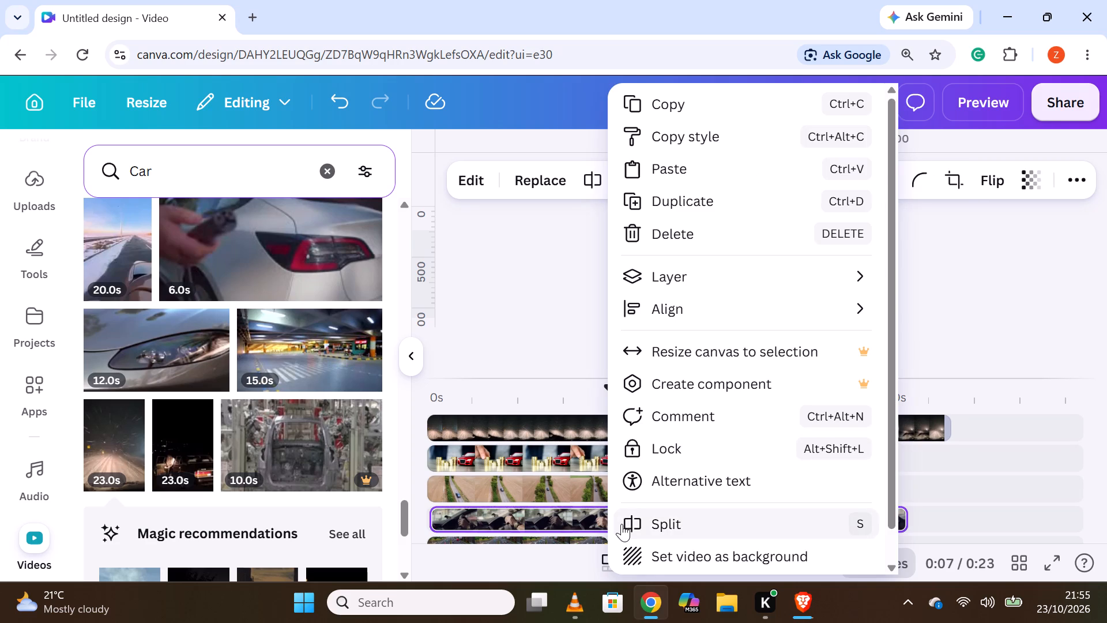
pyautogui.click(622, 524)
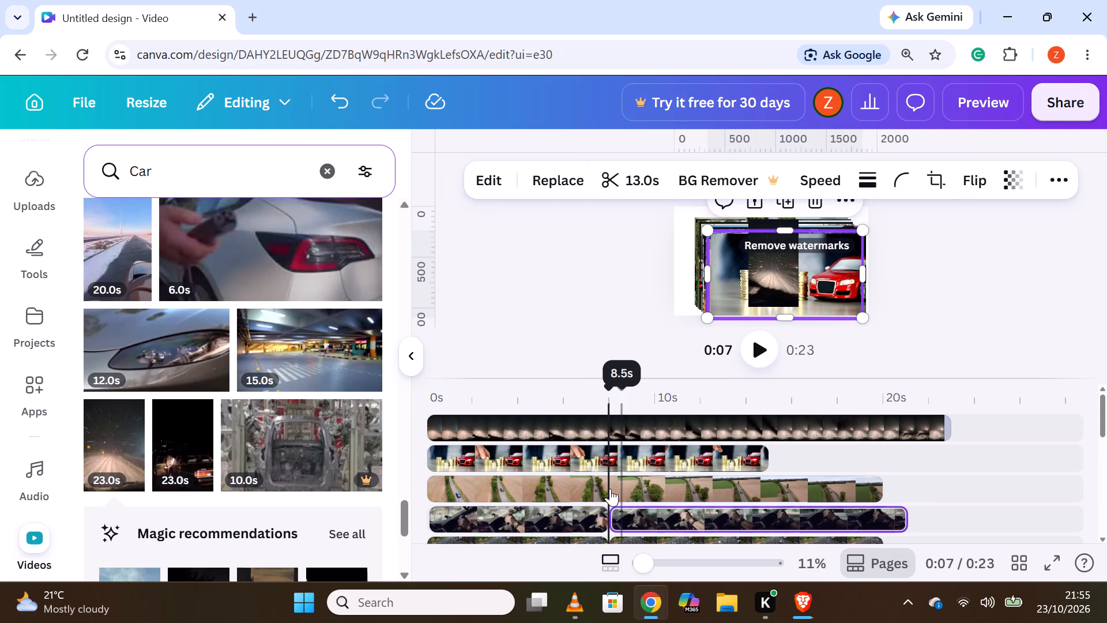
pyautogui.rightClick(609, 489)
pyautogui.click(652, 520)
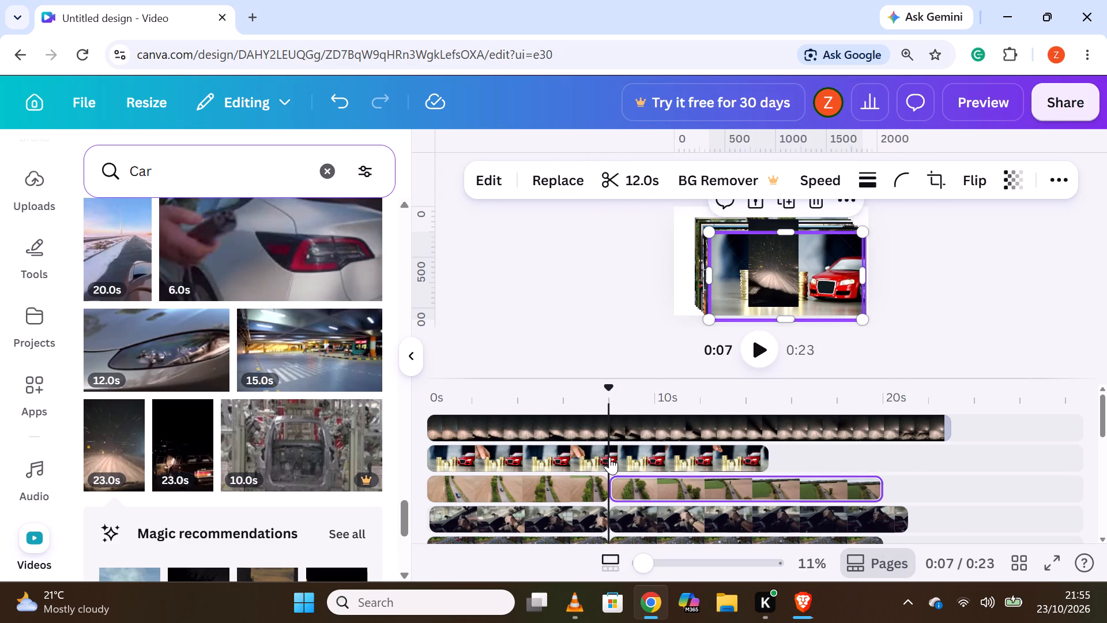
pyautogui.rightClick(607, 456)
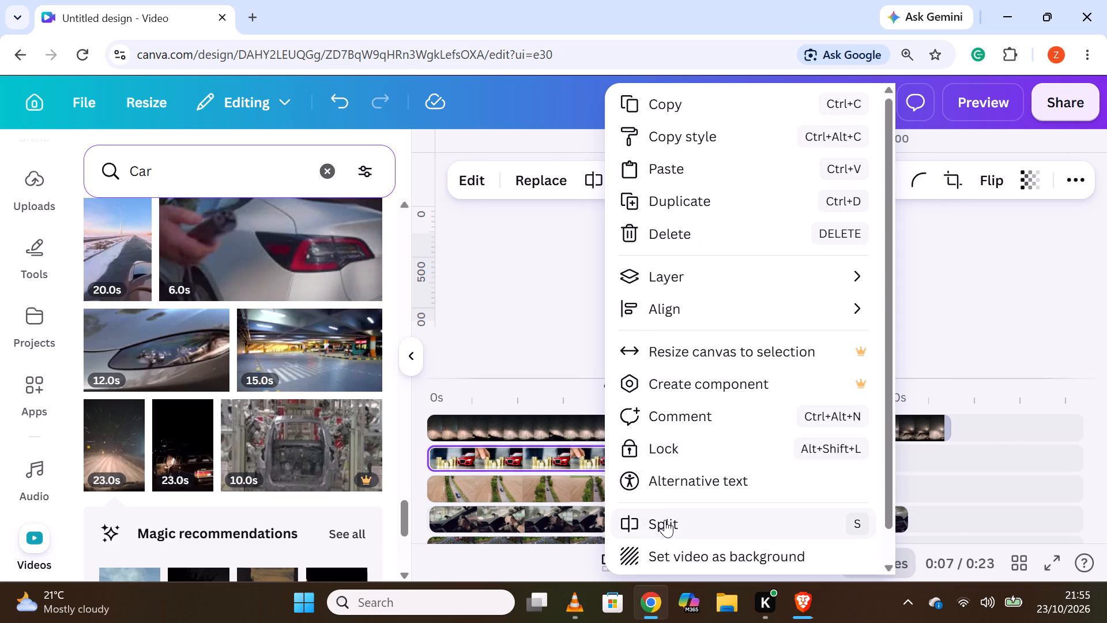
pyautogui.click(665, 520)
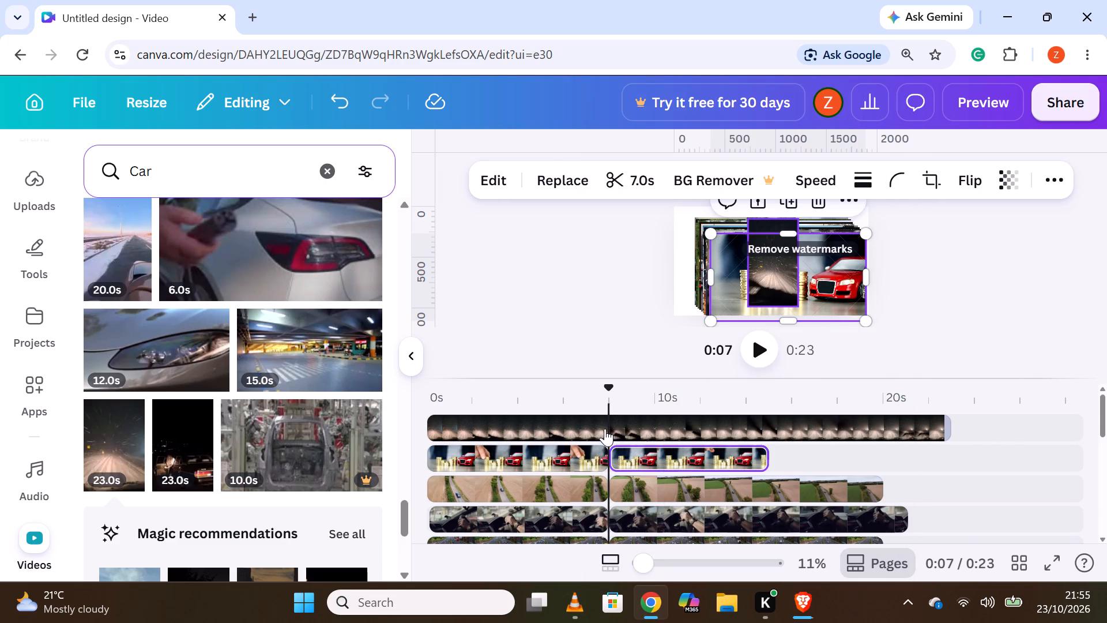
pyautogui.rightClick(607, 425)
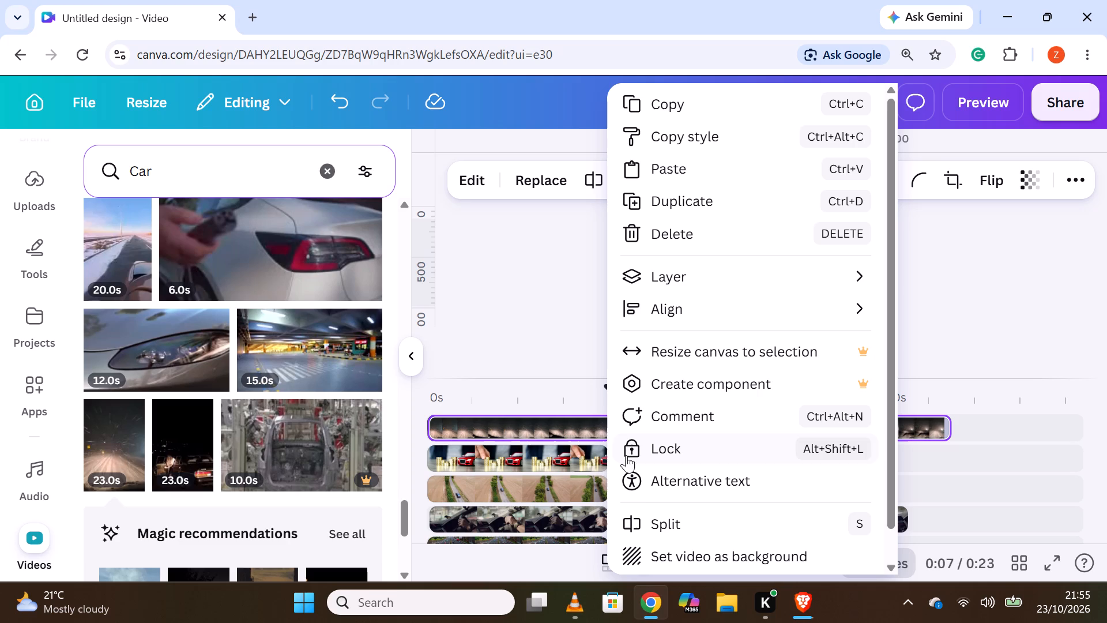
pyautogui.click(657, 520)
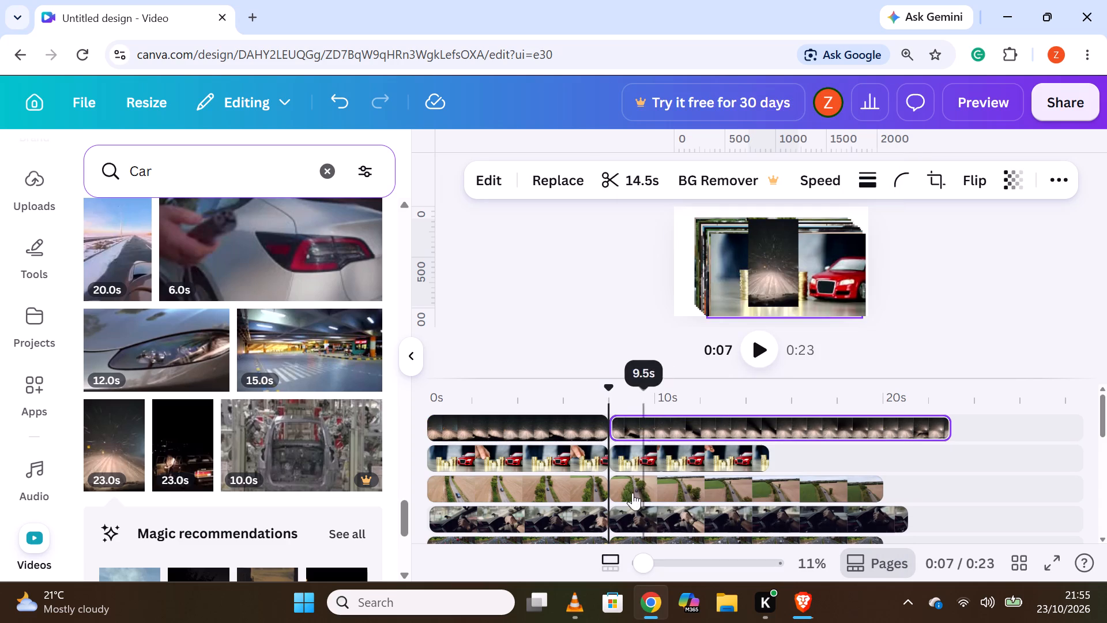
# Delete the parts after the 8-second split from the bottom steering-wheel clip and the green-field aerial clip.
pyautogui.scroll(3, 622, 481)
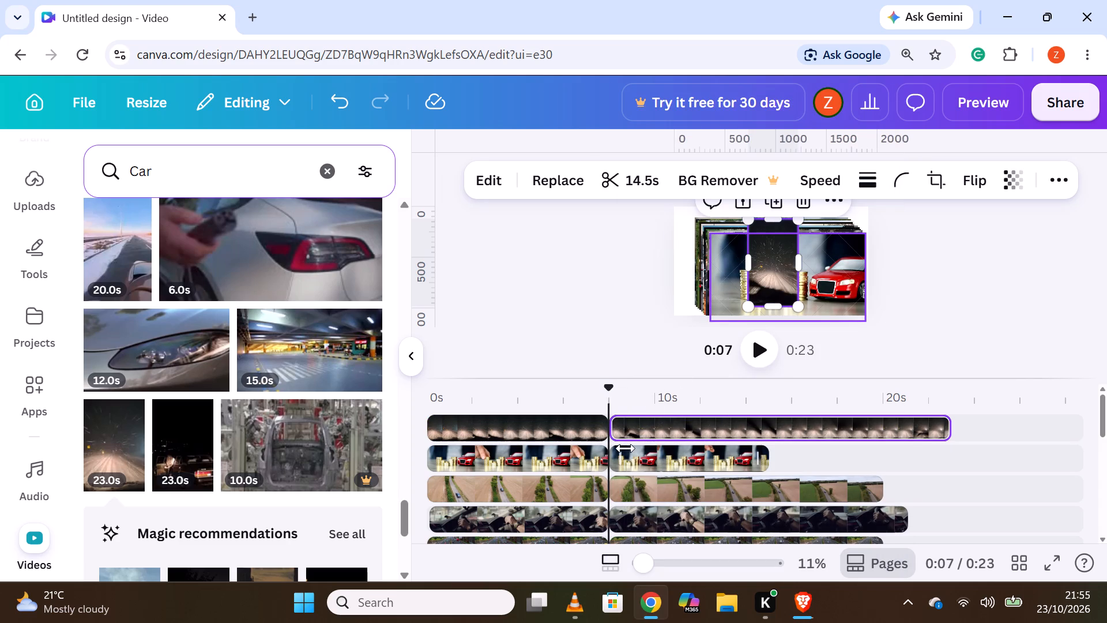
pyautogui.scroll(2, 626, 448)
pyautogui.scroll(-4, 626, 448)
pyautogui.scroll(2, 626, 448)
pyautogui.scroll(-4, 626, 448)
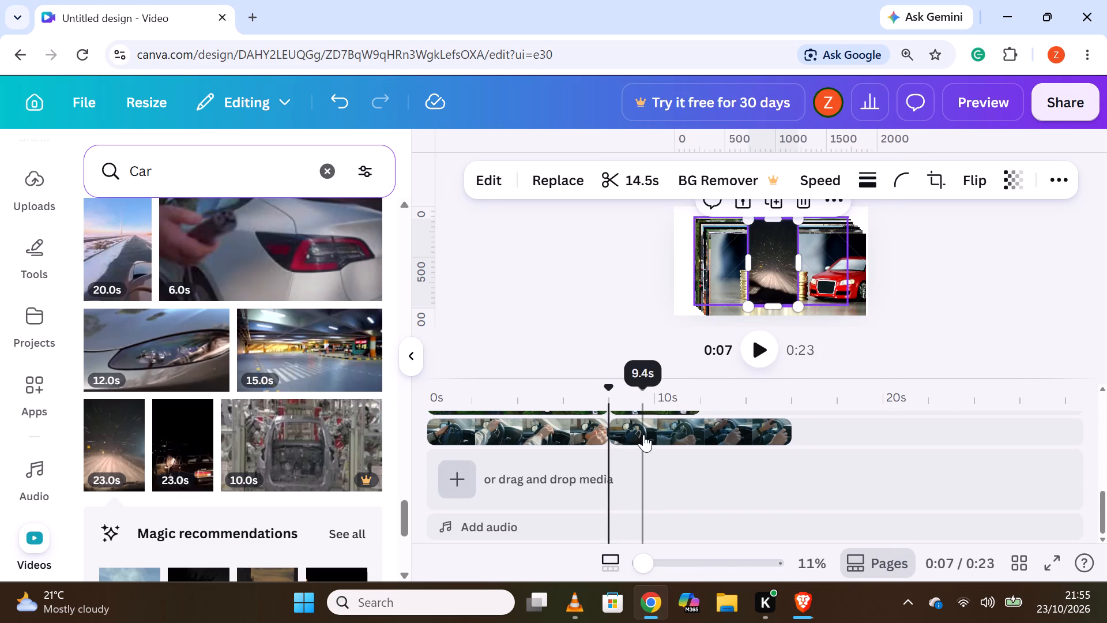
pyautogui.rightClick(643, 434)
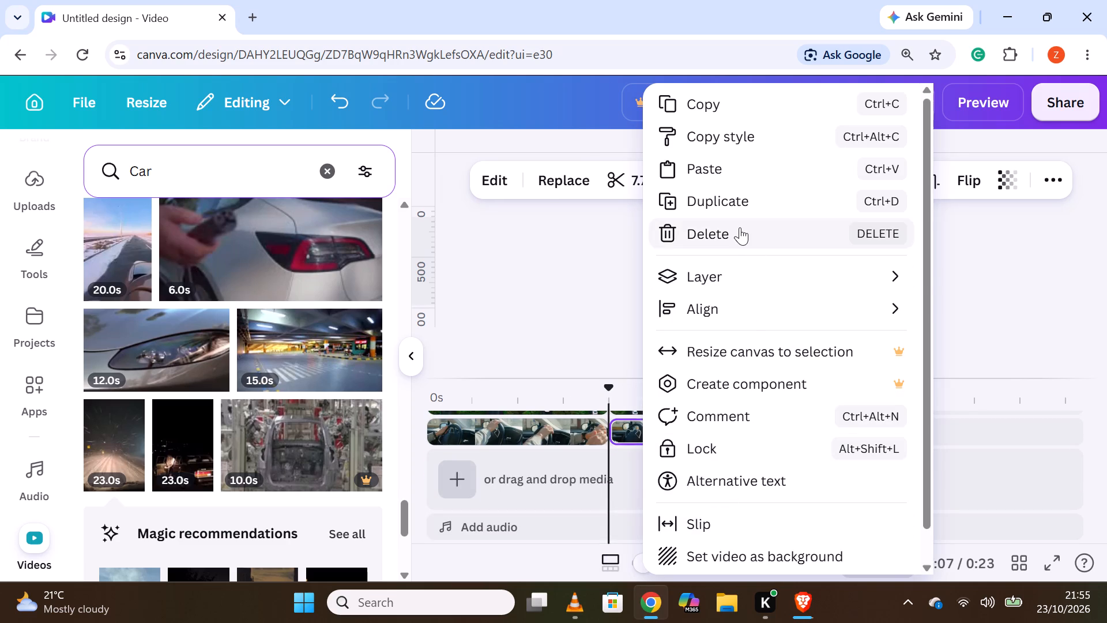
pyautogui.click(740, 227)
pyautogui.scroll(1, 661, 454)
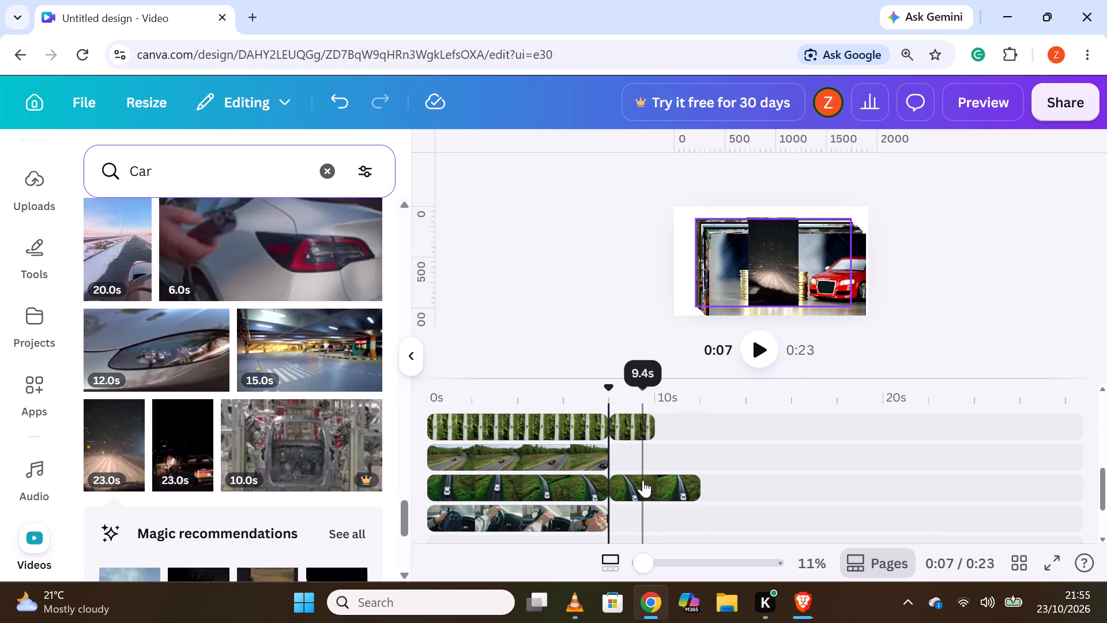
pyautogui.rightClick(643, 480)
pyautogui.click(716, 231)
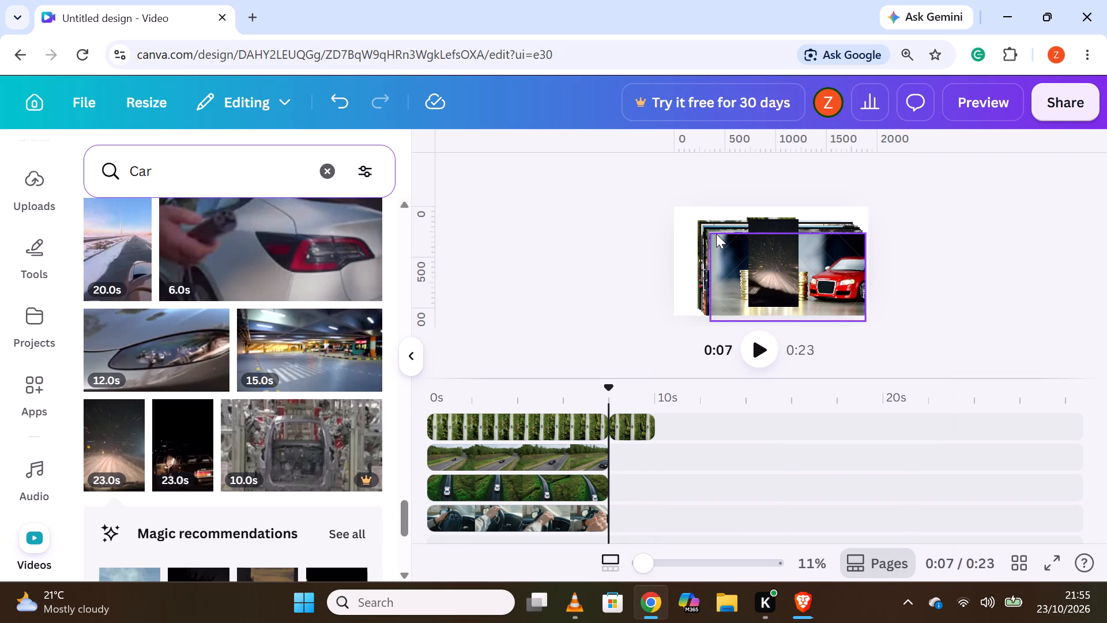
# Delete the parts after the 8-second split from the vertical green trees, dark night-lights, dusk traffic and white-house clips.
pyautogui.rightClick(627, 426)
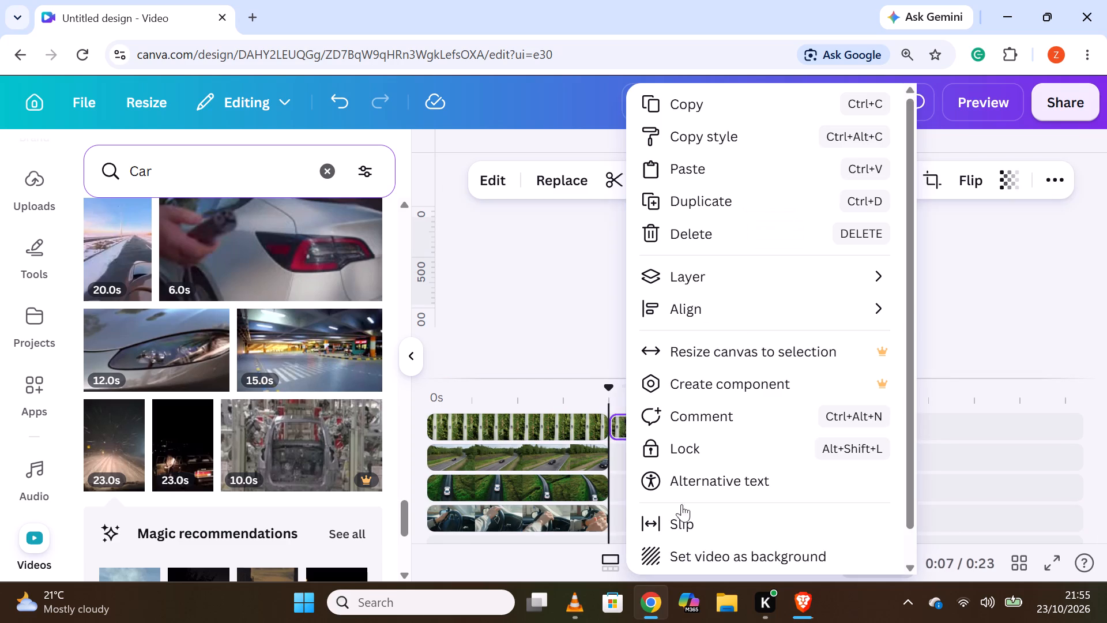
pyautogui.click(661, 229)
pyautogui.scroll(1, 583, 452)
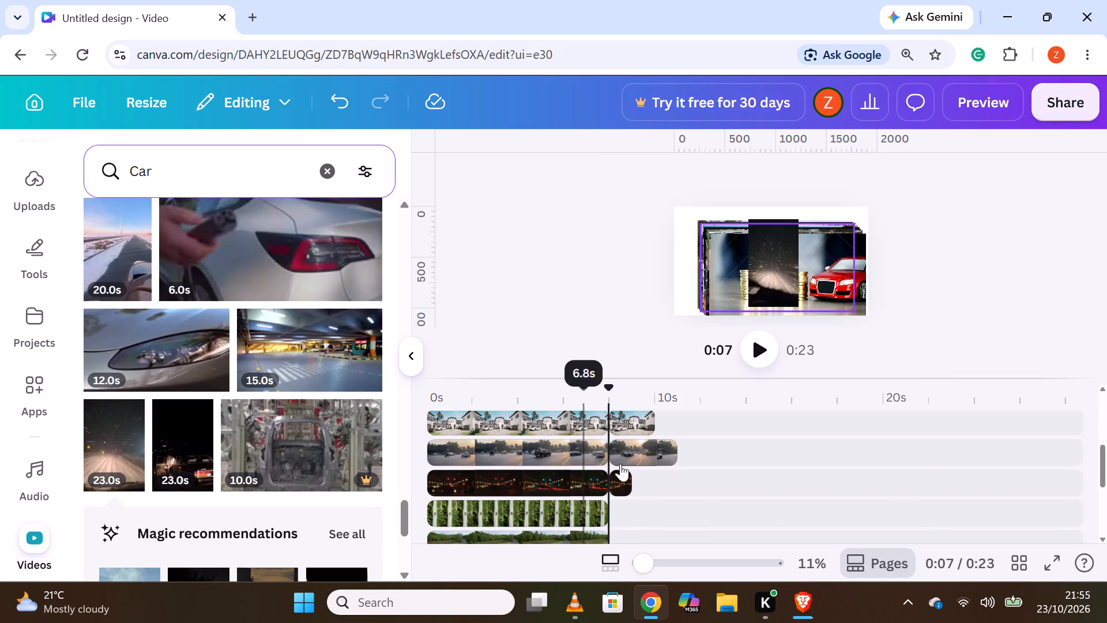
pyautogui.rightClick(614, 483)
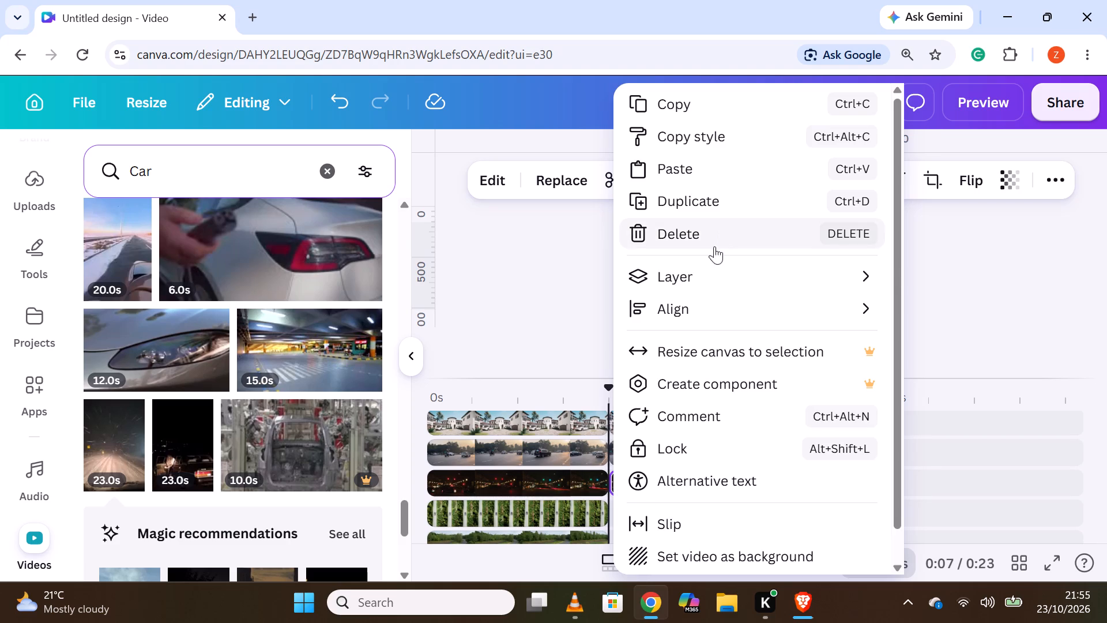
pyautogui.click(713, 237)
pyautogui.rightClick(642, 457)
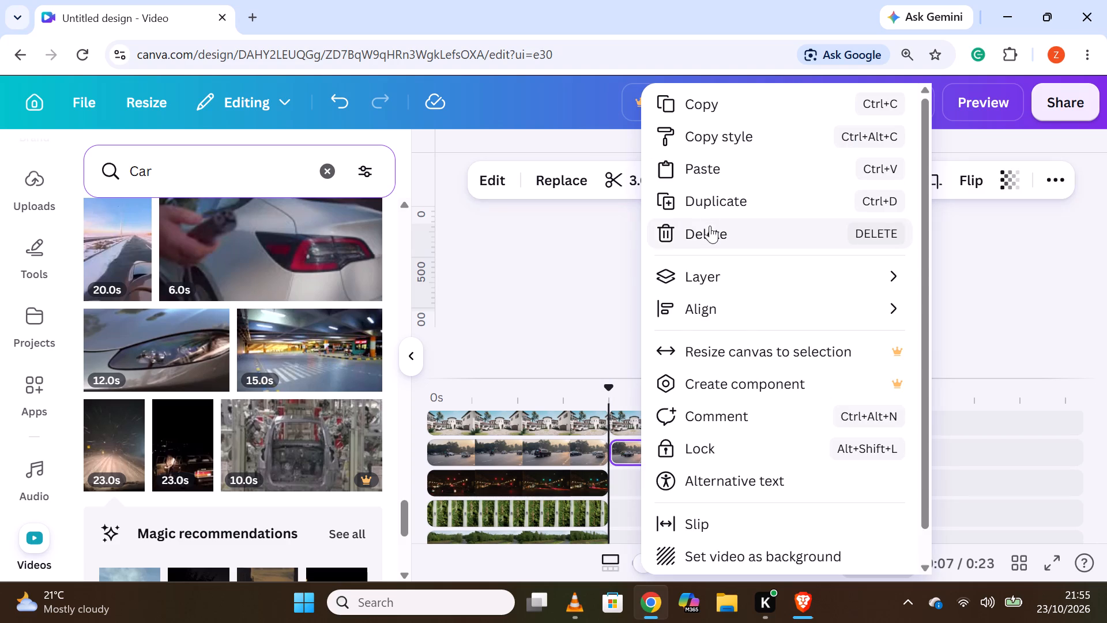
pyautogui.click(710, 229)
pyautogui.rightClick(639, 422)
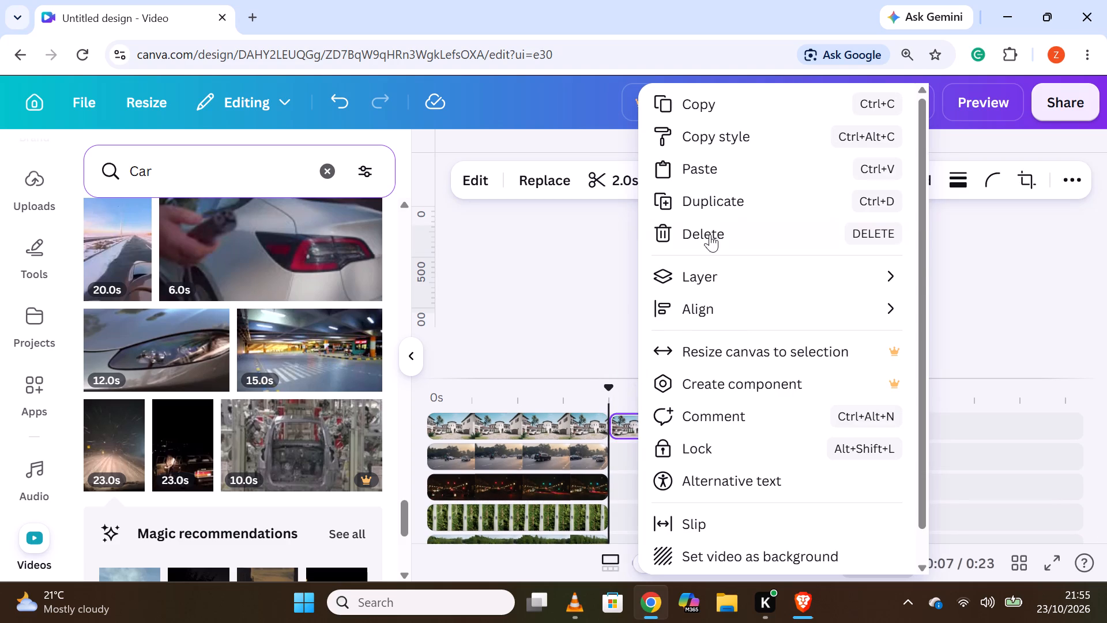
pyautogui.click(716, 226)
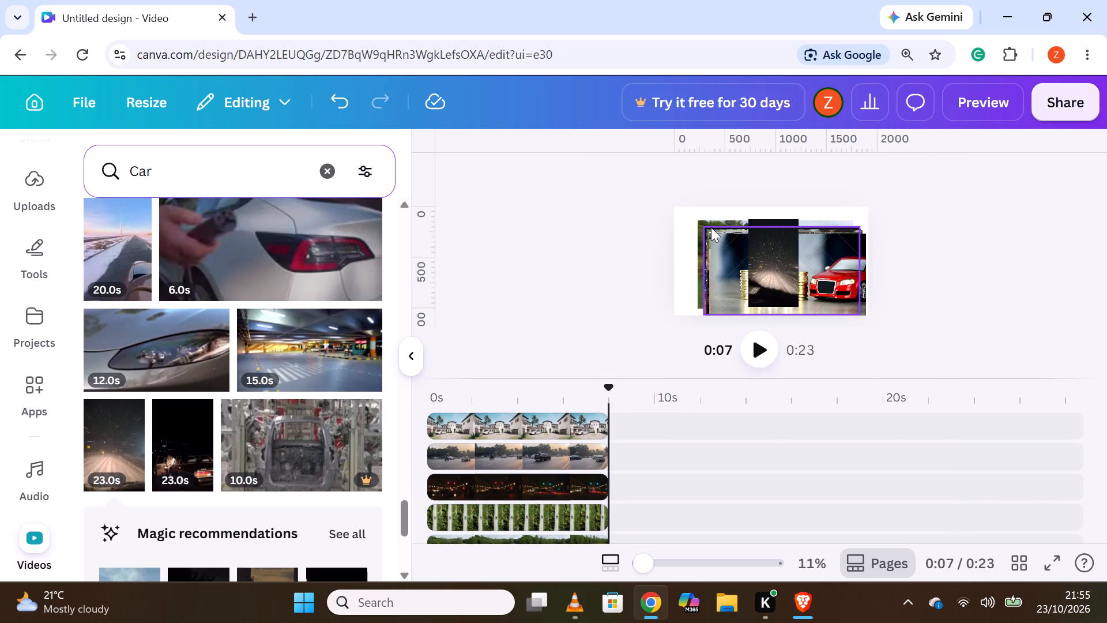
# Delete the parts after the 8-second split from the night city, multi-lane highway and driver's hands clips.
pyautogui.scroll(1, 630, 433)
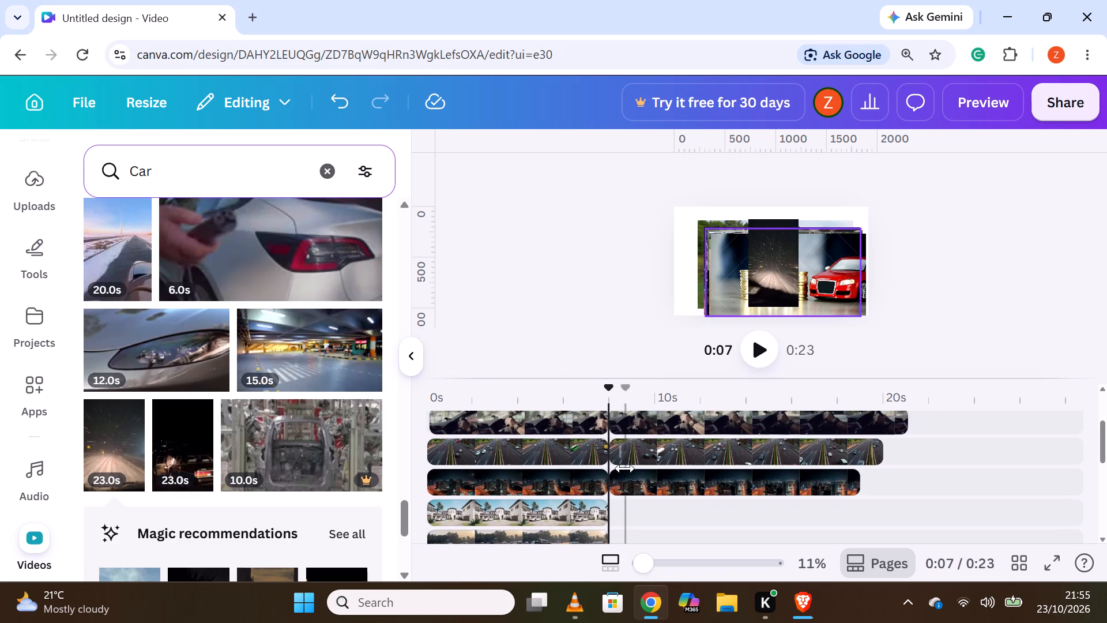
pyautogui.rightClick(661, 478)
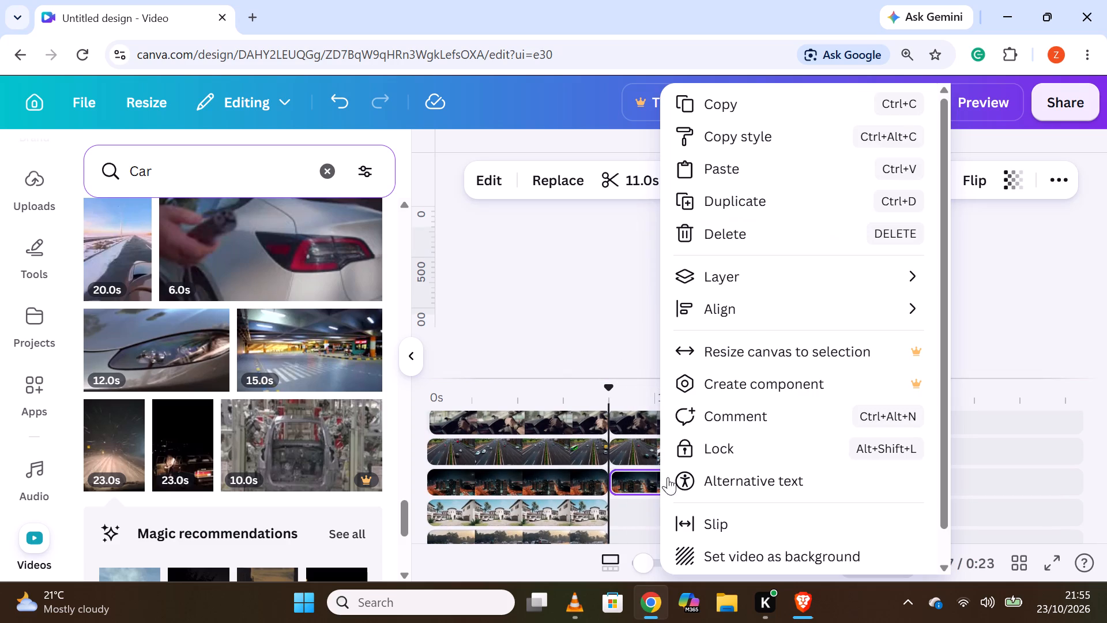
pyautogui.click(755, 228)
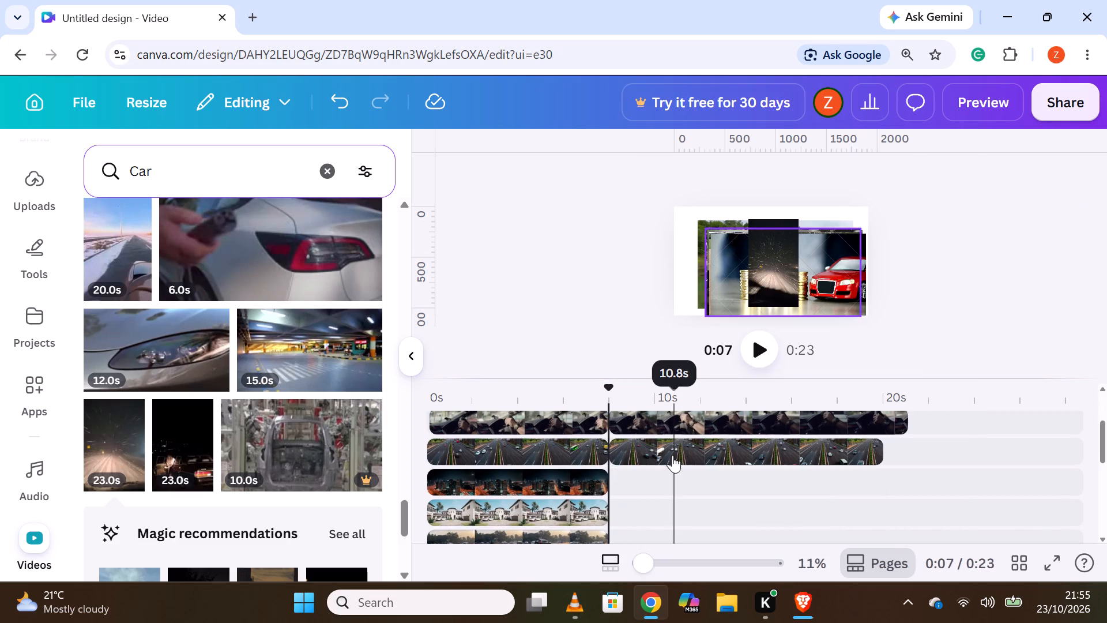
pyautogui.rightClick(672, 456)
pyautogui.click(741, 229)
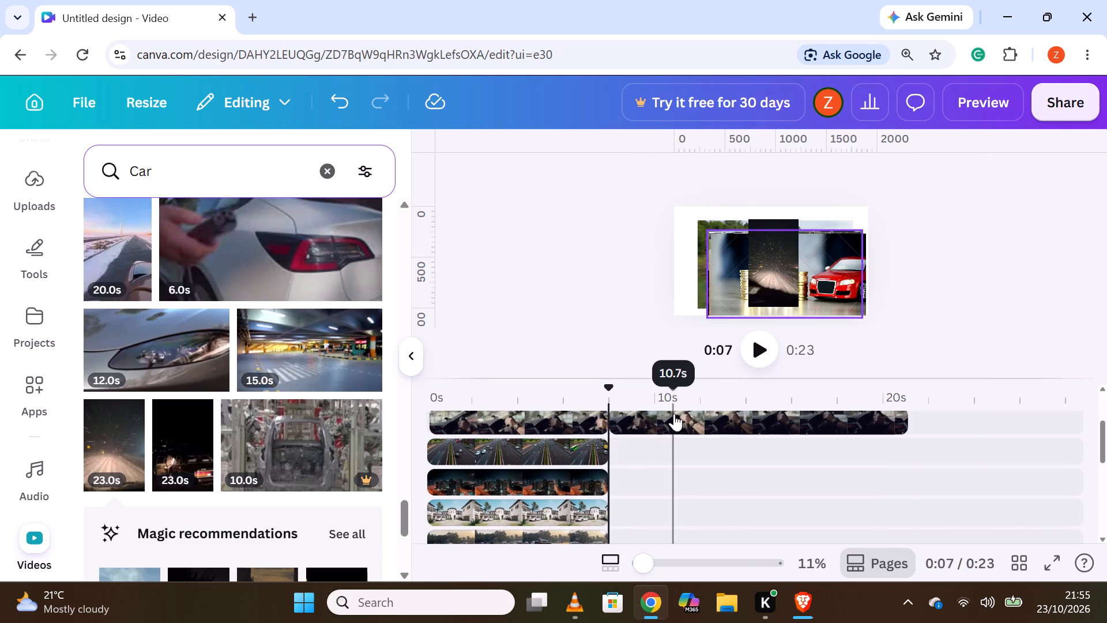
pyautogui.rightClick(674, 414)
pyautogui.click(745, 242)
# Delete the parts after the 8-second split from the aerial field road, coin stacks with red car, and vertical night road clips.
pyautogui.scroll(1, 644, 471)
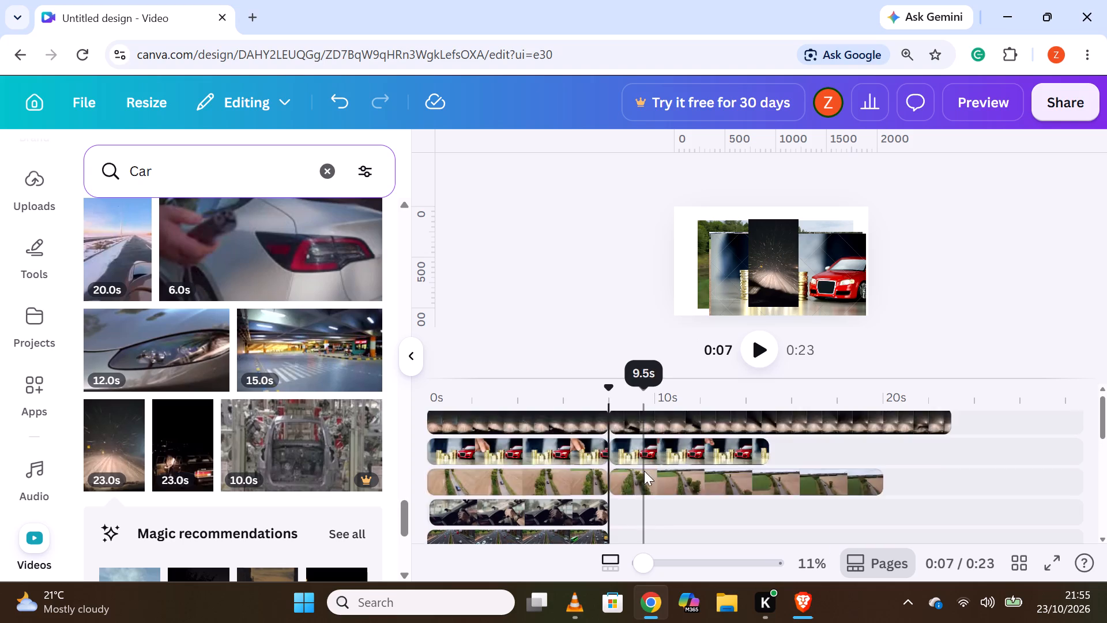
pyautogui.rightClick(641, 478)
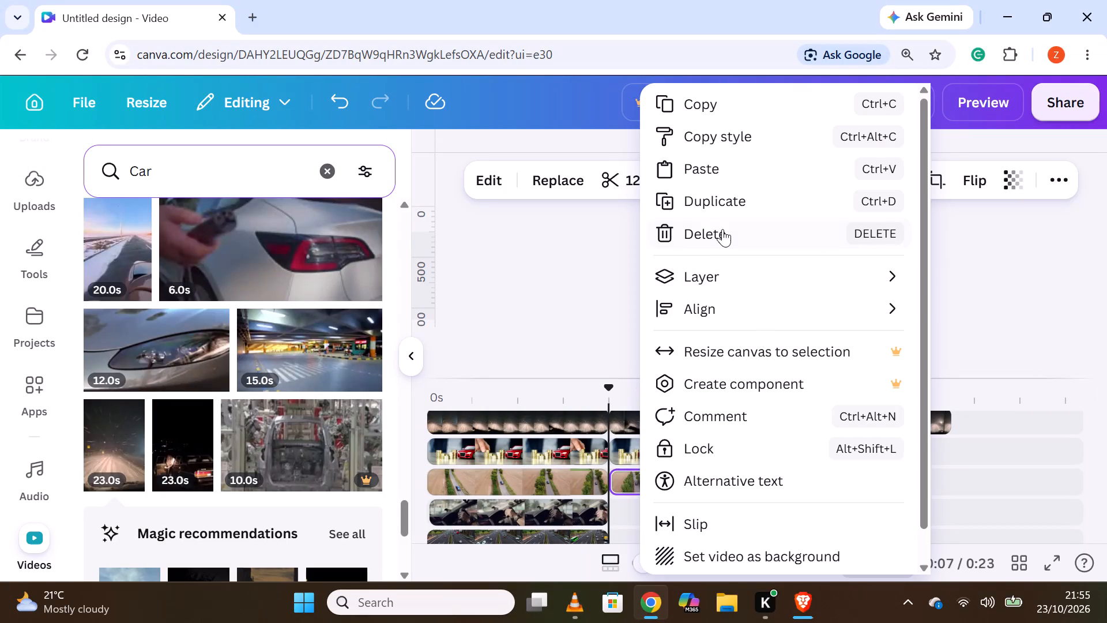
pyautogui.click(722, 227)
pyautogui.rightClick(653, 441)
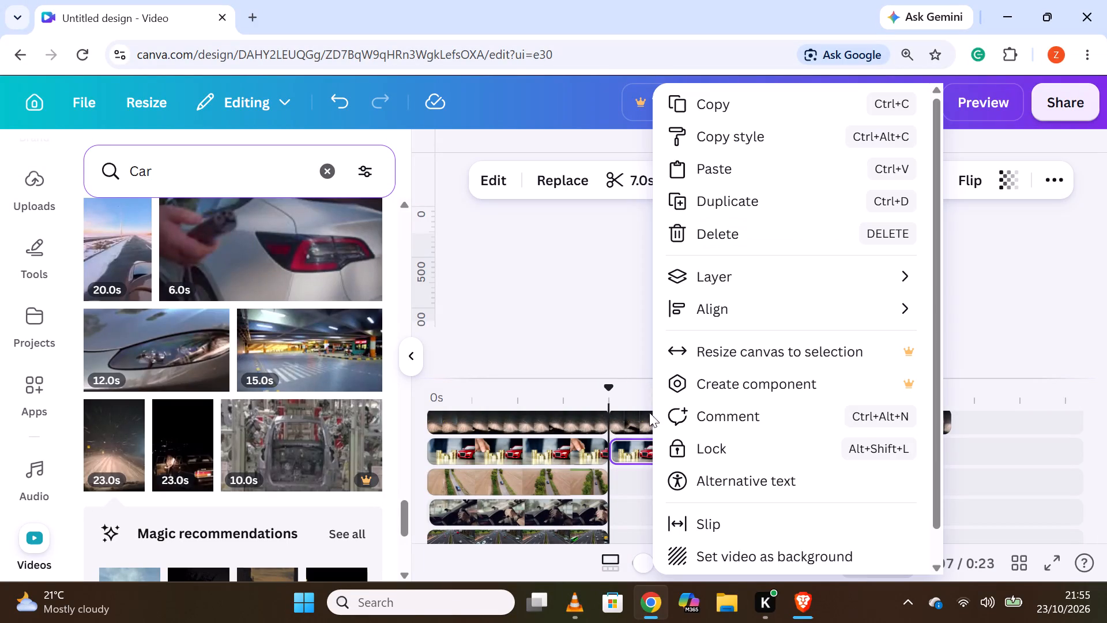
pyautogui.click(709, 237)
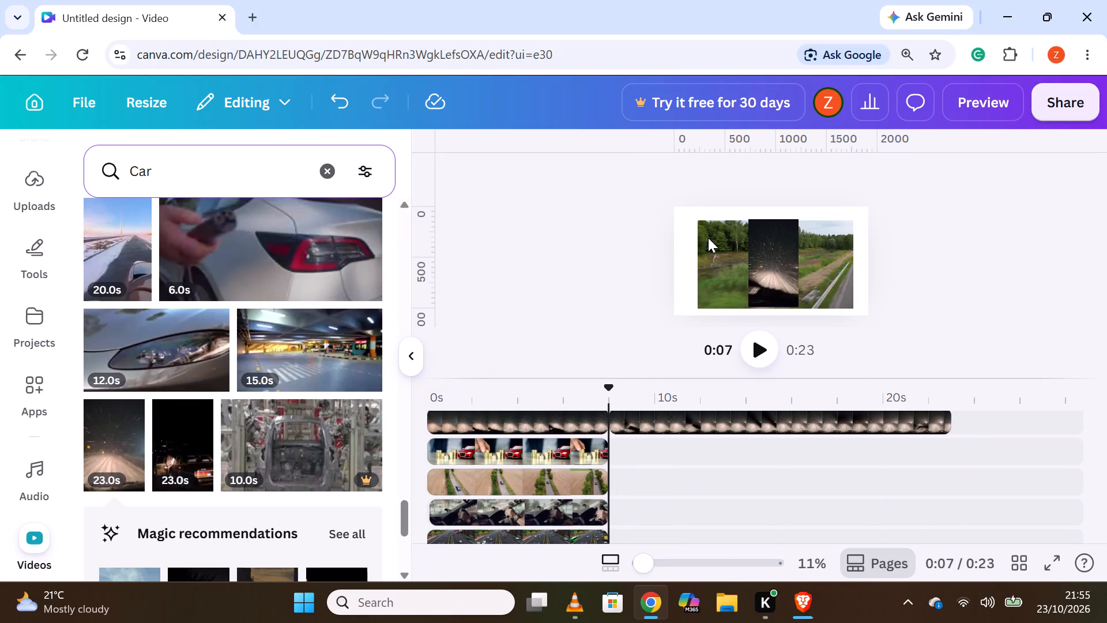
pyautogui.rightClick(661, 423)
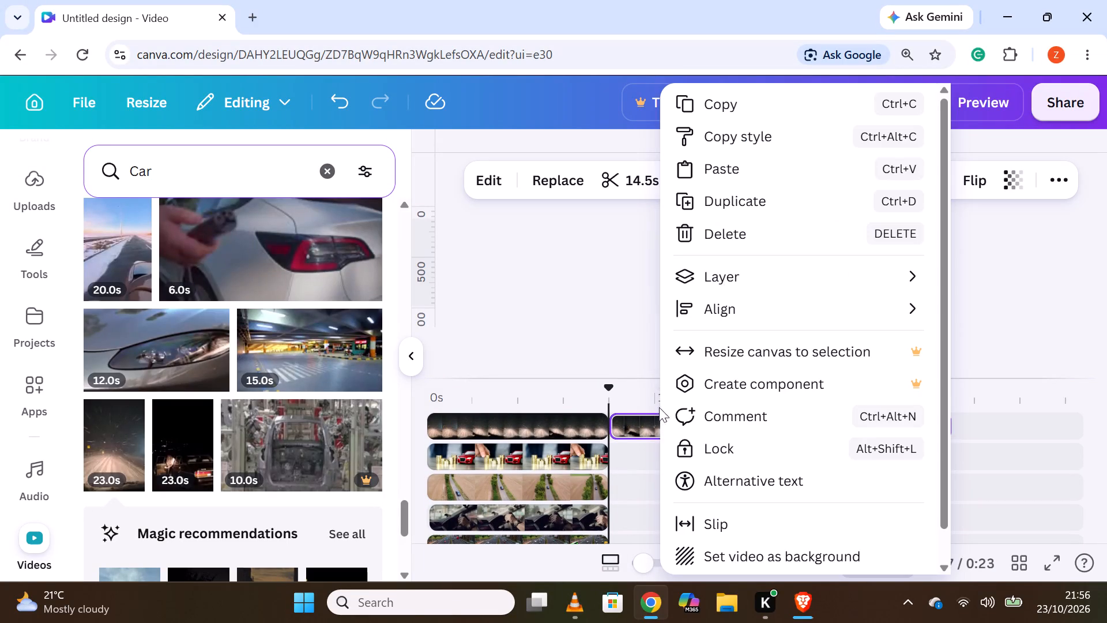
pyautogui.click(735, 229)
pyautogui.scroll(3, 628, 464)
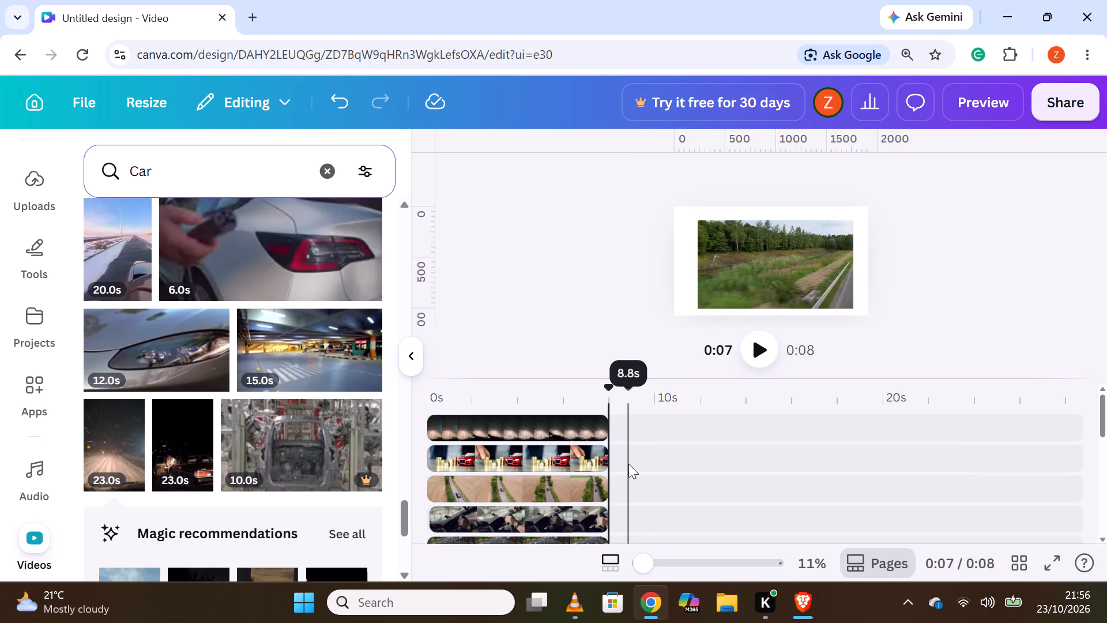
pyautogui.scroll(-6, 628, 464)
pyautogui.scroll(7, 628, 464)
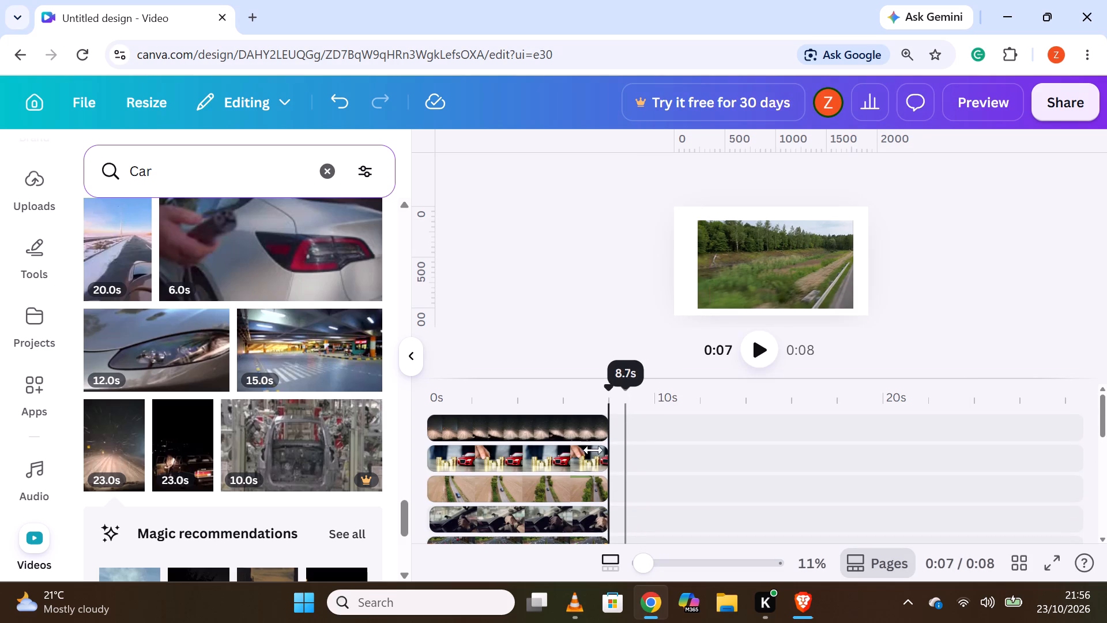
# Add the 13-second vertical snowy night street clip on a new track above the night road clip, starting at 0 seconds.
pyautogui.moveTo(179, 461); pyautogui.dragTo(389, 403)
pyautogui.click(562, 422)
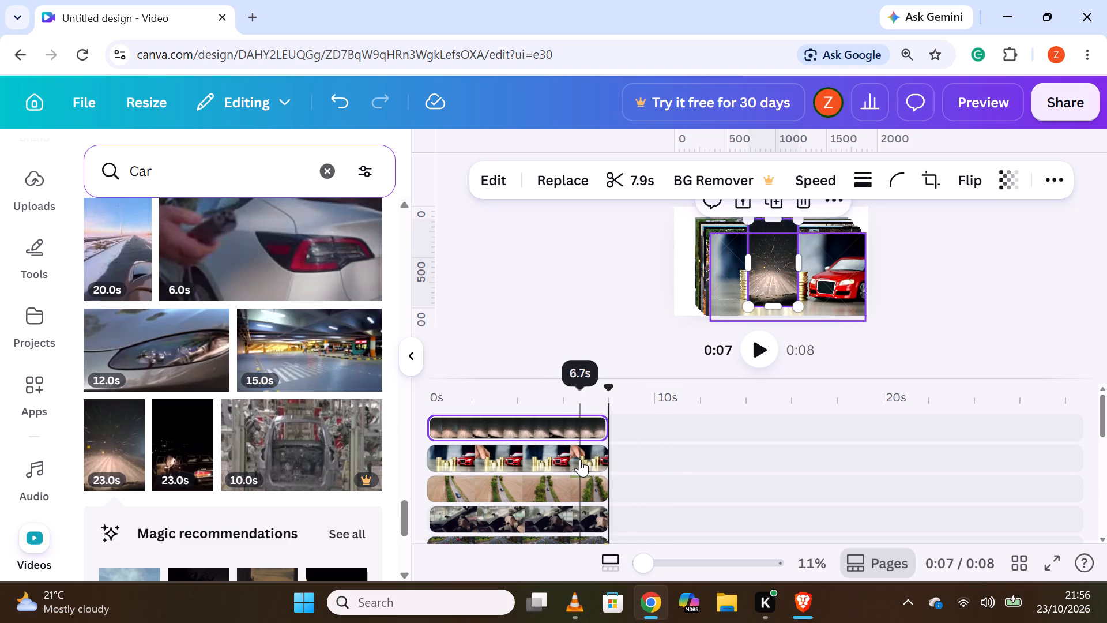
pyautogui.scroll(1, 580, 459)
pyautogui.scroll(-2, 263, 443)
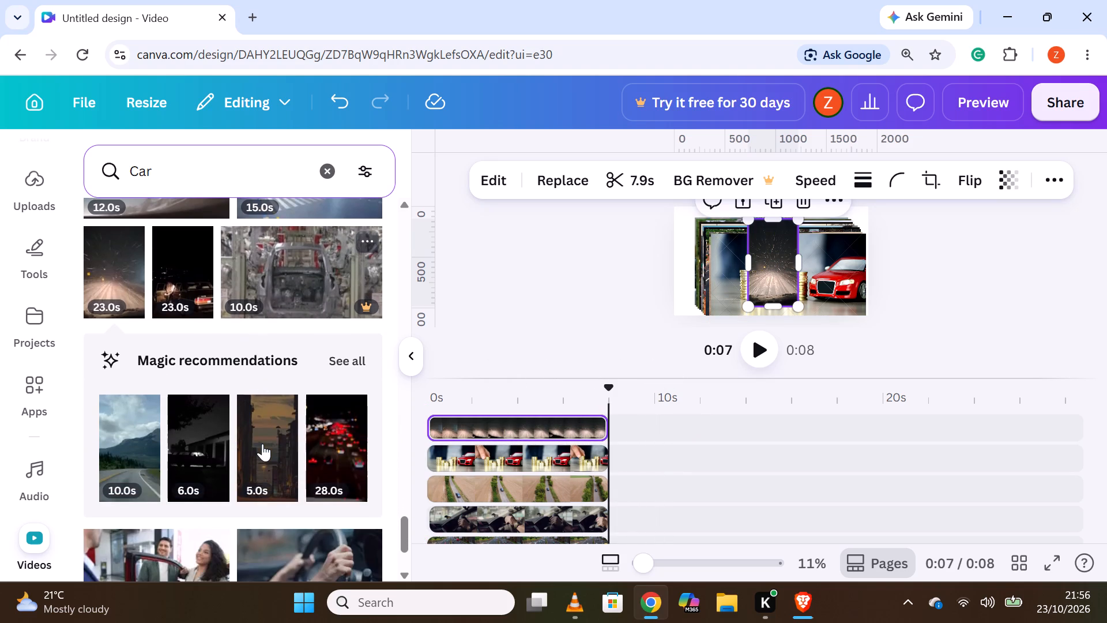
pyautogui.scroll(-1, 262, 444)
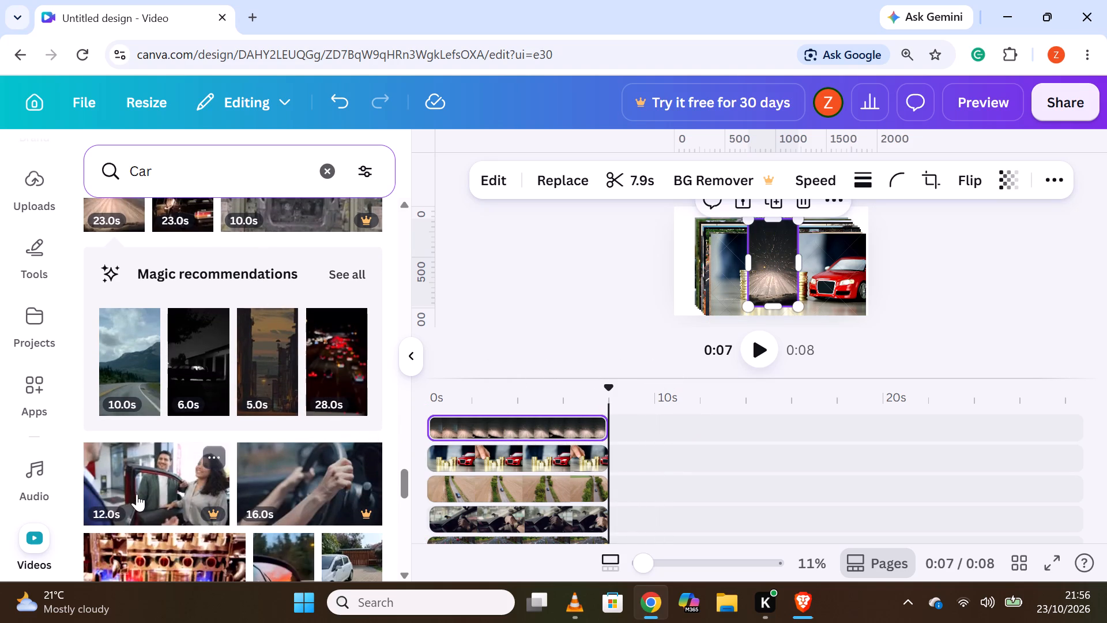
pyautogui.scroll(-2, 186, 486)
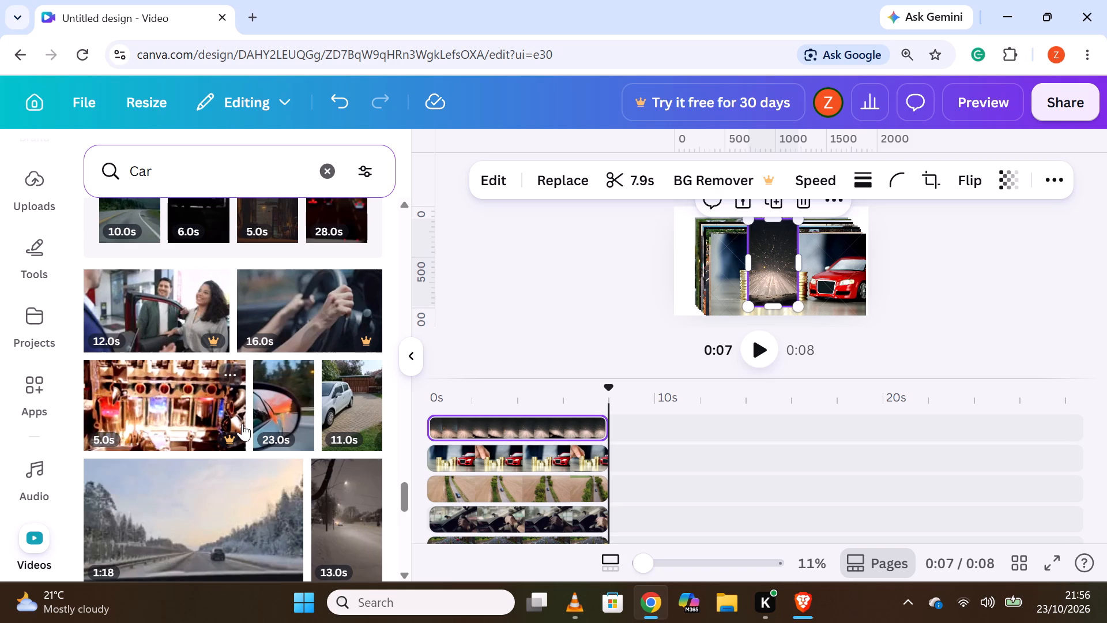
pyautogui.scroll(-1, 311, 444)
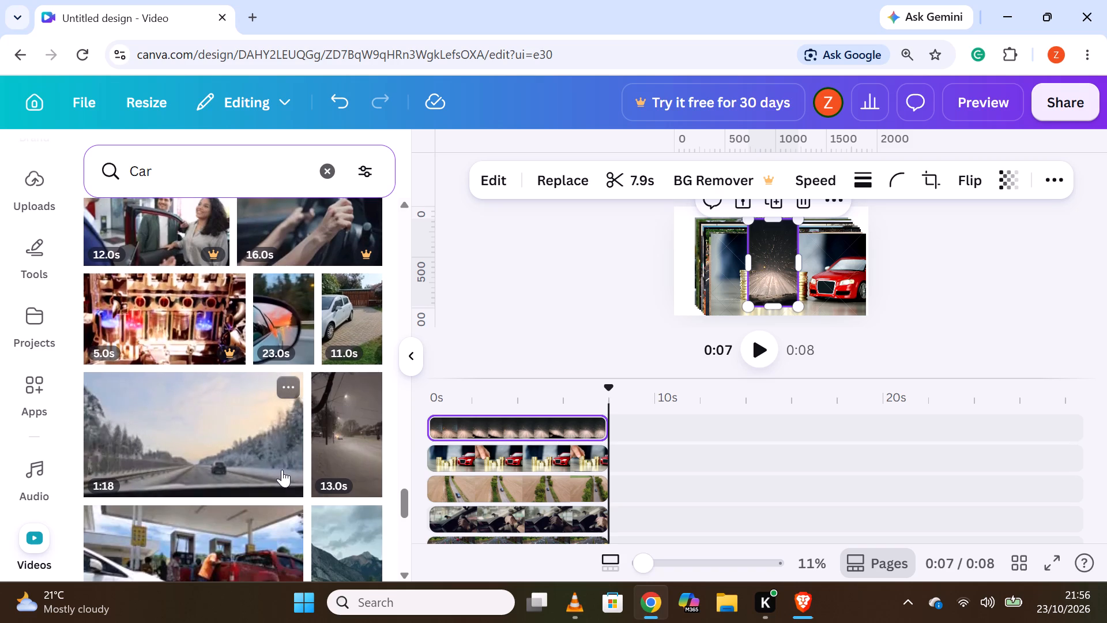
pyautogui.moveTo(331, 452); pyautogui.dragTo(506, 380)
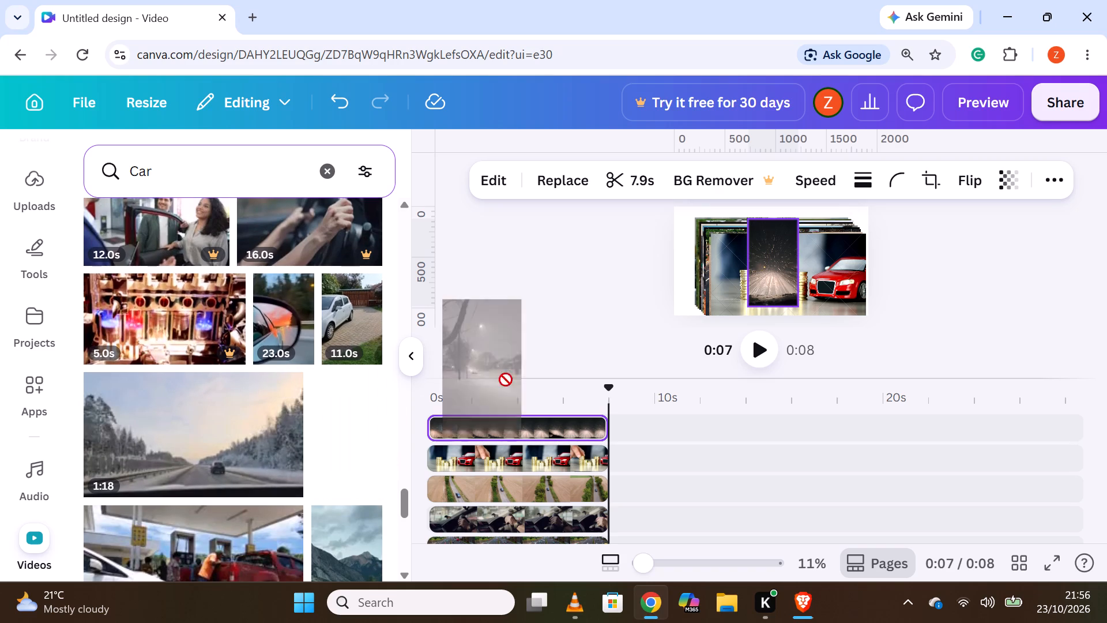
pyautogui.moveTo(506, 380); pyautogui.dragTo(513, 415)
pyautogui.moveTo(571, 427); pyautogui.dragTo(570, 427)
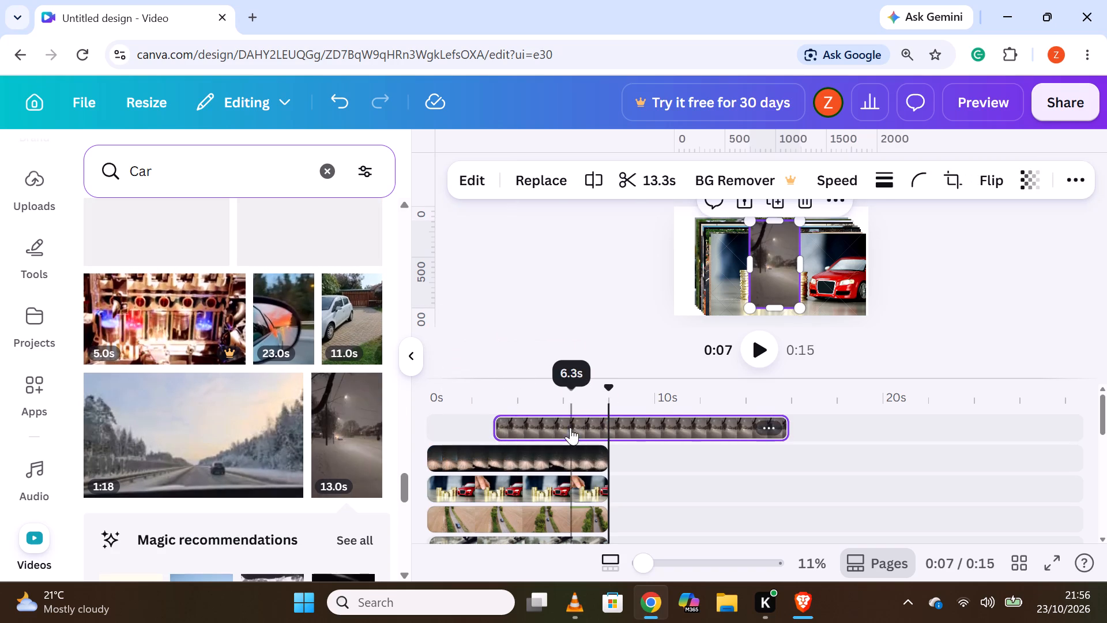
pyautogui.moveTo(570, 427); pyautogui.dragTo(490, 427)
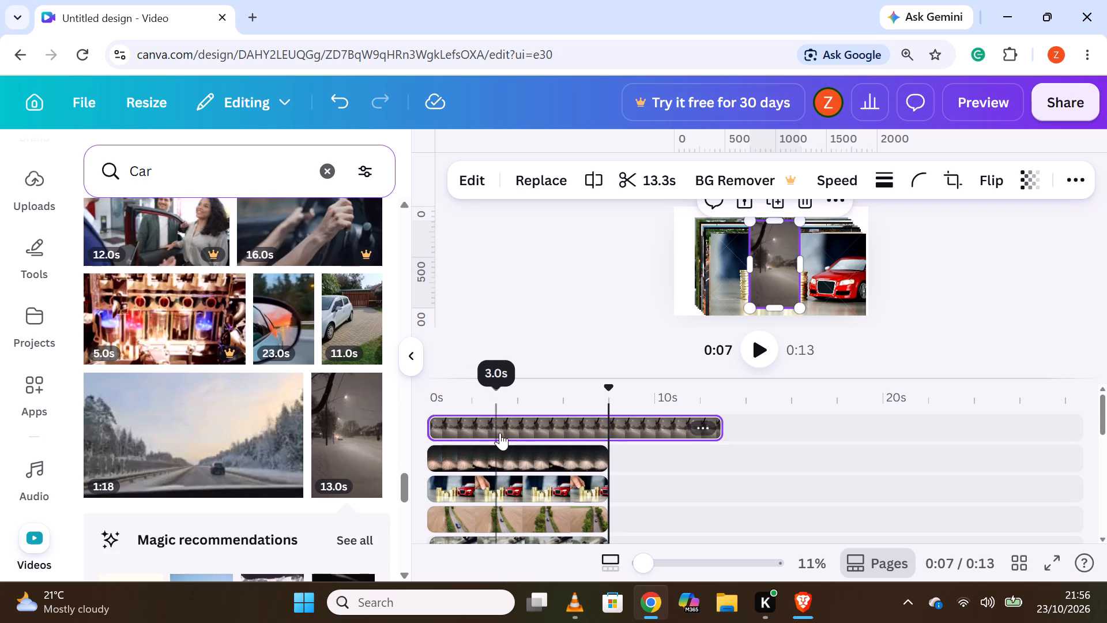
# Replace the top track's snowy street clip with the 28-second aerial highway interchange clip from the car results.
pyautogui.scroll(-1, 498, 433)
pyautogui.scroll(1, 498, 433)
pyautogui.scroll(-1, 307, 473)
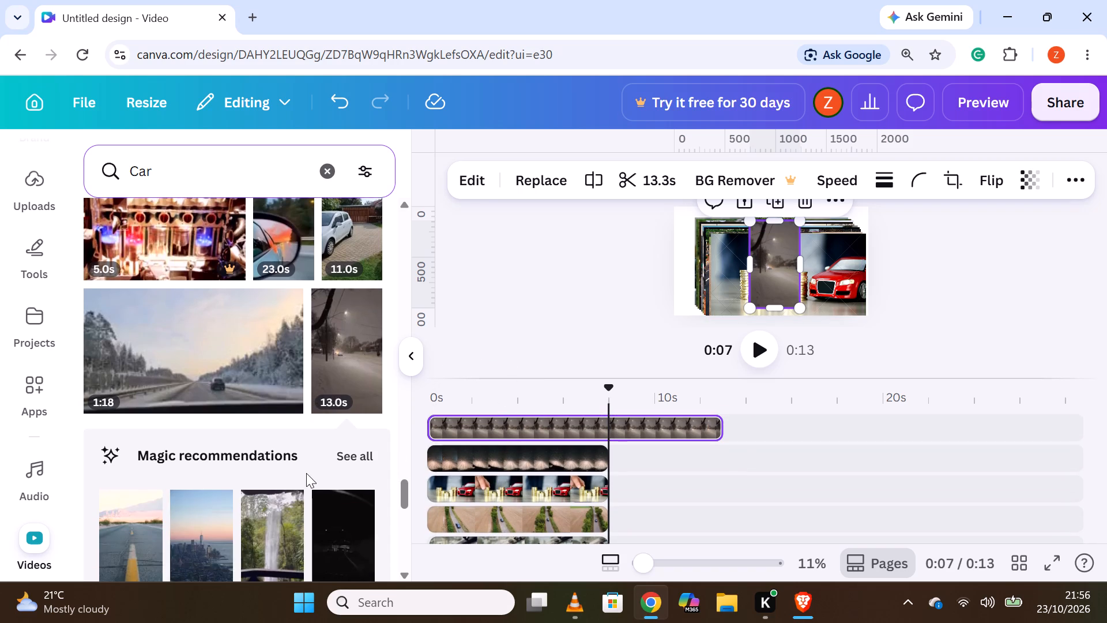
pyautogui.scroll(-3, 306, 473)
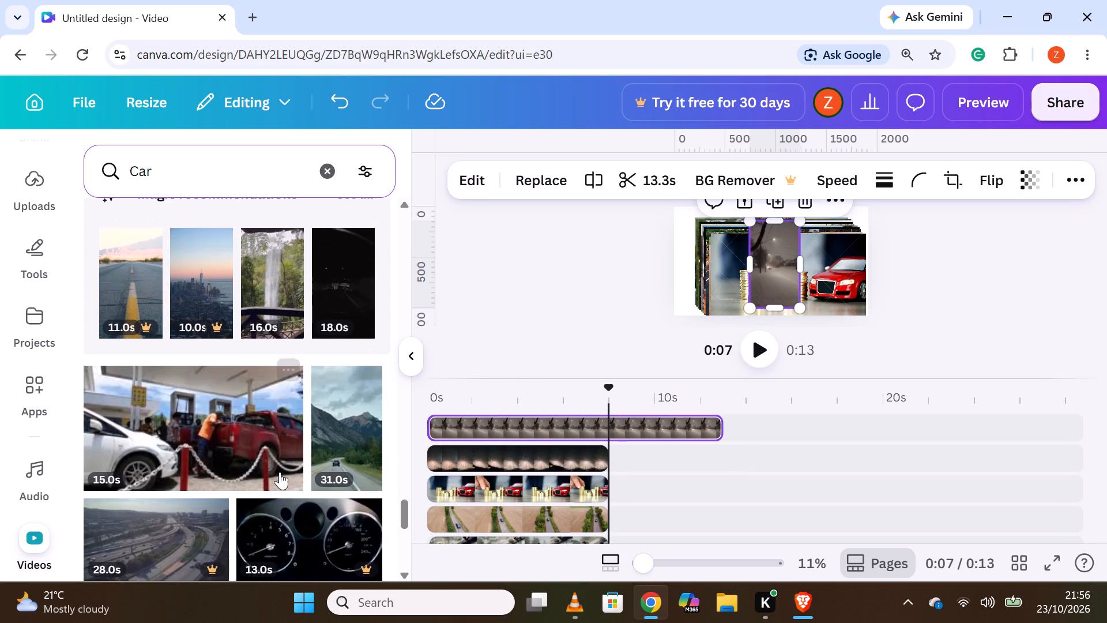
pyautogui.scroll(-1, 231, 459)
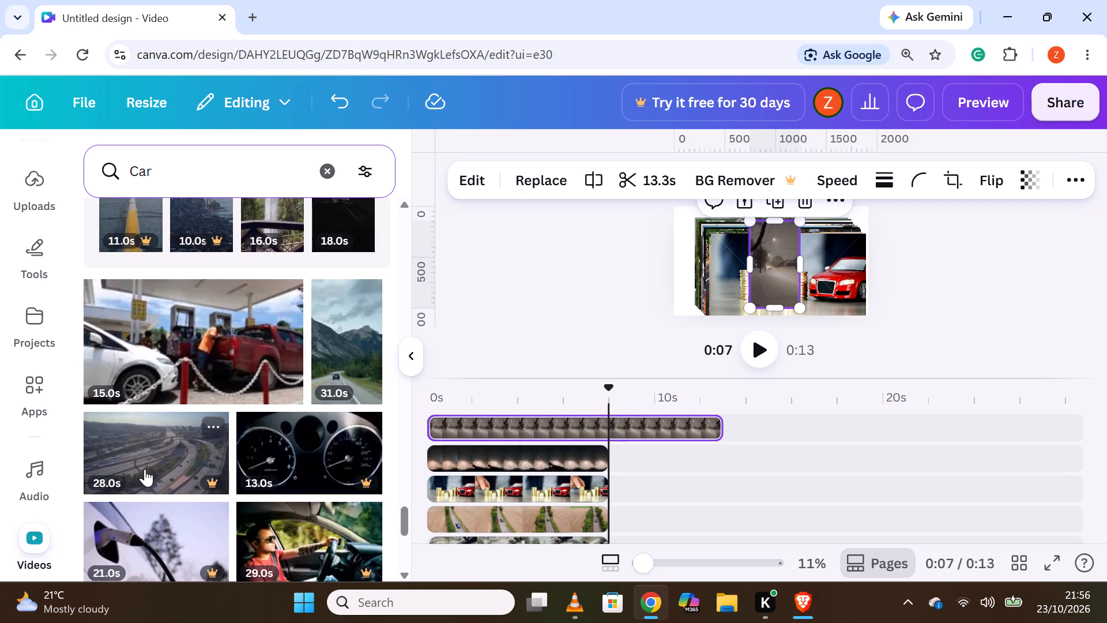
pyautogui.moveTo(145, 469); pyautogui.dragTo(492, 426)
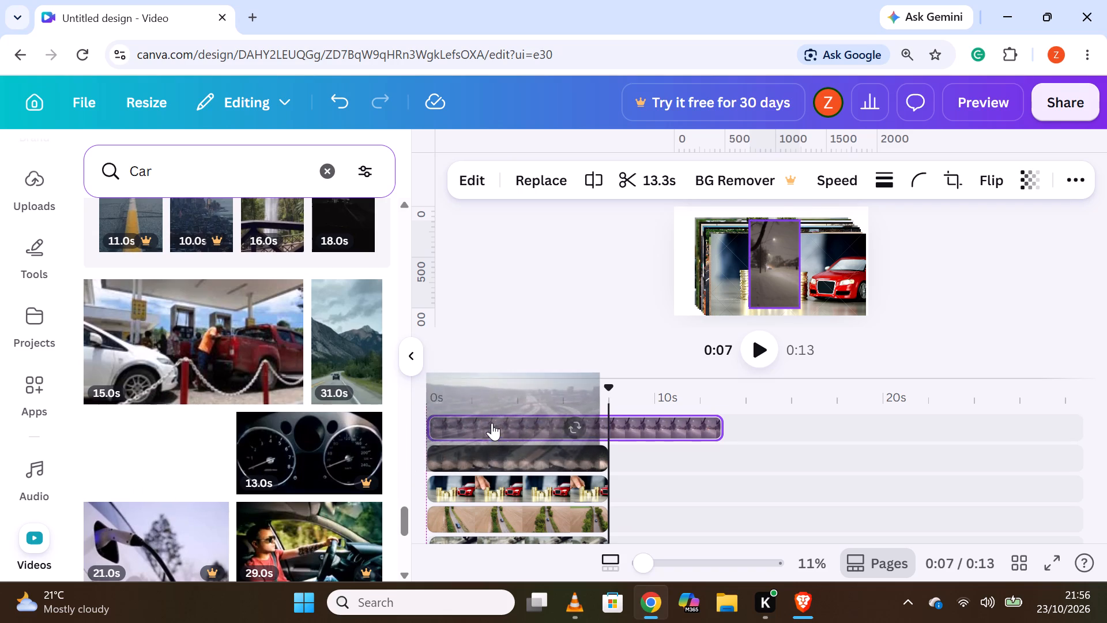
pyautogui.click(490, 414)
# Replace the top track's aerial highway interchange clip with the 19-second car side-mirror clip.
pyautogui.scroll(-1, 264, 453)
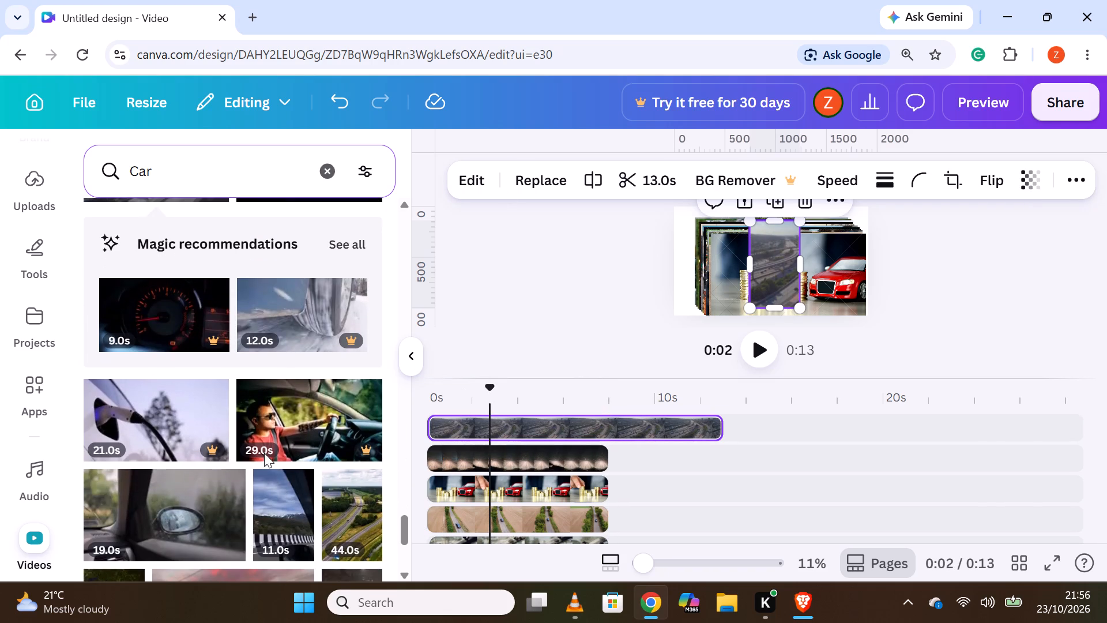
pyautogui.scroll(-1, 230, 481)
pyautogui.moveTo(189, 448); pyautogui.dragTo(380, 401)
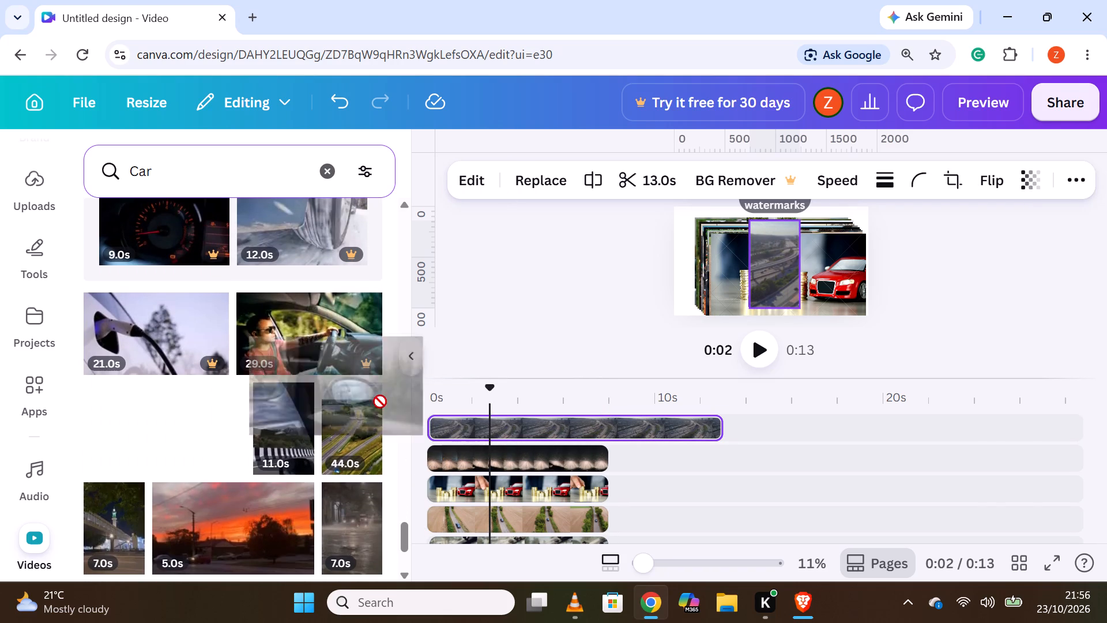
pyautogui.moveTo(380, 401); pyautogui.dragTo(511, 432)
pyautogui.moveTo(513, 429); pyautogui.dragTo(518, 422)
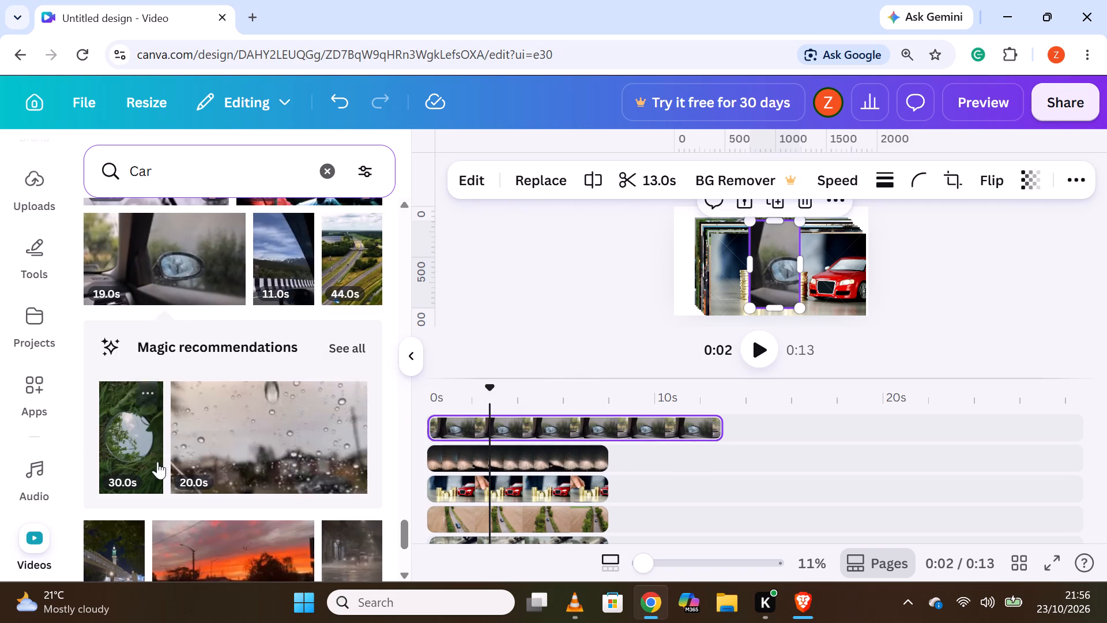
# Add the recommended 20-second raindrops-on-window clip on its own track between the side-mirror and night road clips, starting at 0 seconds.
pyautogui.moveTo(275, 456); pyautogui.dragTo(519, 435)
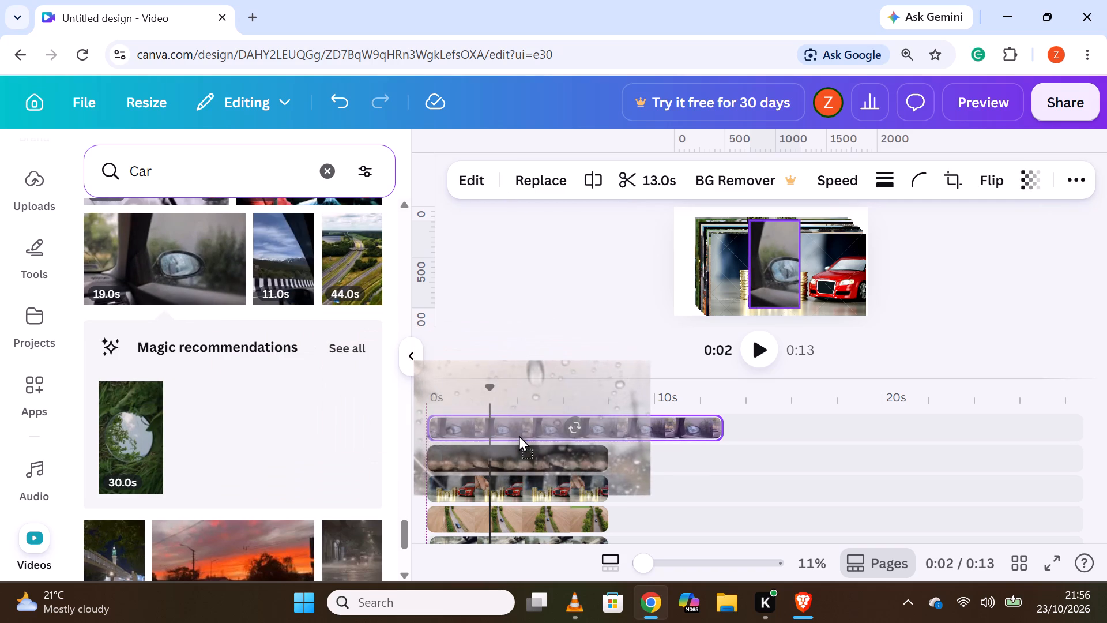
pyautogui.moveTo(519, 435); pyautogui.dragTo(523, 437)
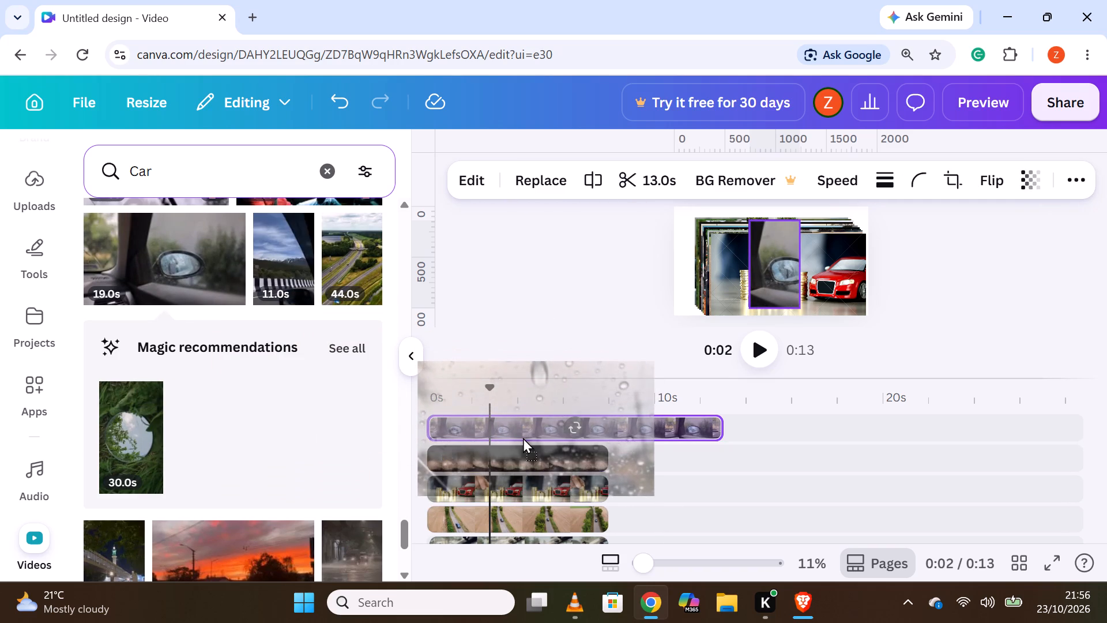
pyautogui.moveTo(523, 437); pyautogui.dragTo(522, 443)
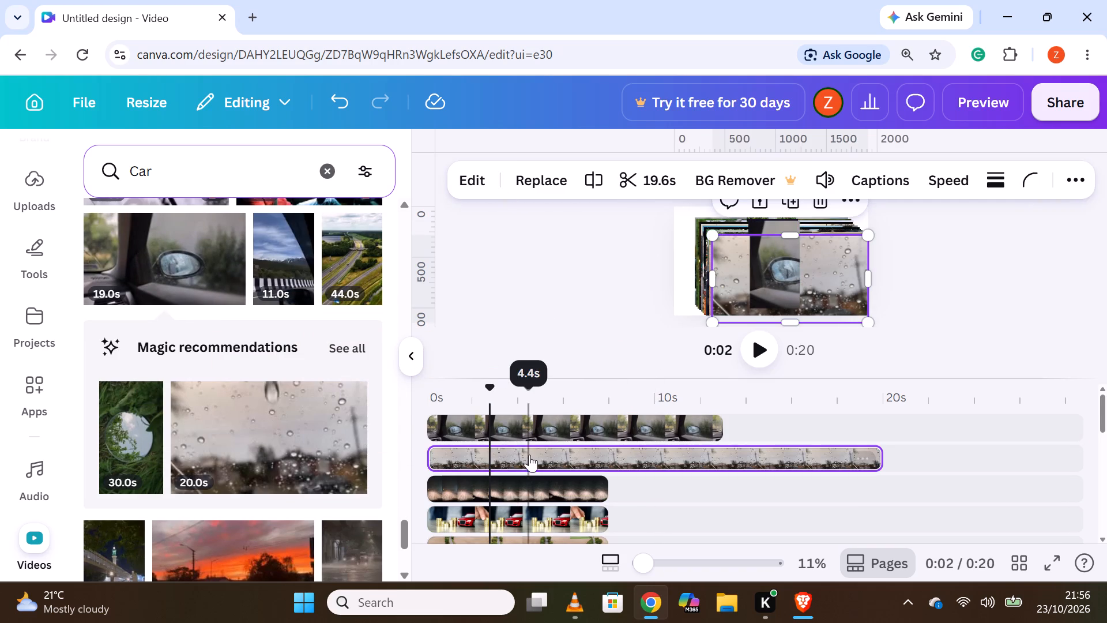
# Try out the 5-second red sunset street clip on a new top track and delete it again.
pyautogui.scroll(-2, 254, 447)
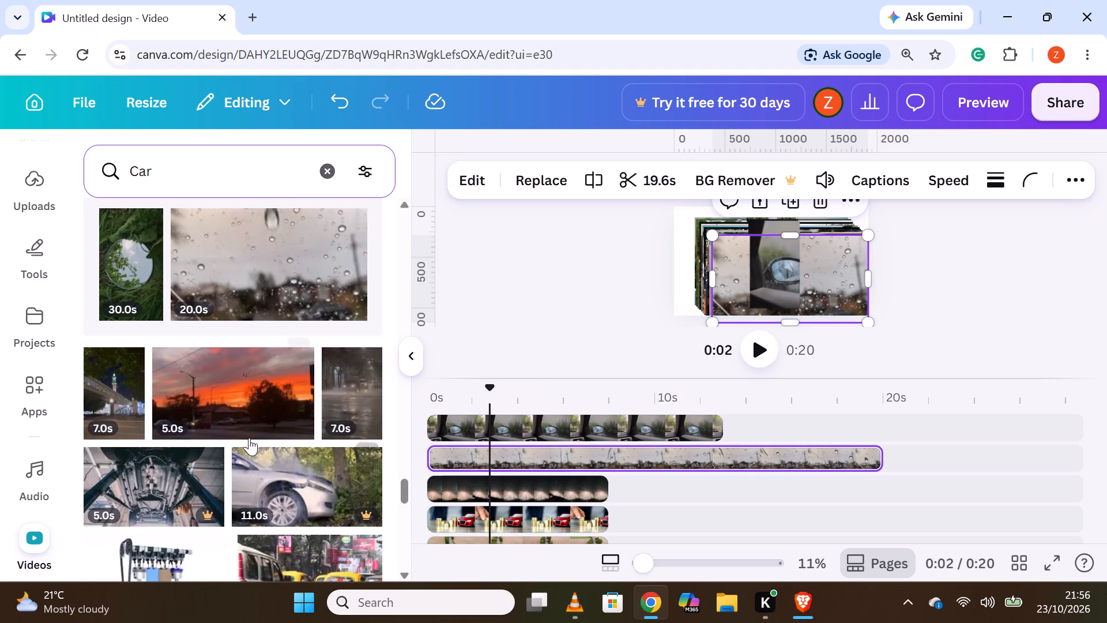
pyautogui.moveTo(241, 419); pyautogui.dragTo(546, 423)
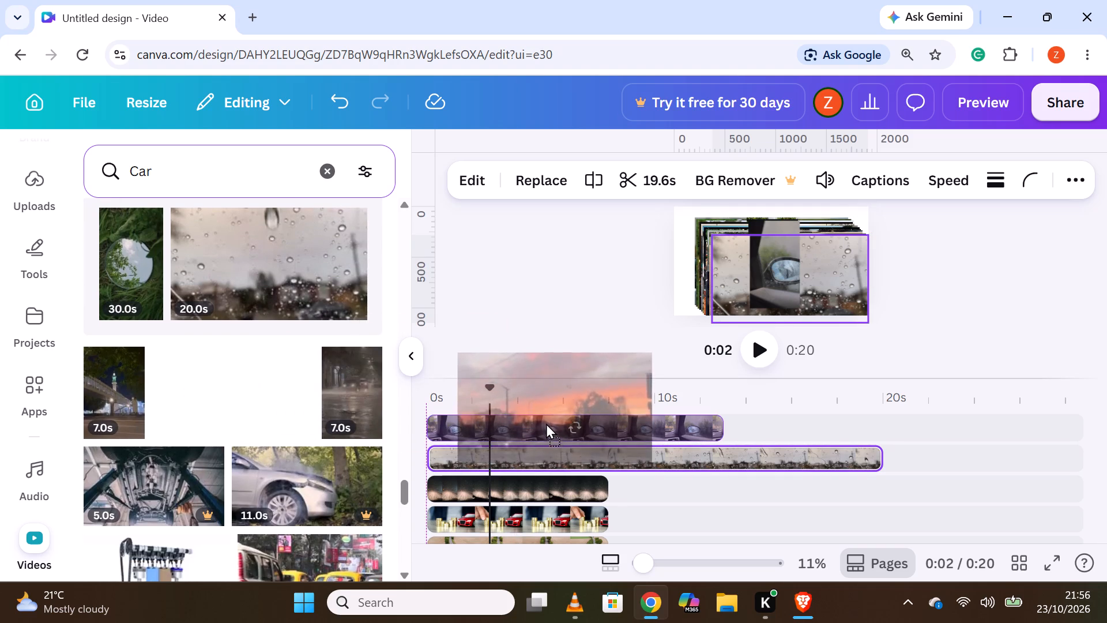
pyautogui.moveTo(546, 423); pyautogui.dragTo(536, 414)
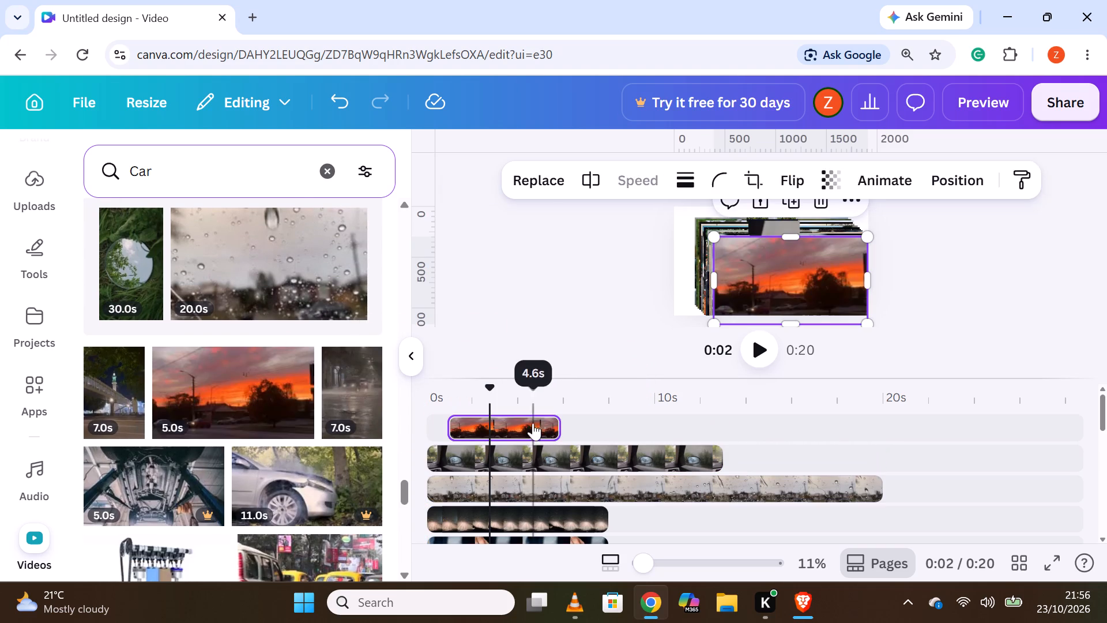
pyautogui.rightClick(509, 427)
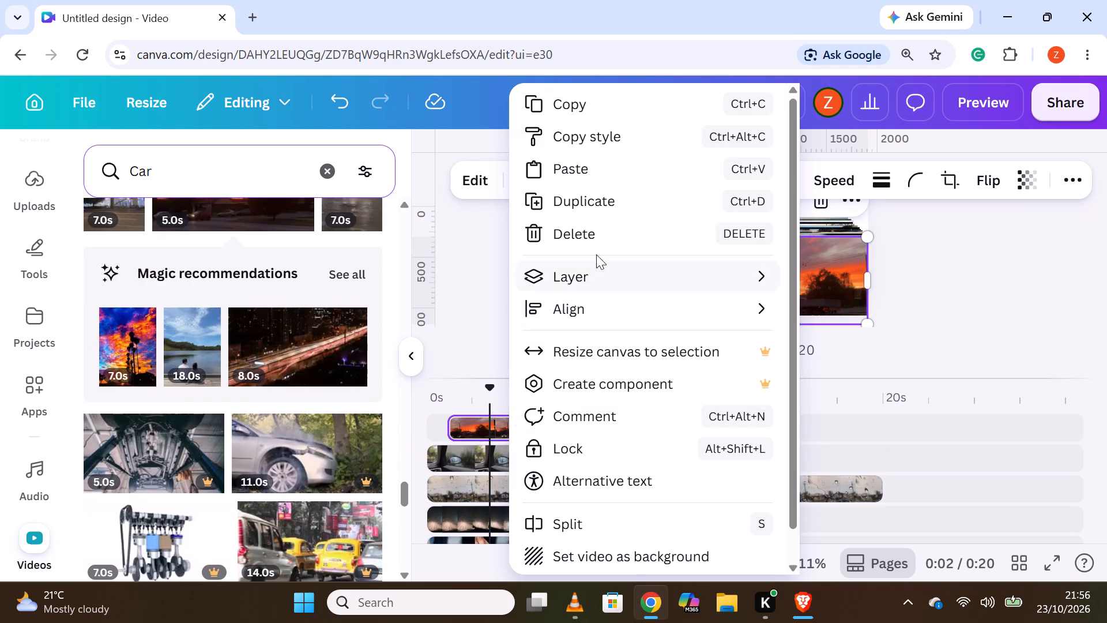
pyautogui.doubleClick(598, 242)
# Add the 11-second snowy road dashboard clip on a new track above the side-mirror clip, starting at about 0 seconds.
pyautogui.scroll(-1, 234, 468)
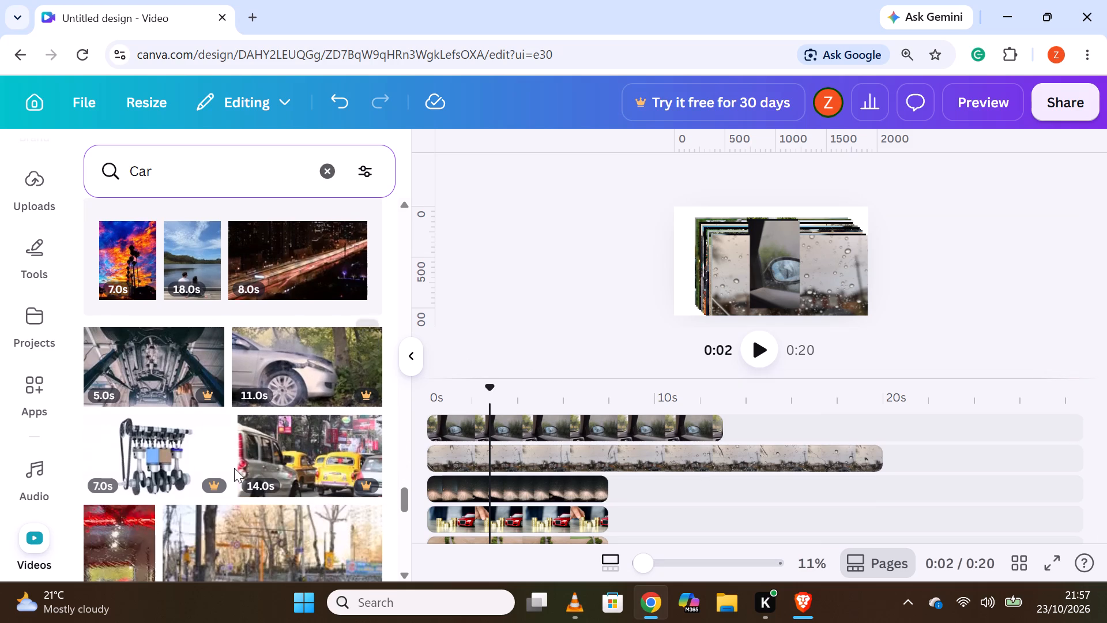
pyautogui.scroll(-2, 234, 468)
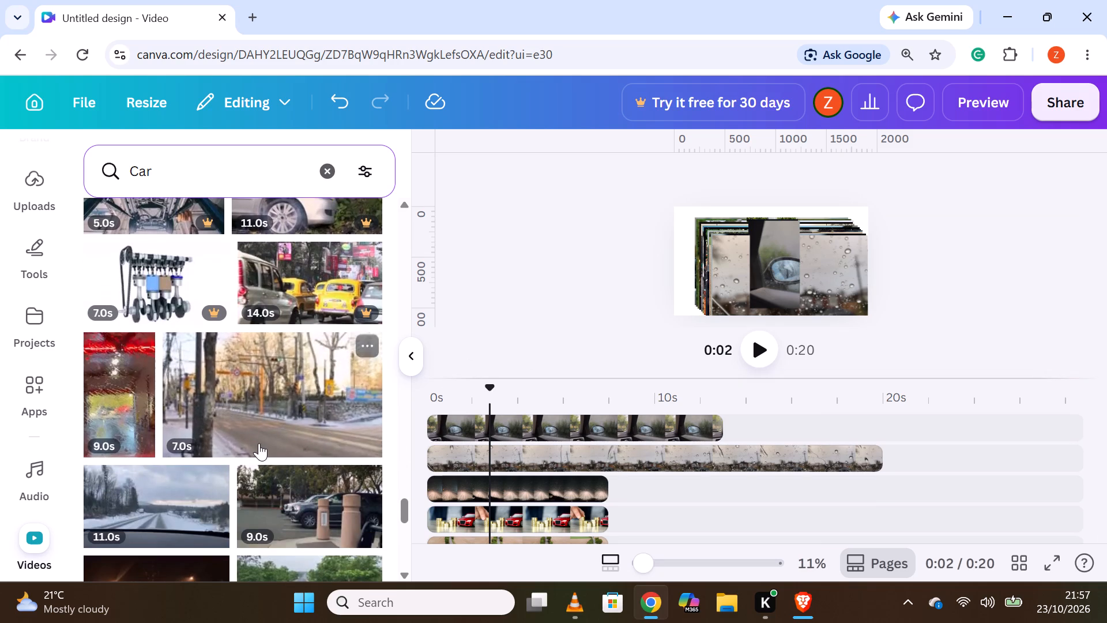
pyautogui.moveTo(160, 516); pyautogui.dragTo(523, 416)
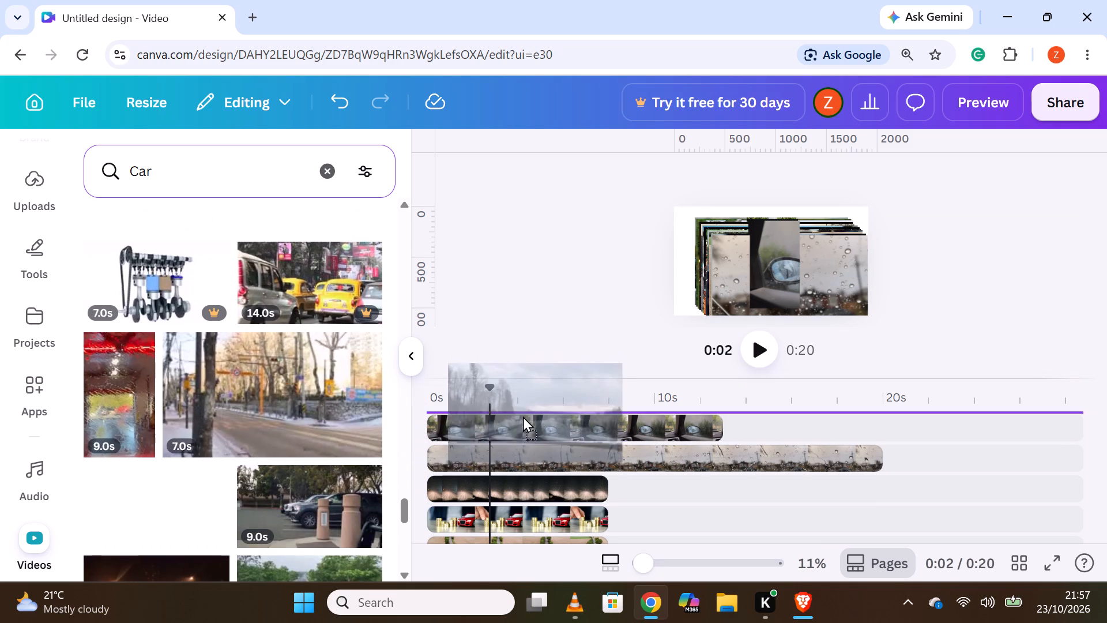
pyautogui.moveTo(523, 416); pyautogui.dragTo(518, 413)
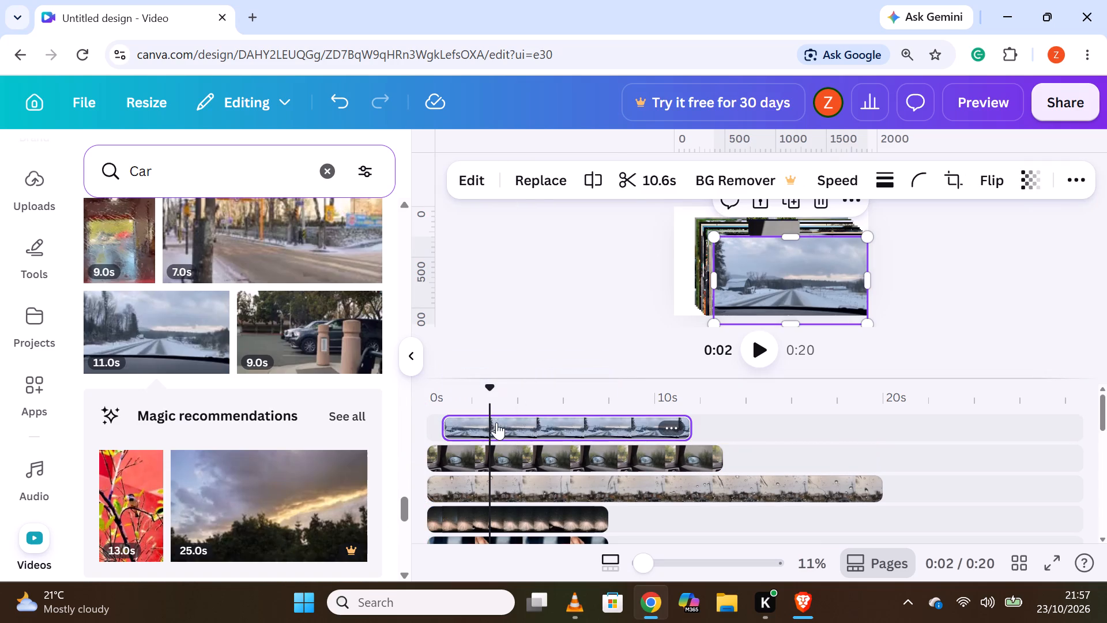
pyautogui.moveTo(496, 422); pyautogui.dragTo(484, 423)
# Add the recommended 25-second cloudy sunset clip on its own track between the night road and red car clips, starting at 0 seconds.
pyautogui.scroll(1, 544, 447)
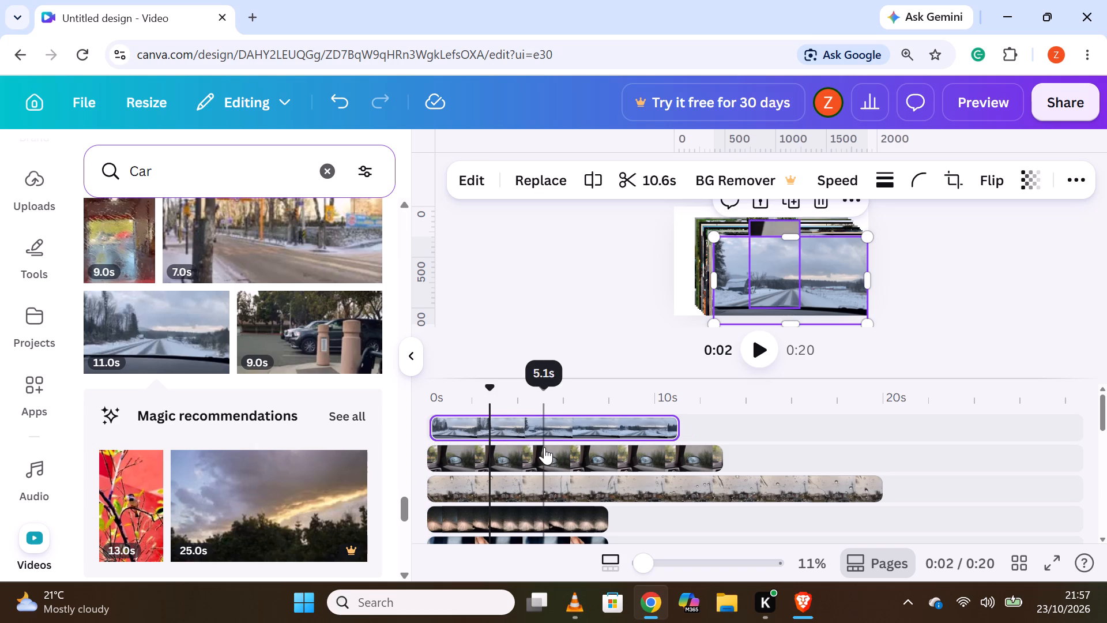
pyautogui.scroll(-1, 487, 465)
pyautogui.scroll(-1, 315, 501)
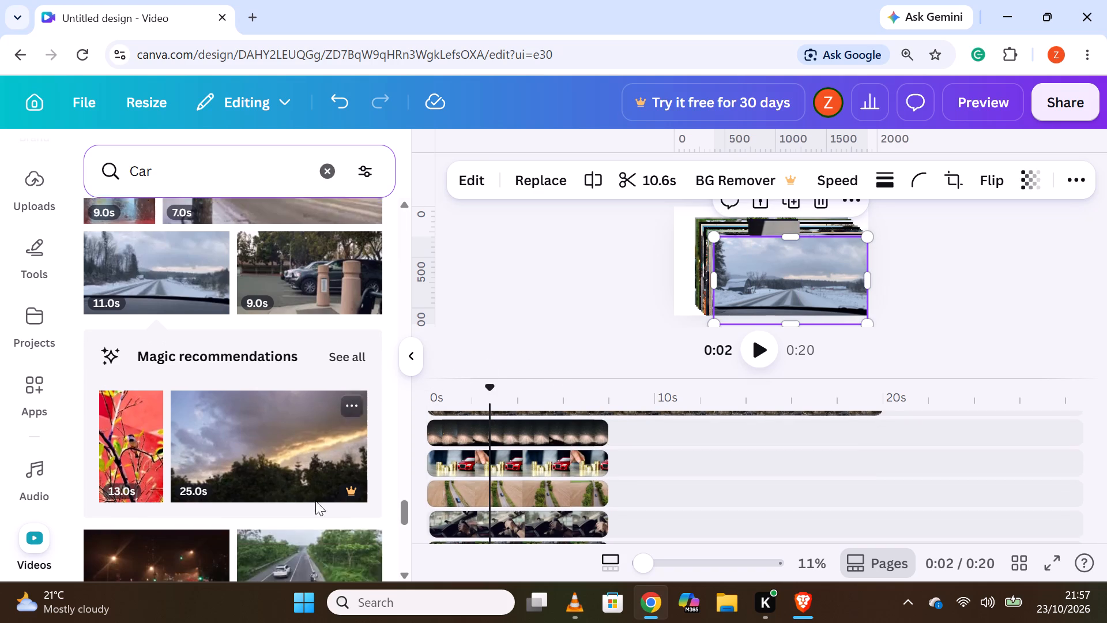
pyautogui.scroll(-1, 310, 499)
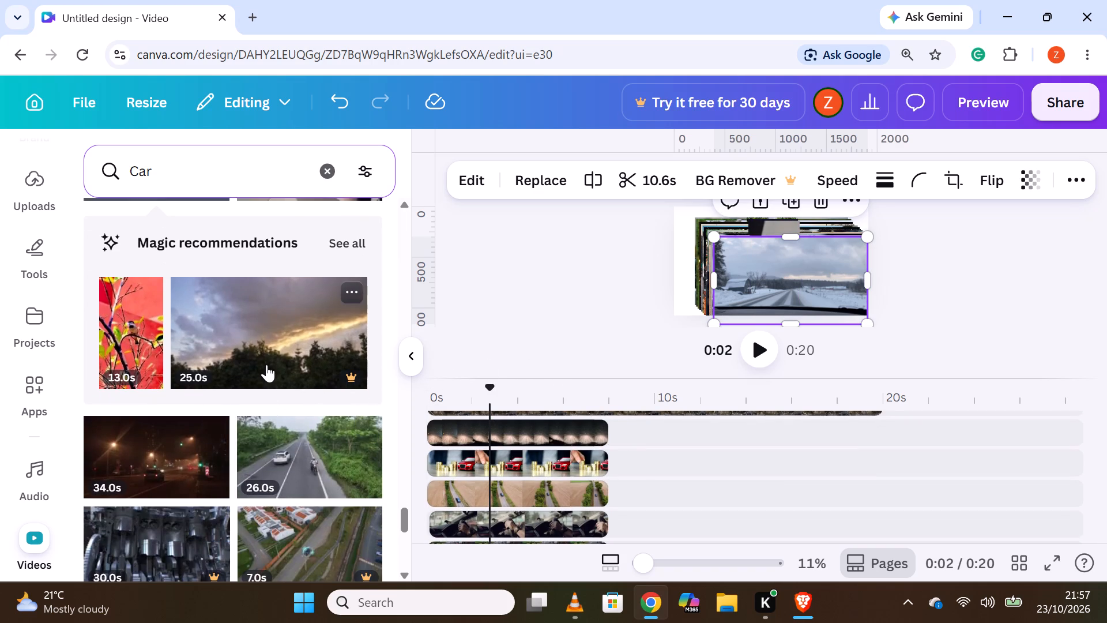
pyautogui.moveTo(266, 364); pyautogui.dragTo(553, 344)
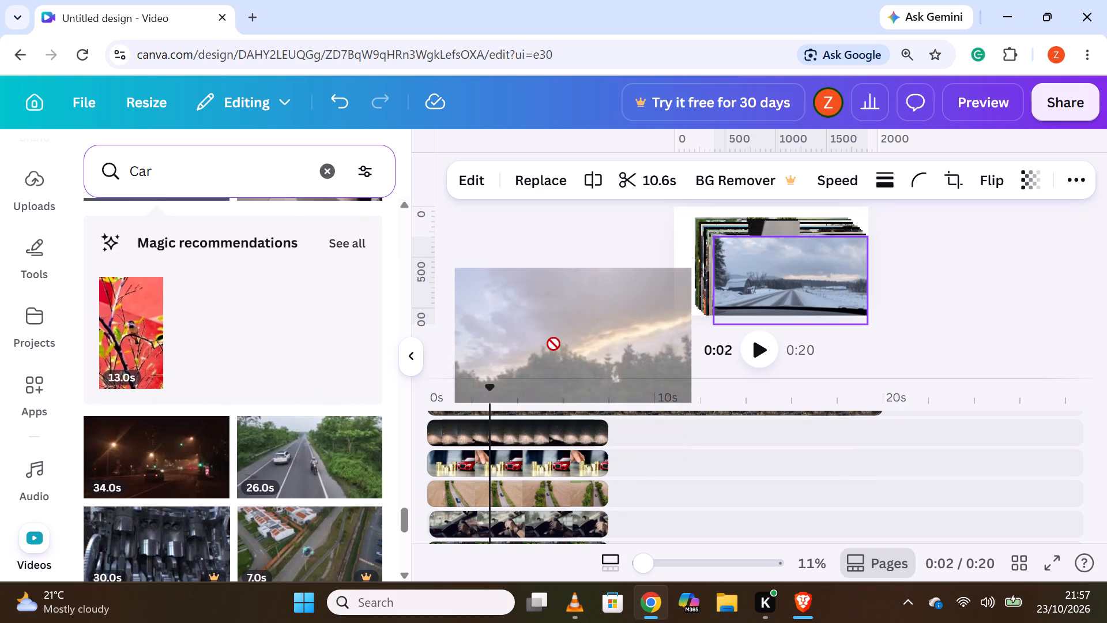
pyautogui.moveTo(553, 344); pyautogui.dragTo(518, 446)
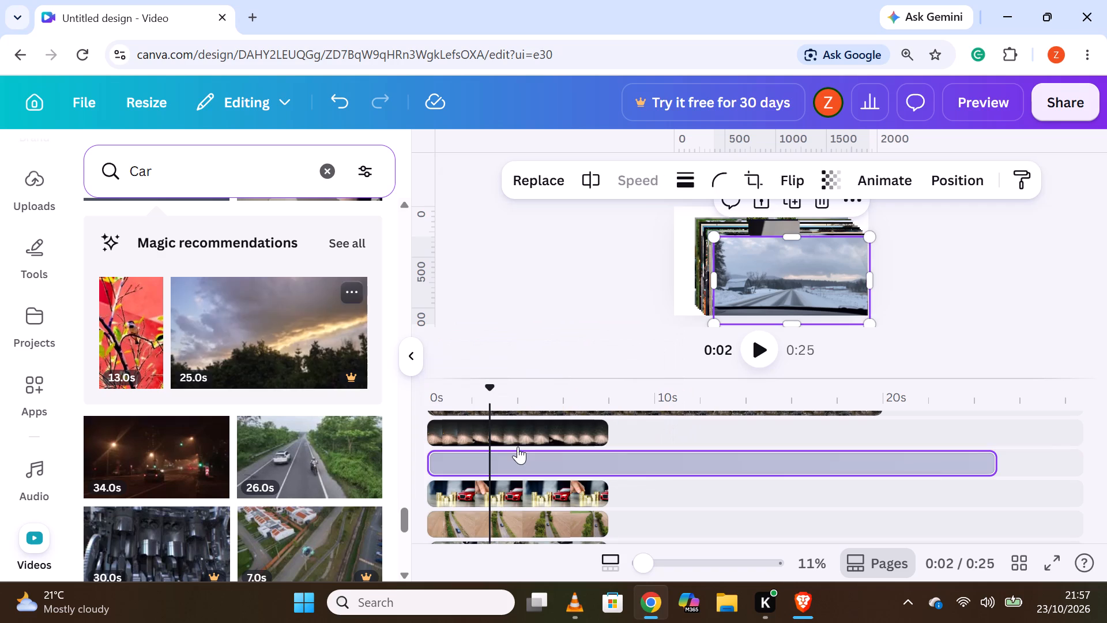
# Add the 13-second clip of a mechanic under a car hood on its own track between the night road and cloudy sunset clips.
pyautogui.scroll(-3, 209, 441)
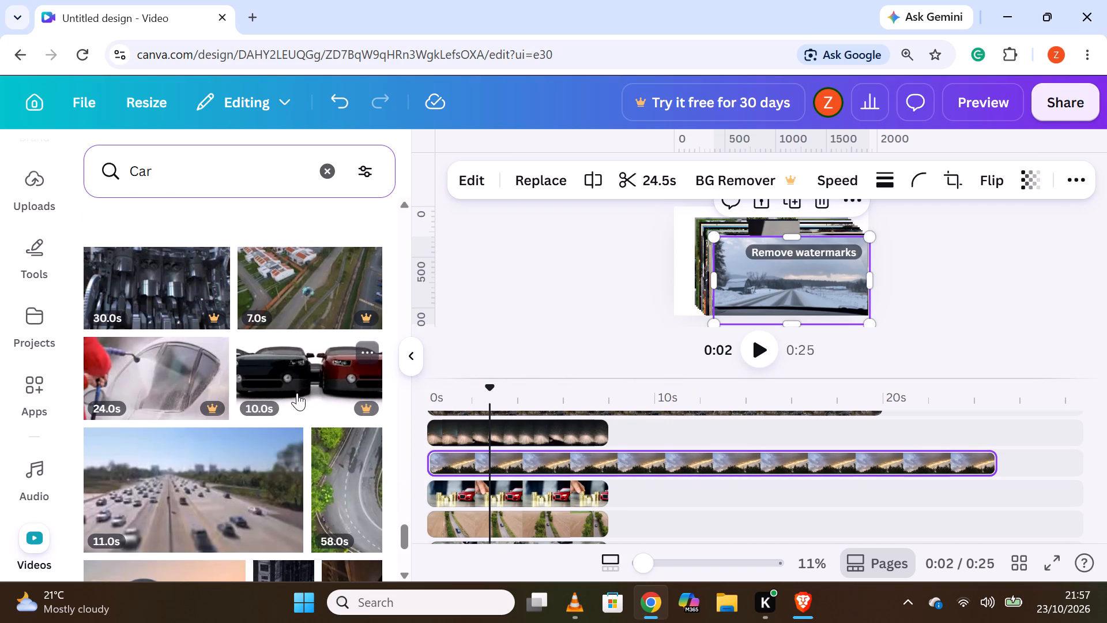
pyautogui.scroll(-2, 213, 501)
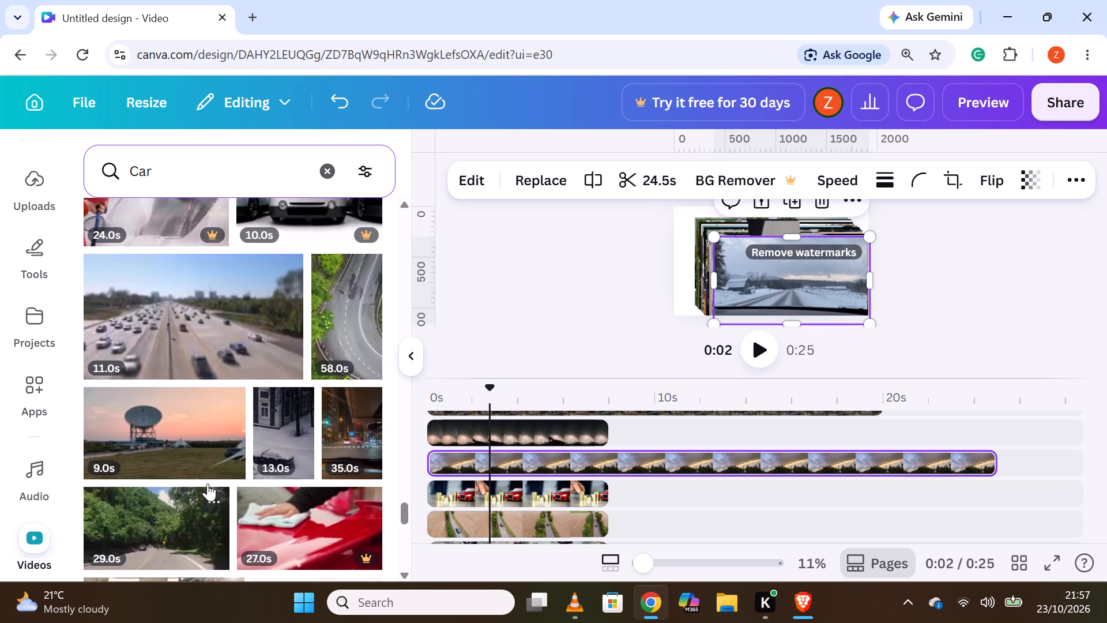
pyautogui.scroll(-2, 184, 478)
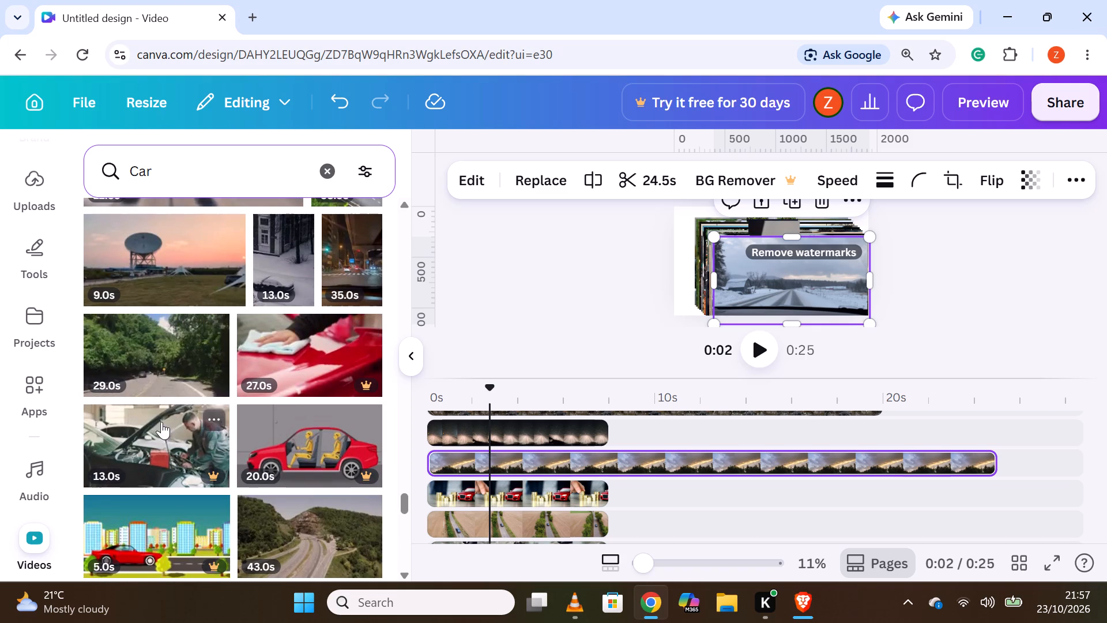
pyautogui.moveTo(156, 462); pyautogui.dragTo(176, 448)
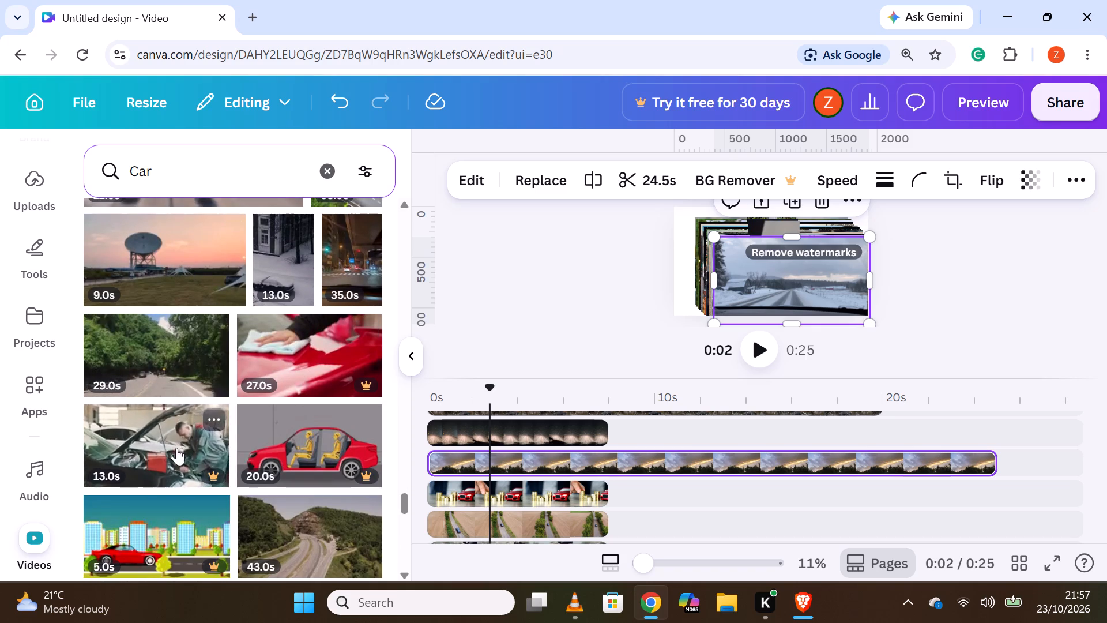
pyautogui.moveTo(176, 448); pyautogui.dragTo(506, 450)
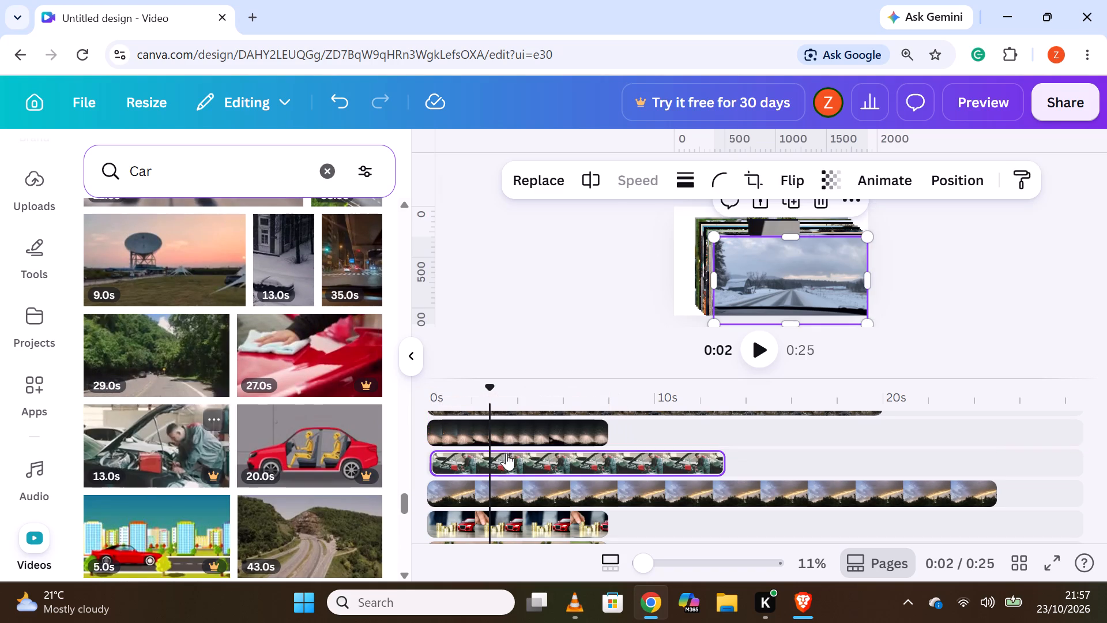
# Add the 19-second white electric car clip on its own track between the mechanic and cloudy sunset clips, starting at 0 seconds.
pyautogui.scroll(-1, 258, 460)
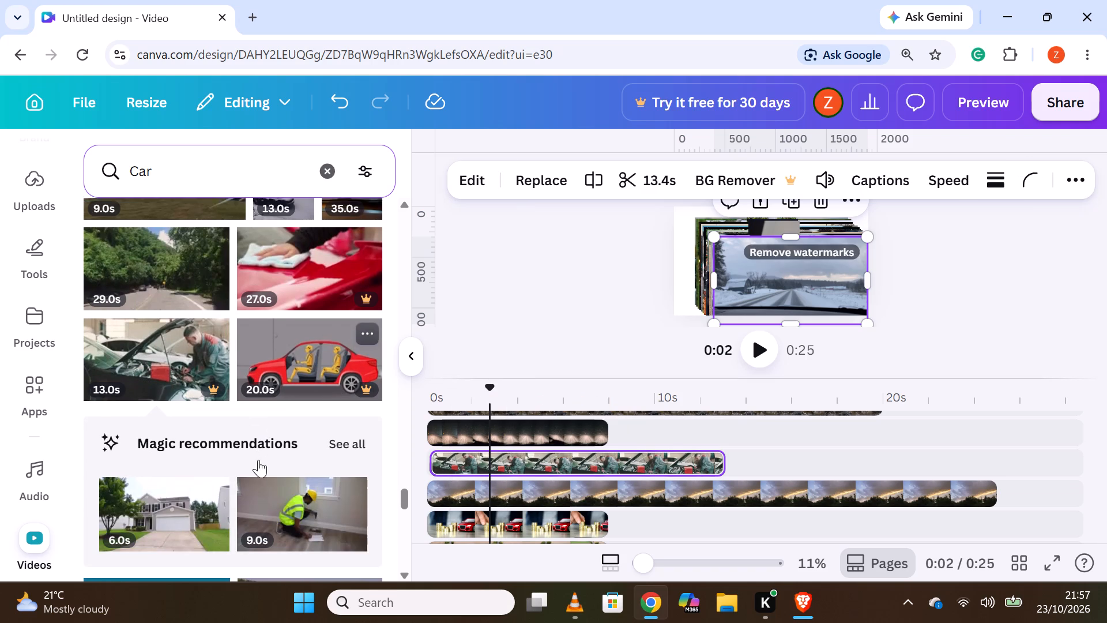
pyautogui.scroll(-2, 240, 463)
pyautogui.scroll(-1, 194, 460)
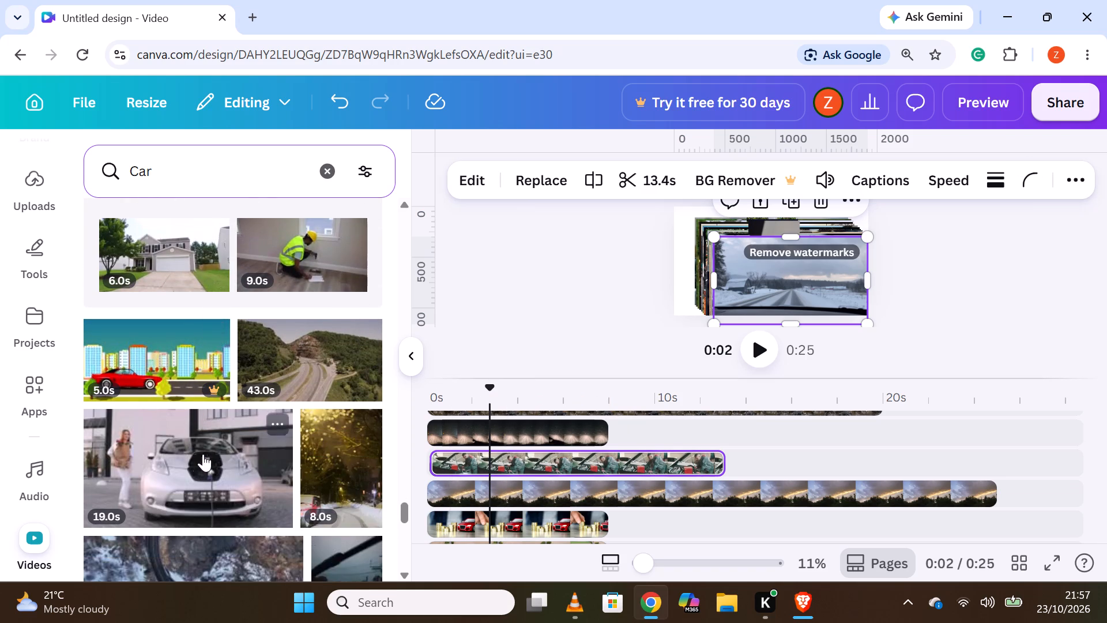
pyautogui.scroll(-1, 273, 444)
pyautogui.moveTo(201, 400); pyautogui.dragTo(596, 479)
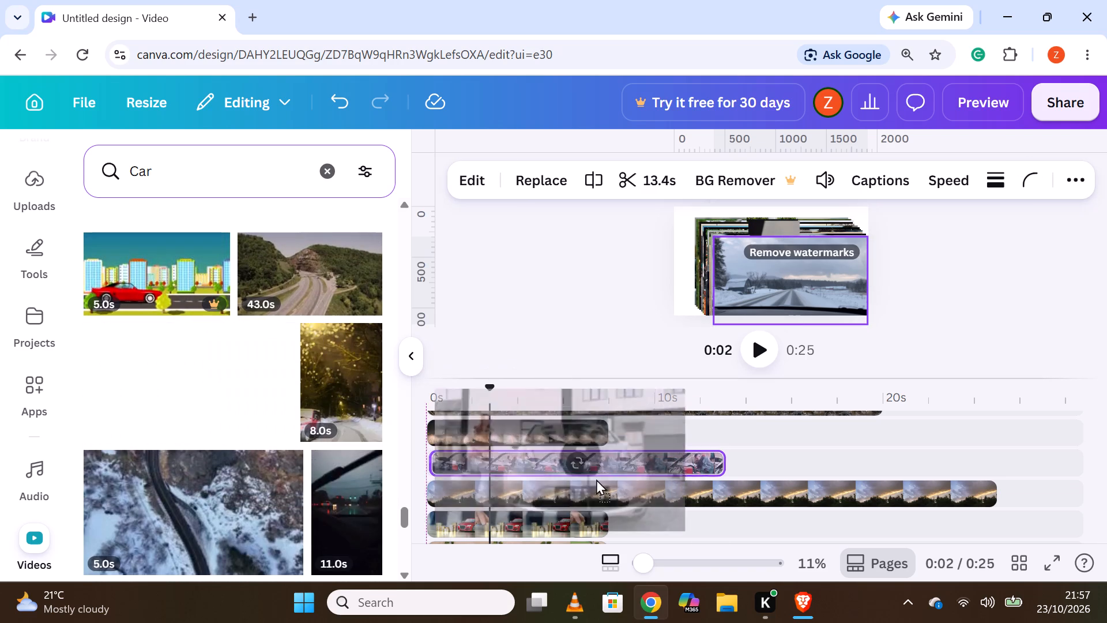
pyautogui.moveTo(596, 479); pyautogui.dragTo(571, 479)
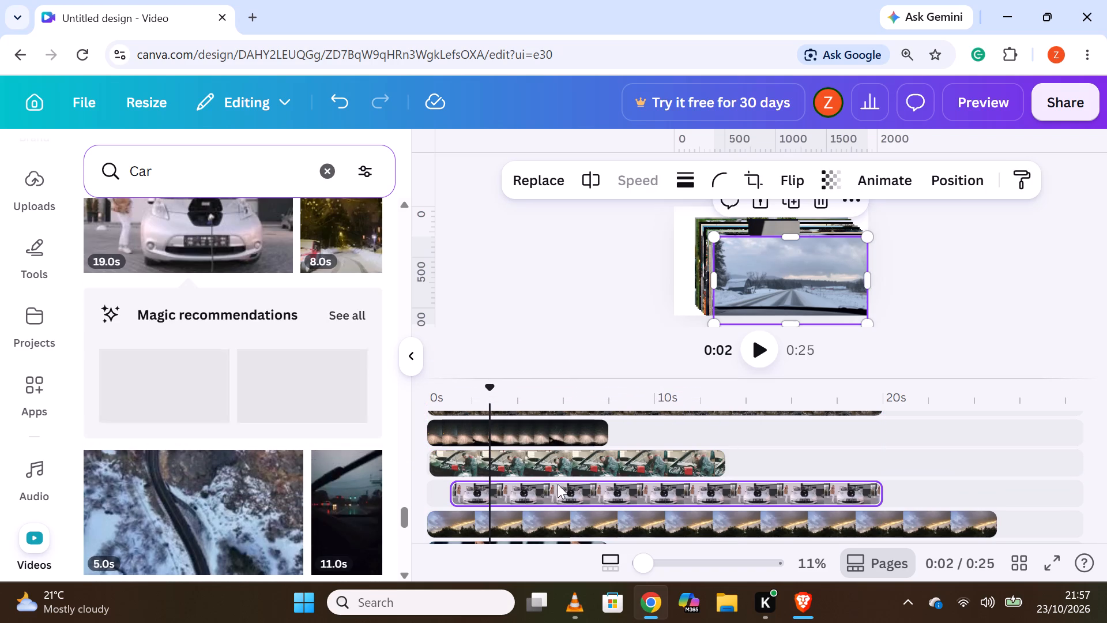
pyautogui.moveTo(537, 489); pyautogui.dragTo(514, 486)
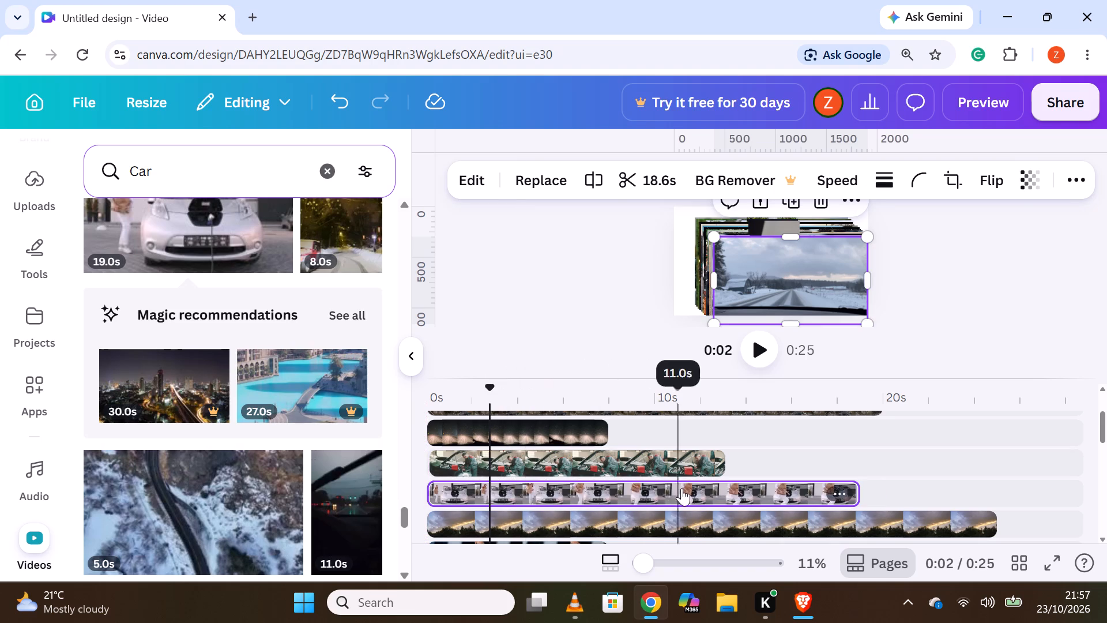
# Split the cloudy sunset clip at about 7.8 seconds, in line with the end of the already trimmed clips.
pyautogui.scroll(-2, 565, 472)
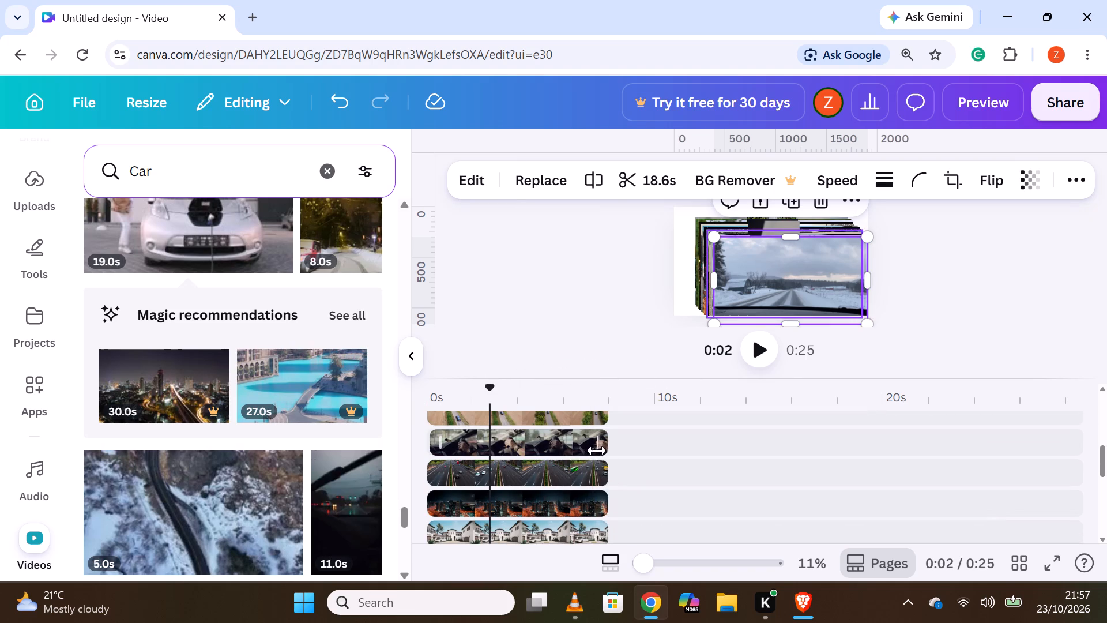
pyautogui.click(604, 450)
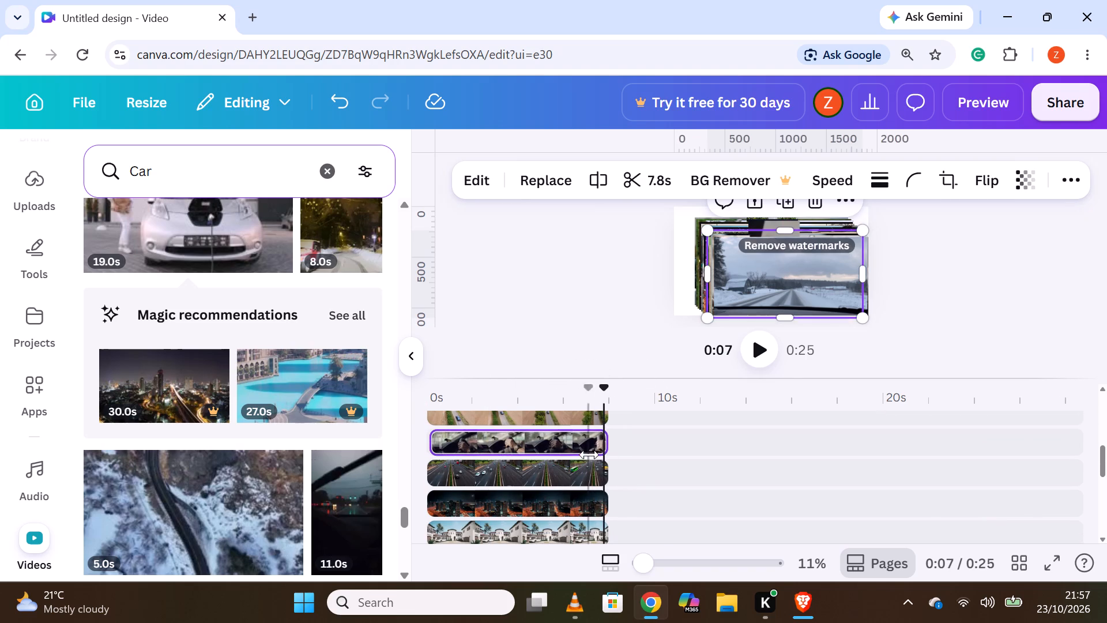
pyautogui.click(604, 459)
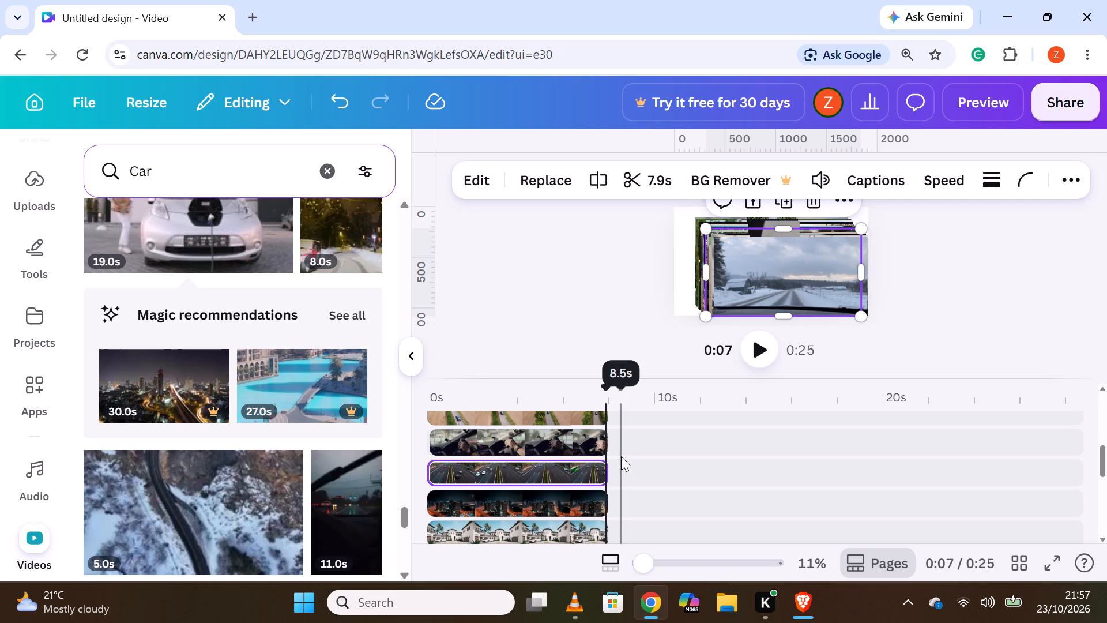
pyautogui.scroll(2, 621, 456)
pyautogui.rightClick(604, 526)
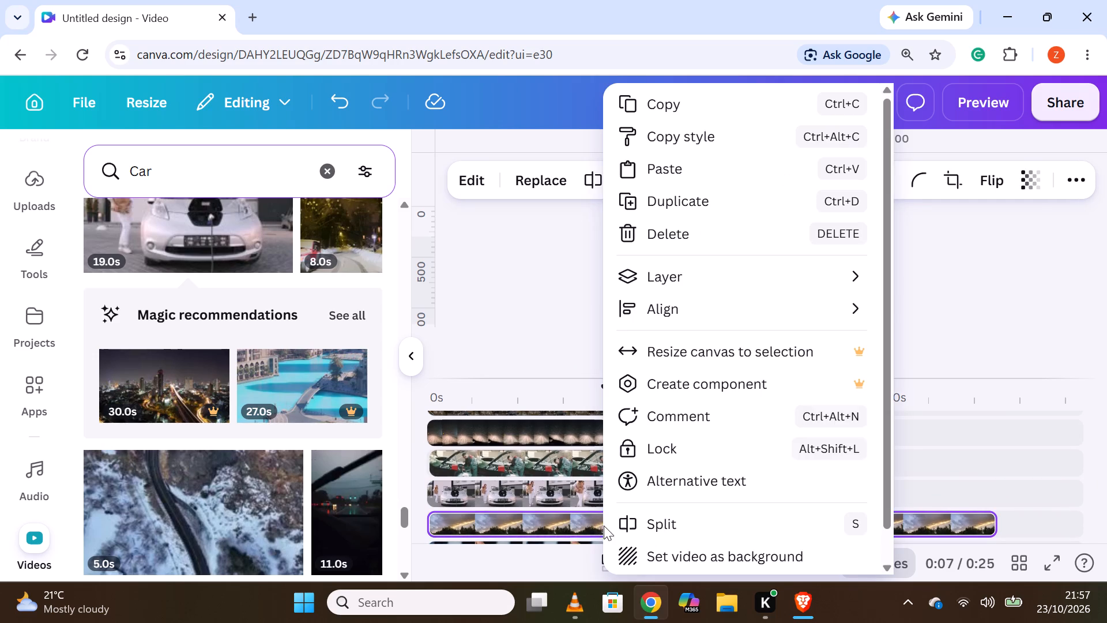
pyautogui.click(654, 523)
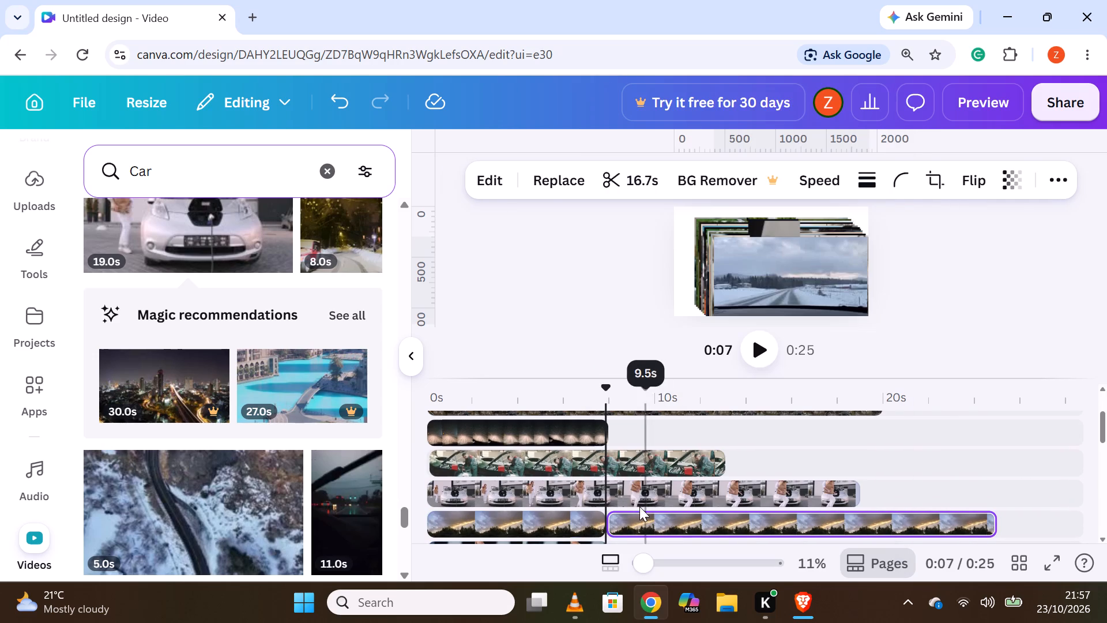
# Split the white electric car clip and the mechanic clip at the same playhead position, about 7.8 seconds.
pyautogui.rightClick(606, 491)
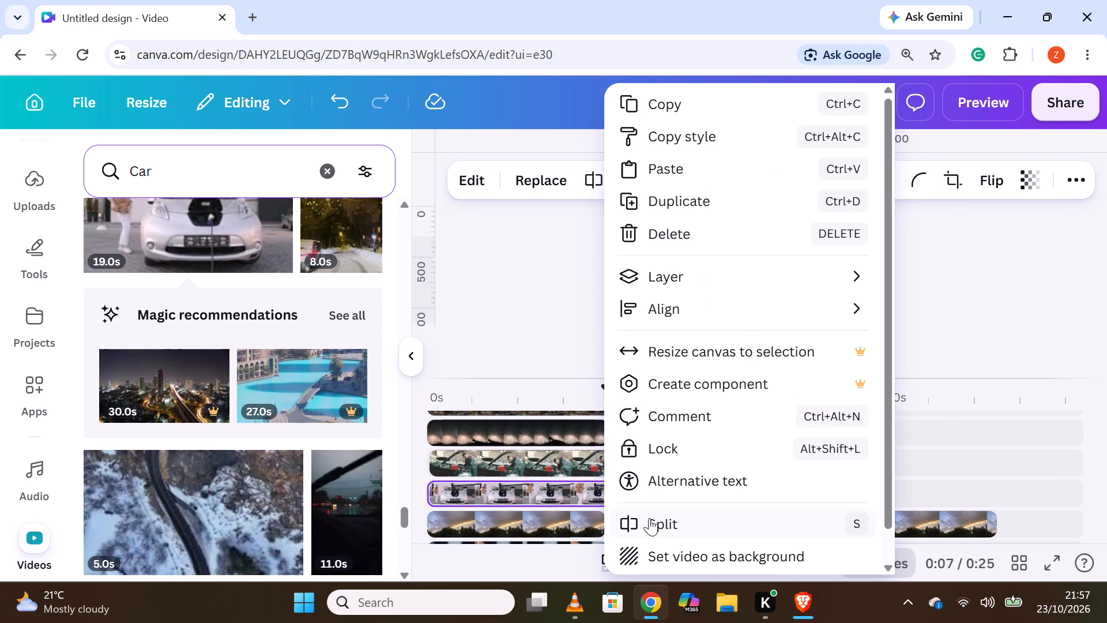
pyautogui.click(652, 518)
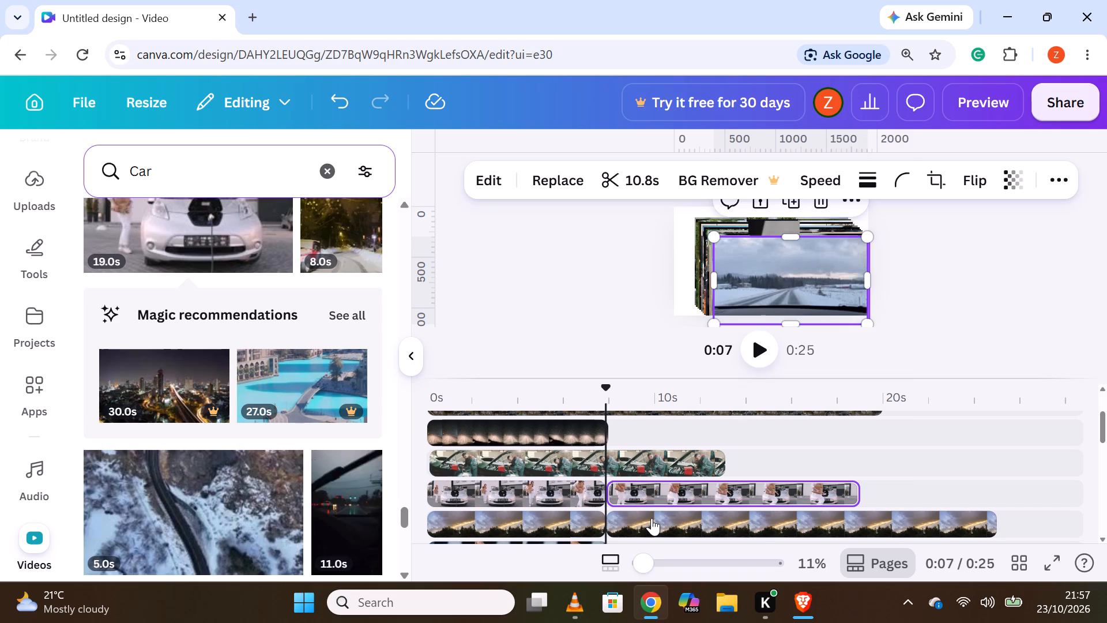
pyautogui.rightClick(603, 466)
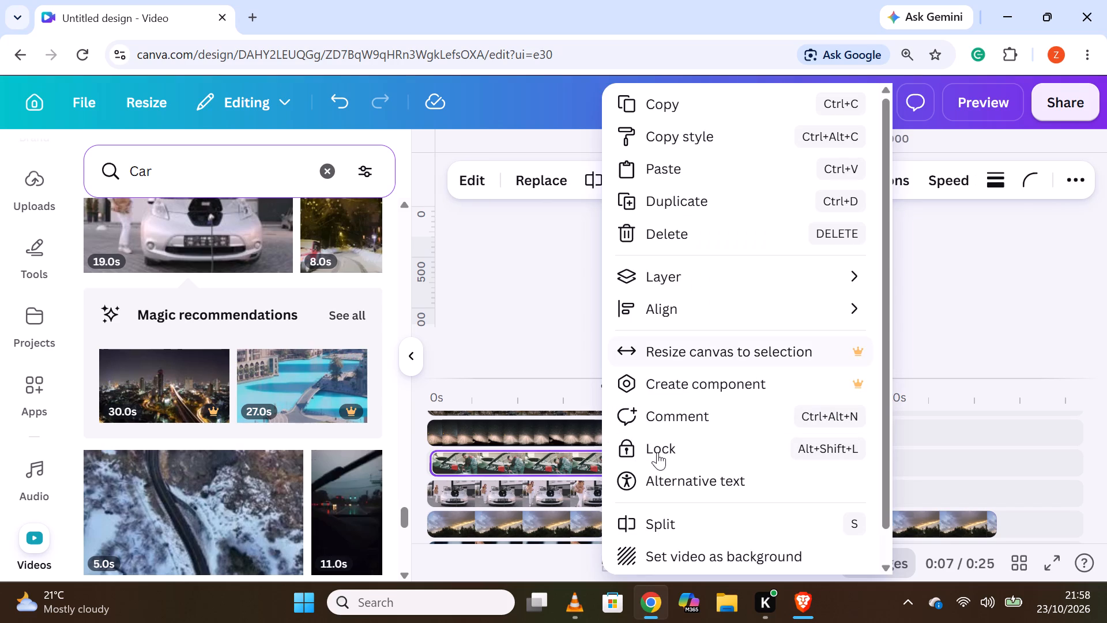
pyautogui.click(668, 521)
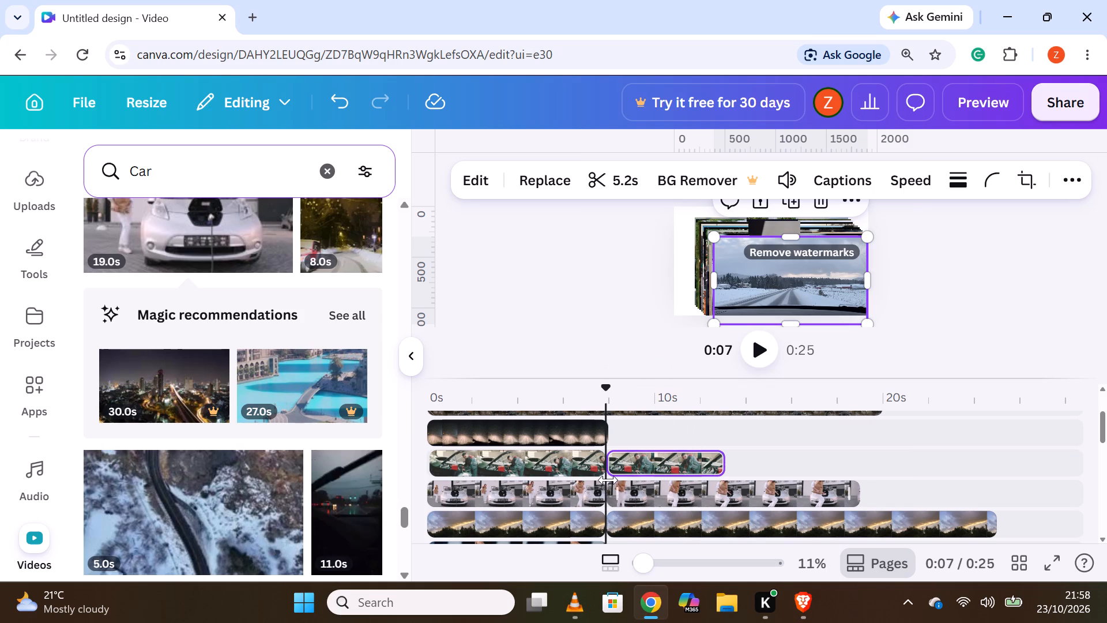
# Split the raindrops-on-window clip at the same playhead position, about 7.8 seconds.
pyautogui.scroll(1, 608, 480)
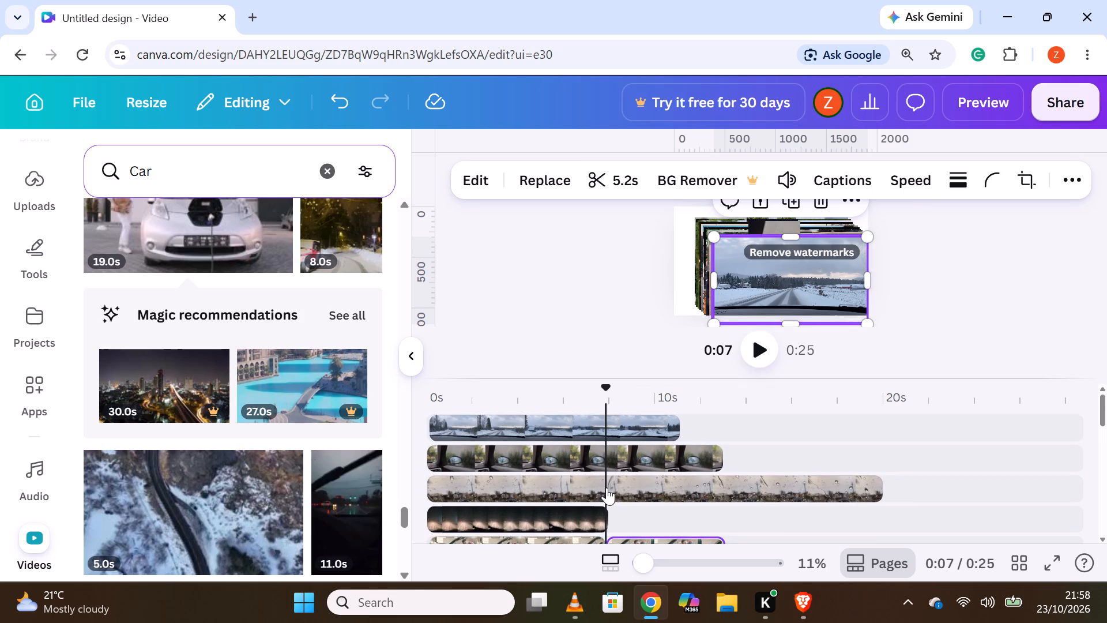
pyautogui.rightClick(607, 487)
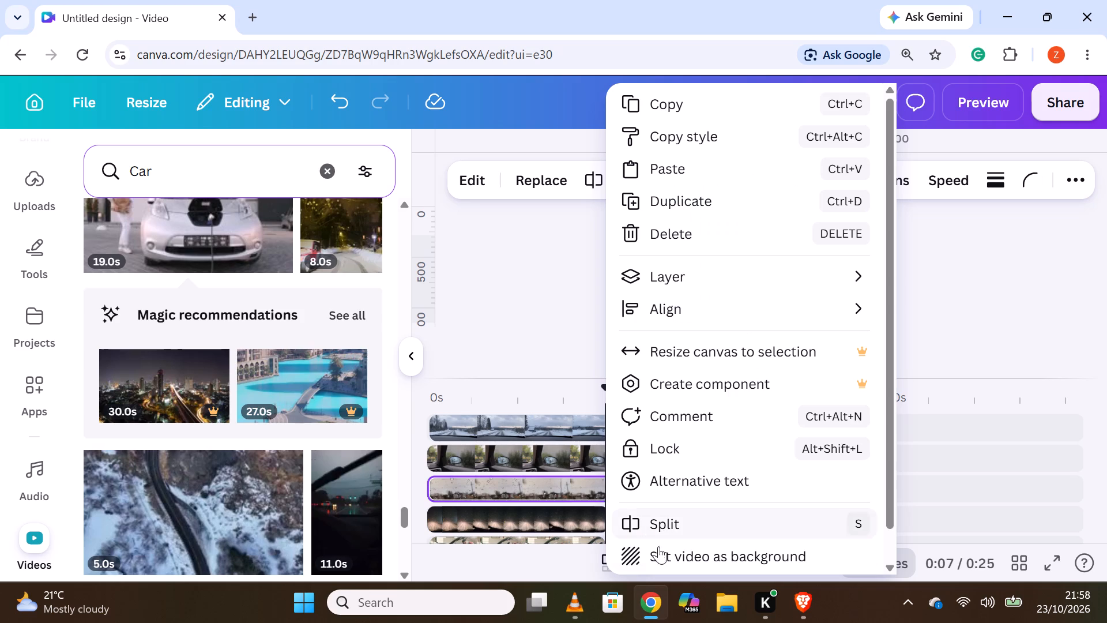
pyautogui.click(662, 531)
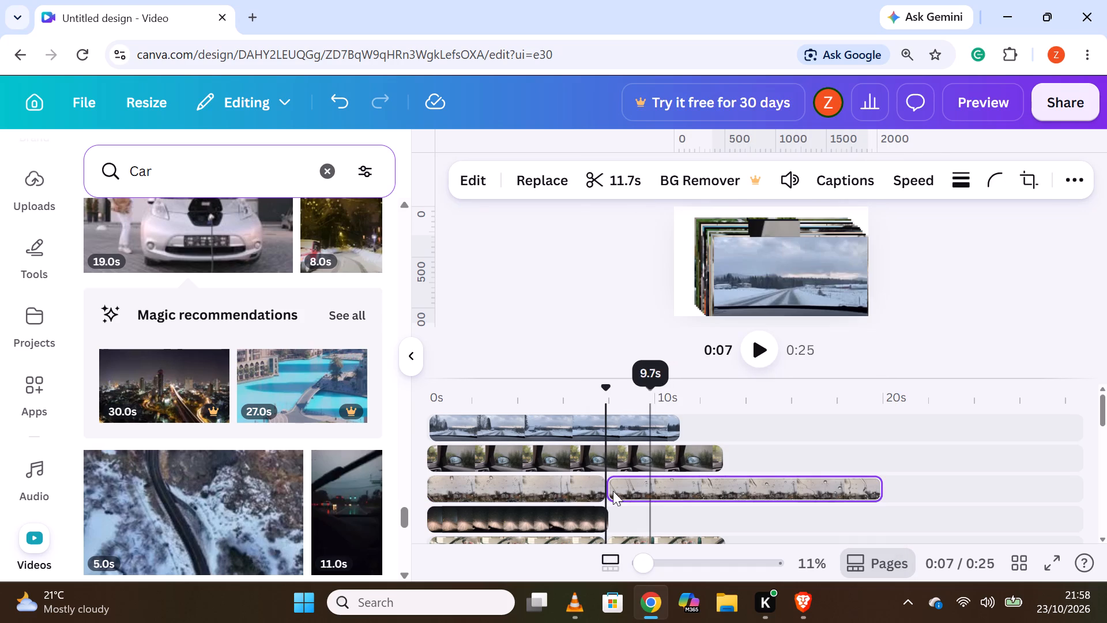
# Split the car-interior clip on the second track and the snowy road clip above it at the same playhead position, about 7.8 seconds.
pyautogui.rightClick(605, 453)
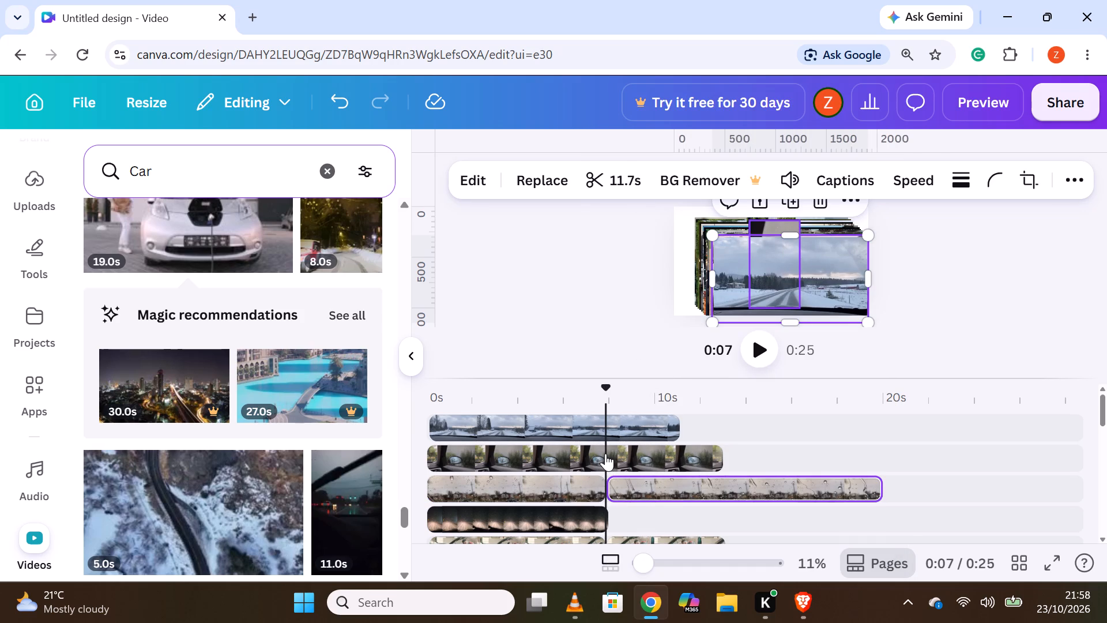
pyautogui.click(661, 533)
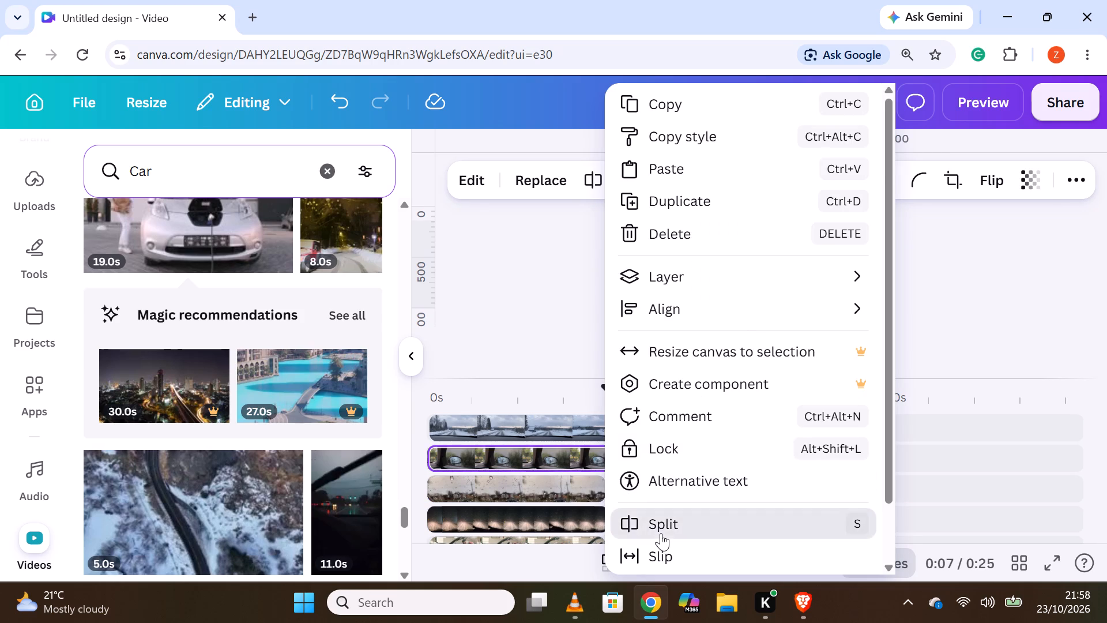
pyautogui.scroll(2, 612, 505)
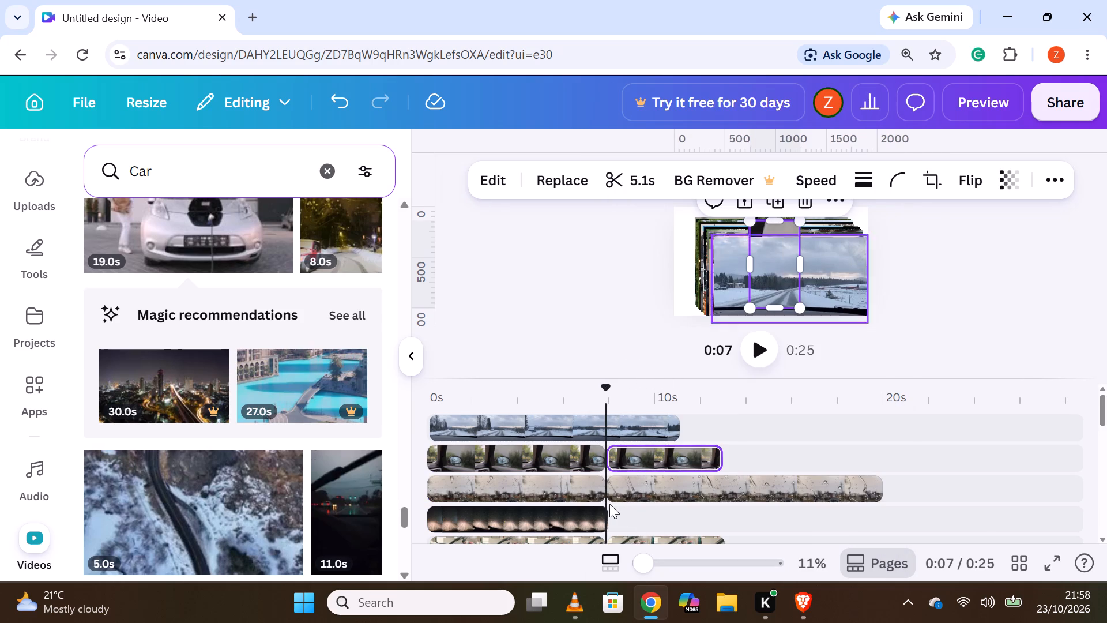
pyautogui.scroll(2, 609, 503)
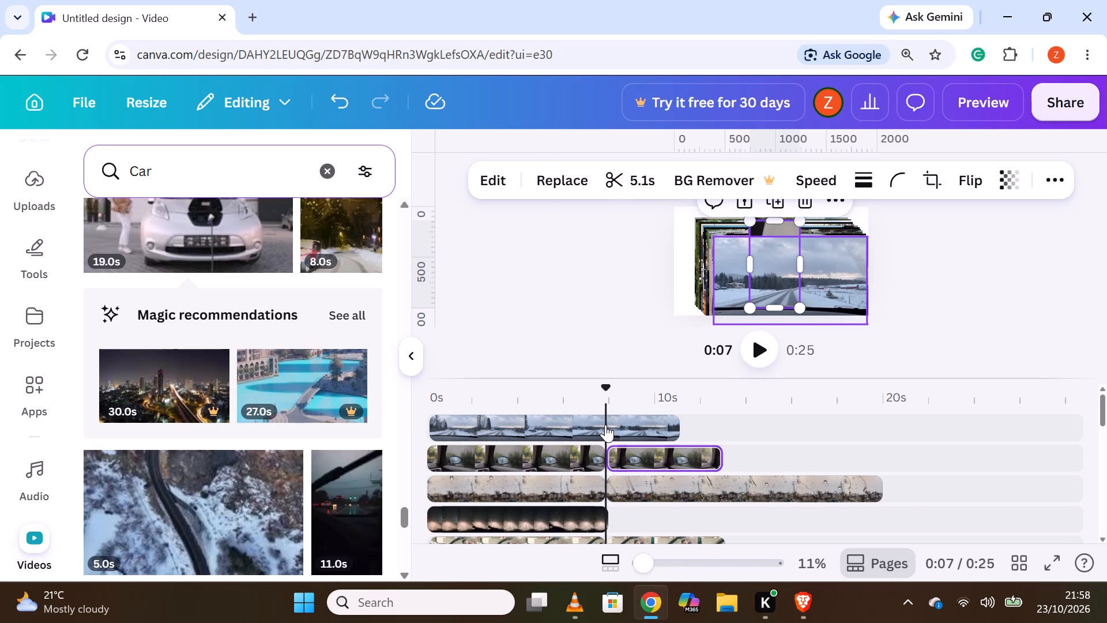
pyautogui.rightClick(605, 425)
pyautogui.click(671, 522)
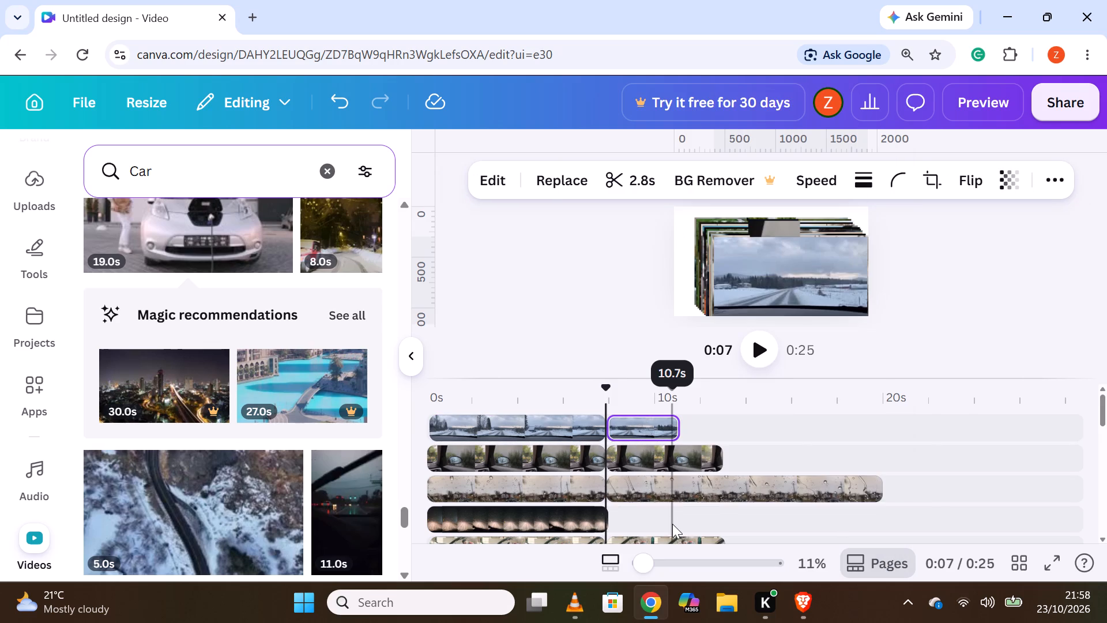
# Delete the leftover parts after about 7.8 seconds of the cloudy sunset, white electric car and mechanic clips.
pyautogui.scroll(-3, 672, 523)
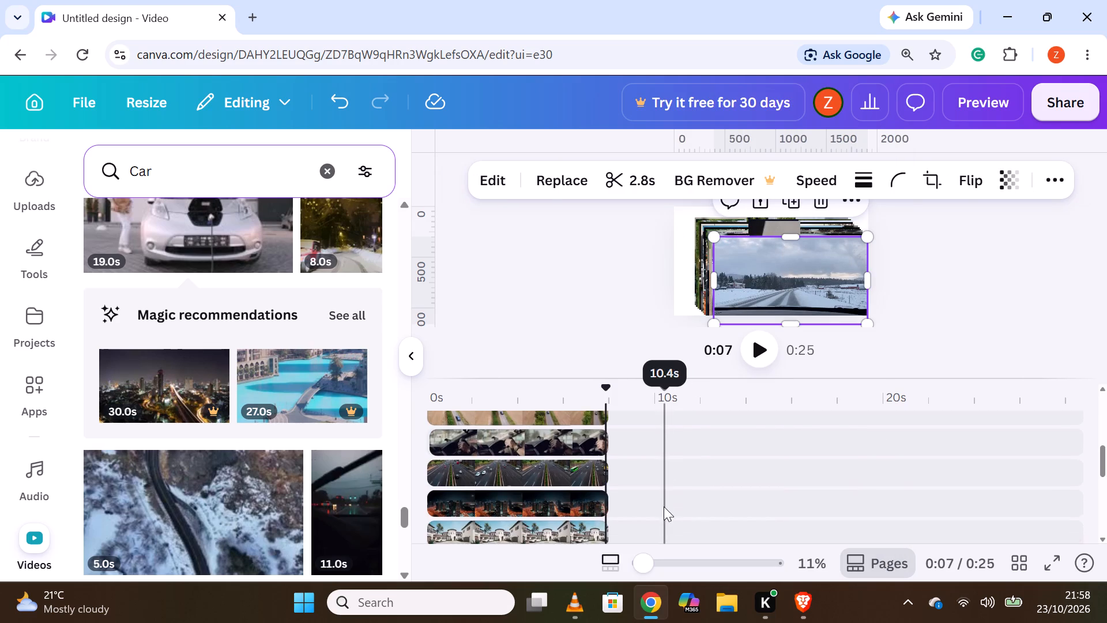
pyautogui.scroll(2, 664, 506)
pyautogui.rightClick(662, 523)
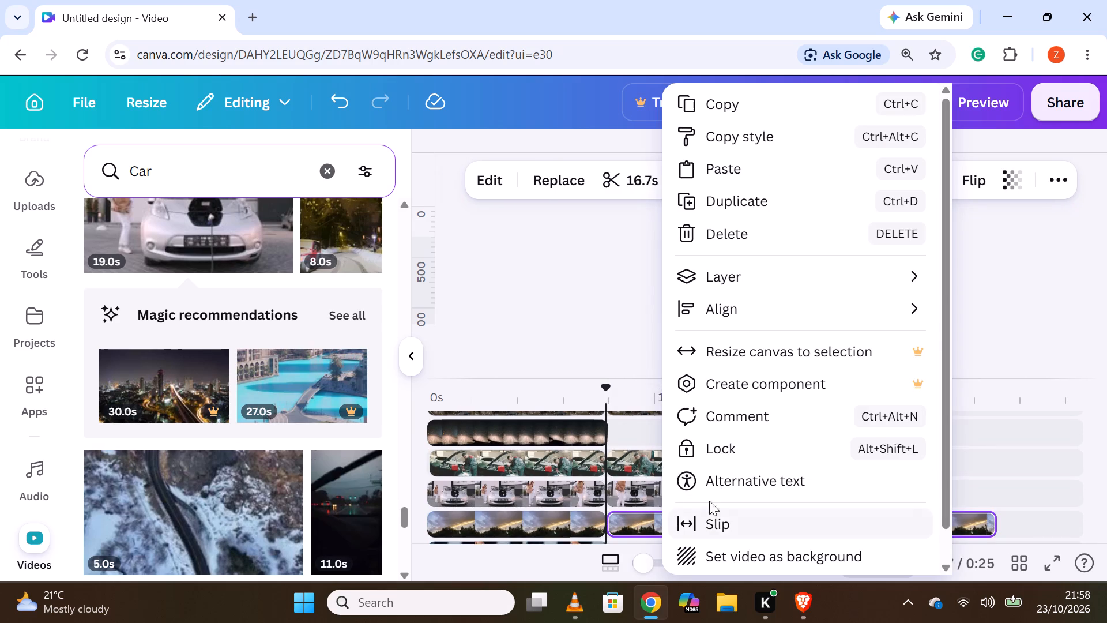
pyautogui.click(750, 244)
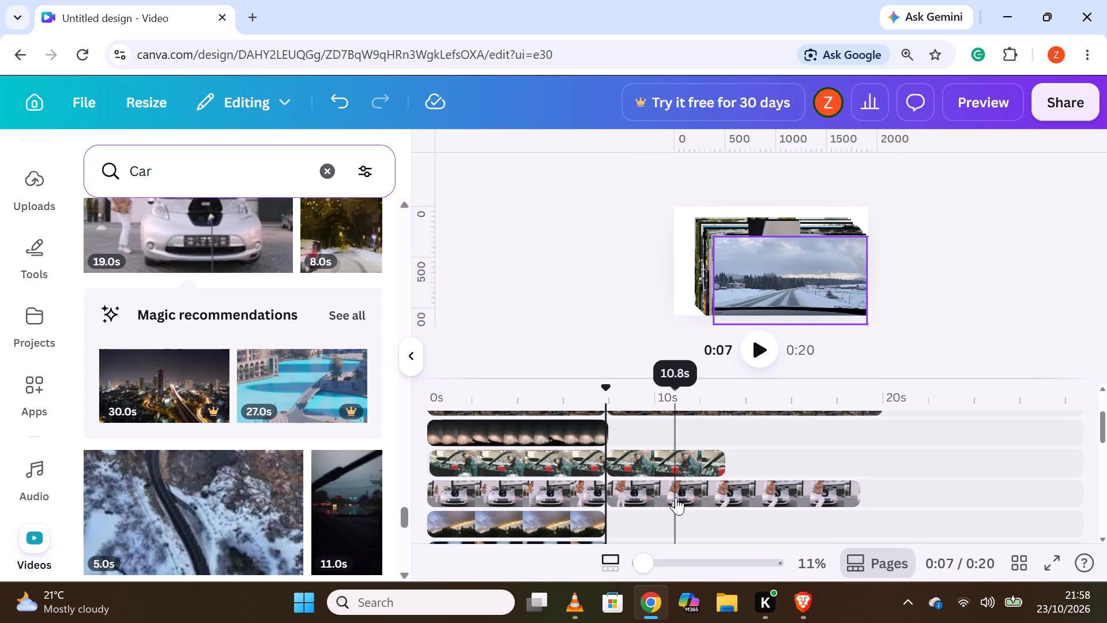
pyautogui.rightClick(676, 497)
pyautogui.click(739, 230)
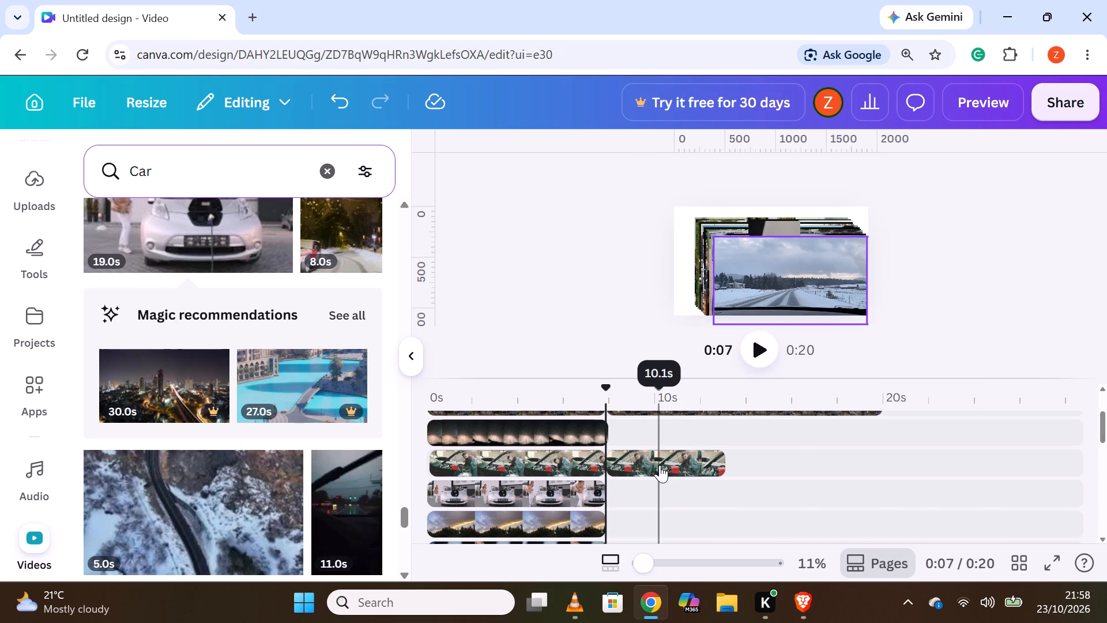
pyautogui.rightClick(660, 460)
pyautogui.click(750, 238)
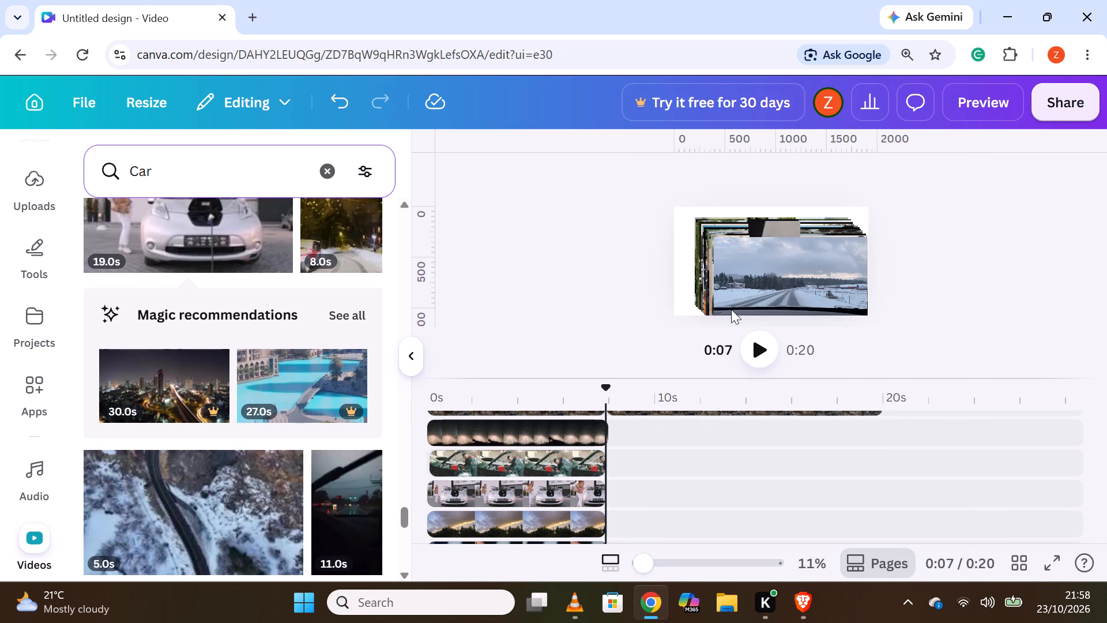
# Delete the leftover parts after about 7.8 seconds of the raindrops-on-window, car-interior and snowy road clips.
pyautogui.scroll(1, 665, 482)
pyautogui.rightClick(665, 486)
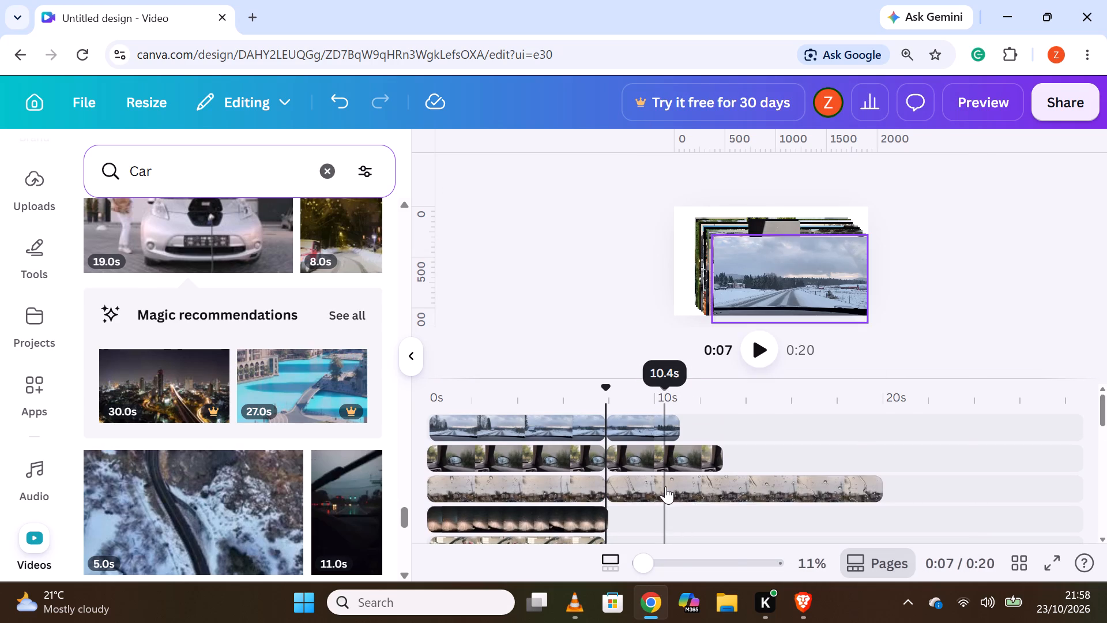
pyautogui.click(743, 236)
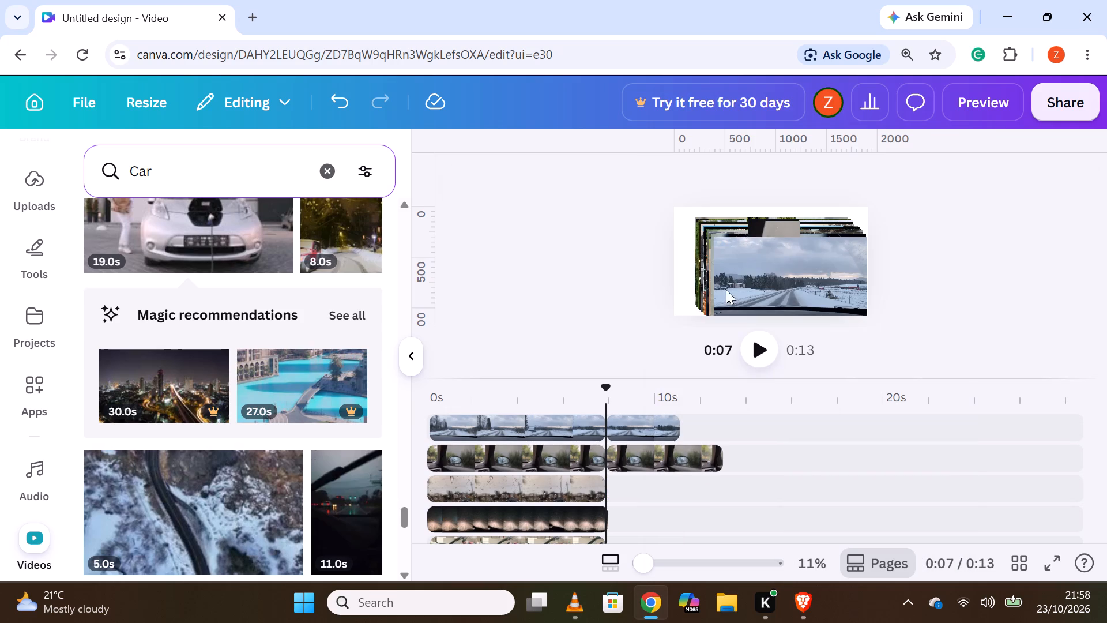
pyautogui.rightClick(670, 458)
pyautogui.click(732, 242)
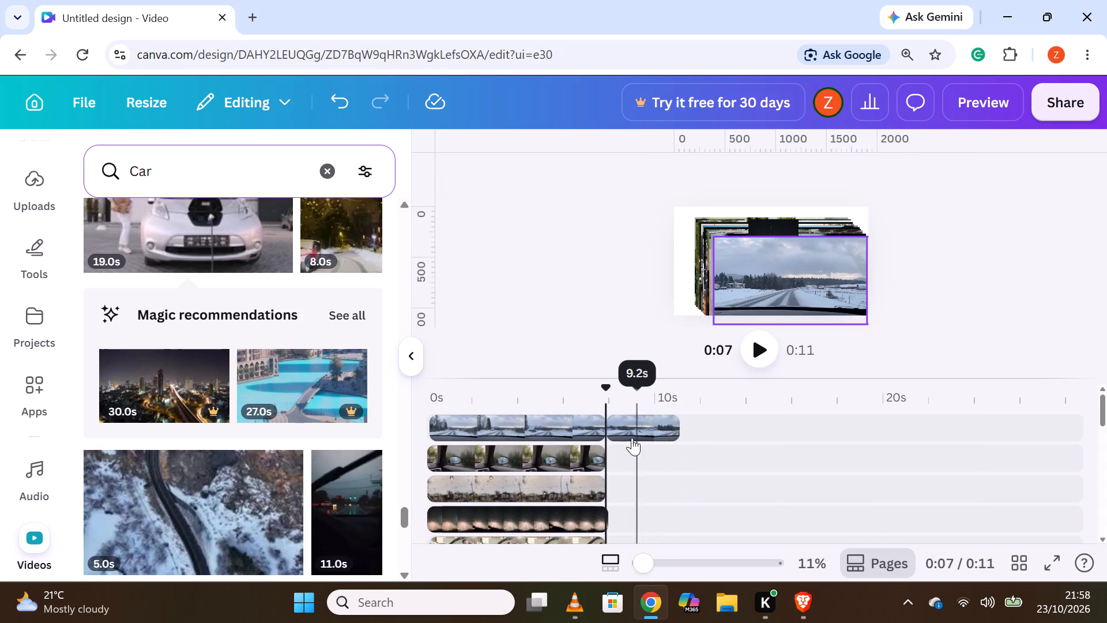
pyautogui.rightClick(628, 423)
pyautogui.click(734, 231)
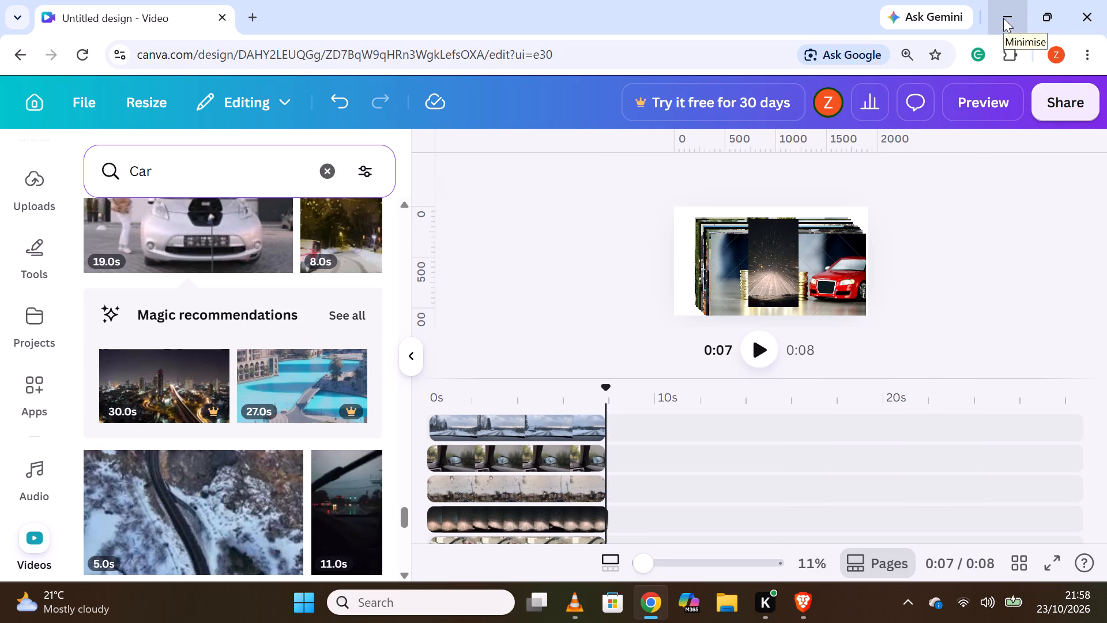
# Add the 15-second snowy traffic jam clip on the top track after the snowy road clip, starting at about 8.9 seconds.
pyautogui.scroll(2, 605, 474)
pyautogui.scroll(-2, 607, 474)
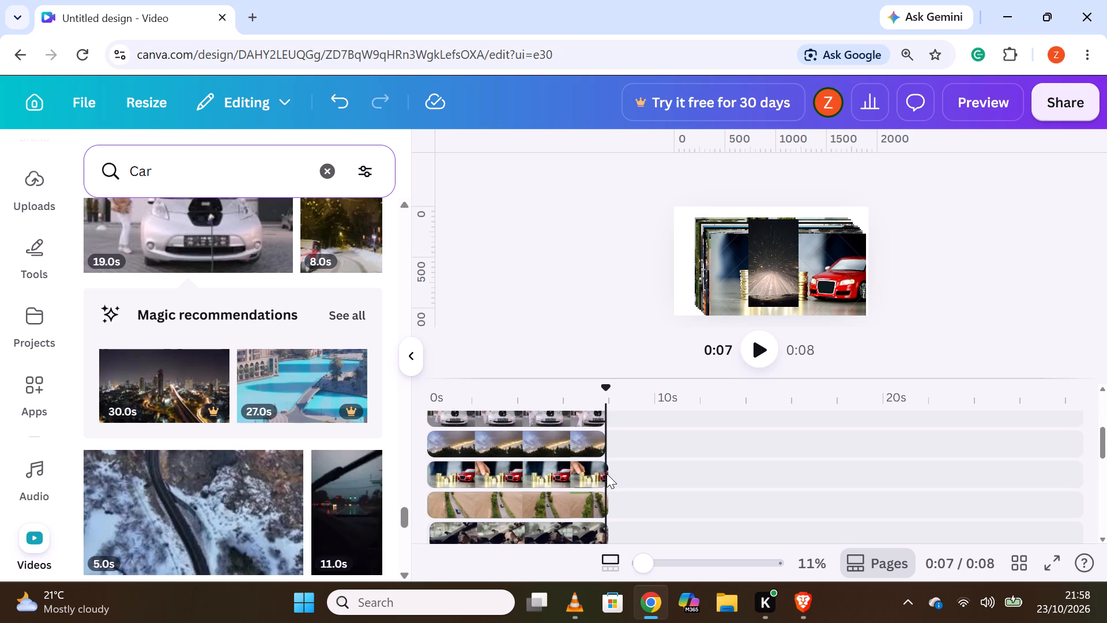
pyautogui.scroll(-6, 607, 474)
pyautogui.scroll(3, 607, 474)
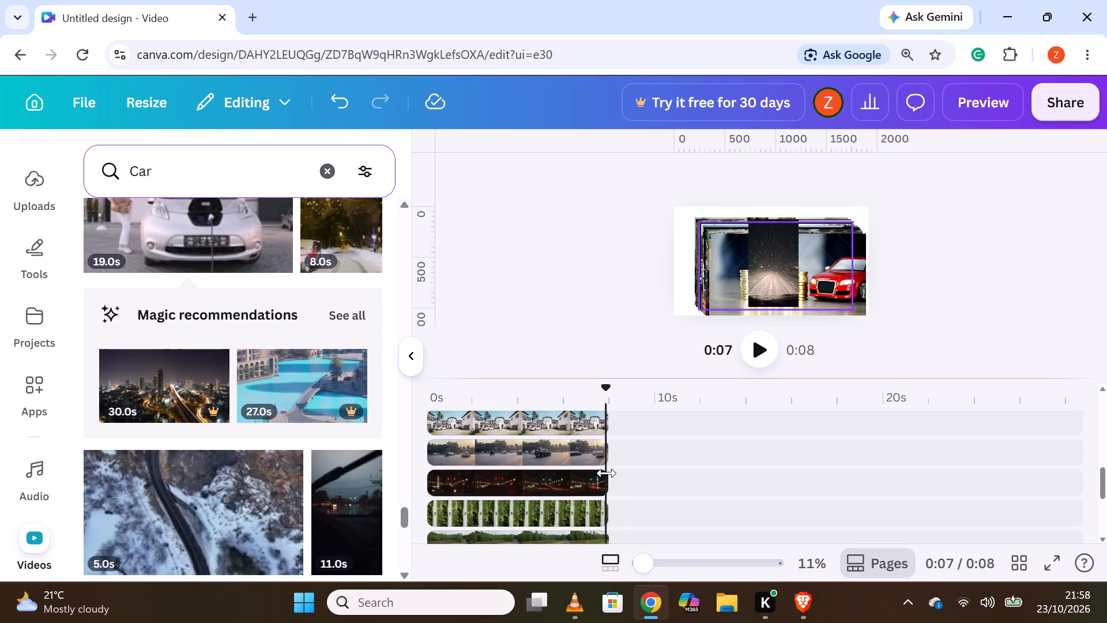
pyautogui.scroll(6, 607, 473)
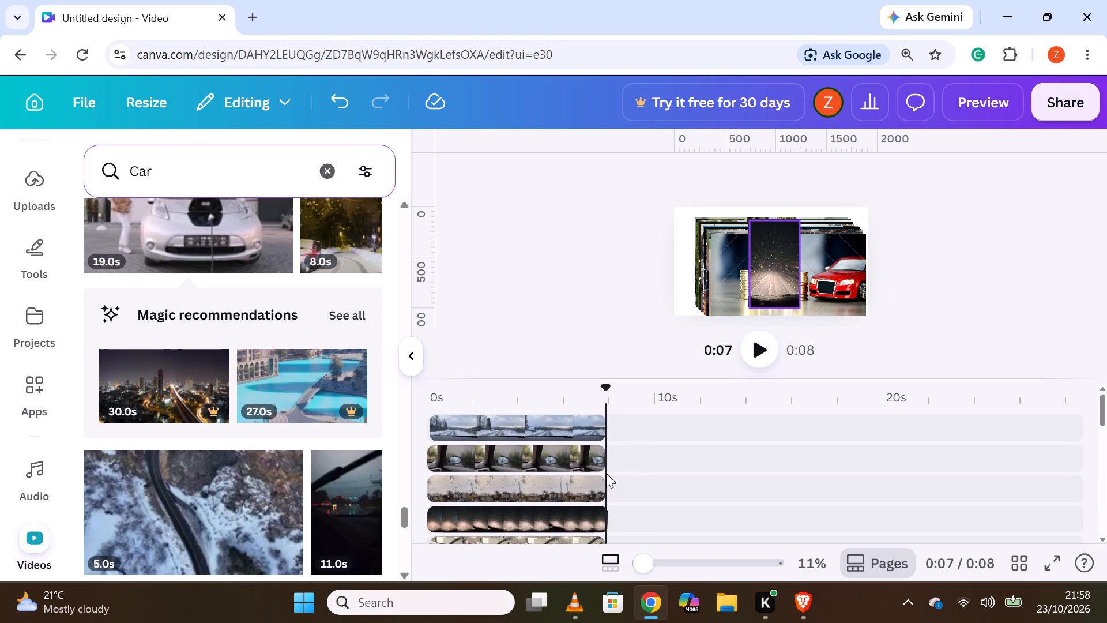
pyautogui.scroll(2, 605, 478)
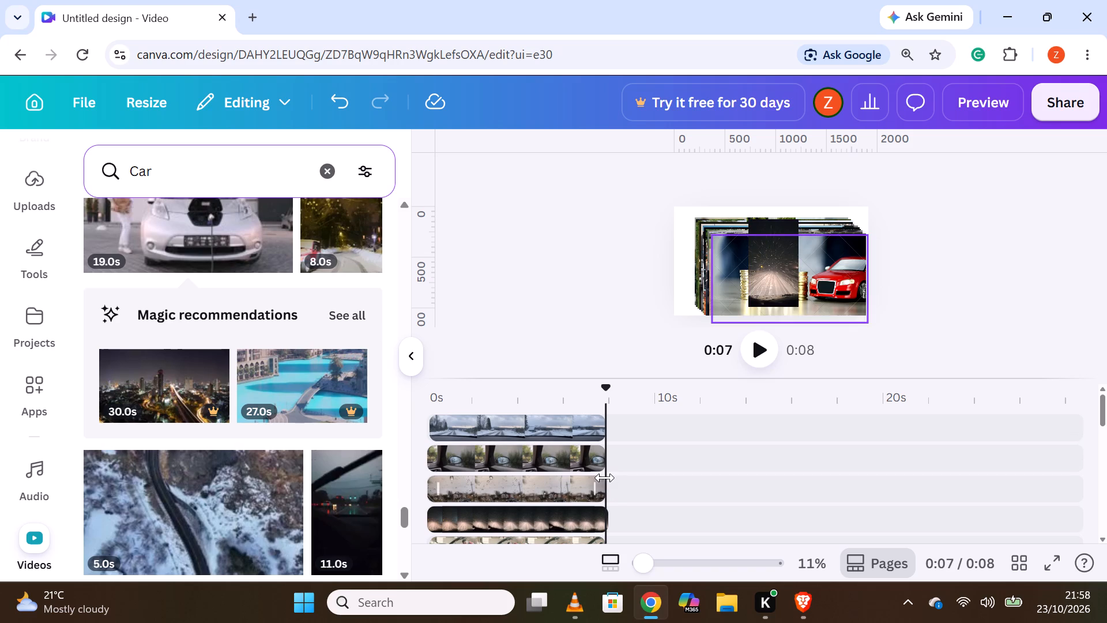
pyautogui.scroll(-5, 223, 430)
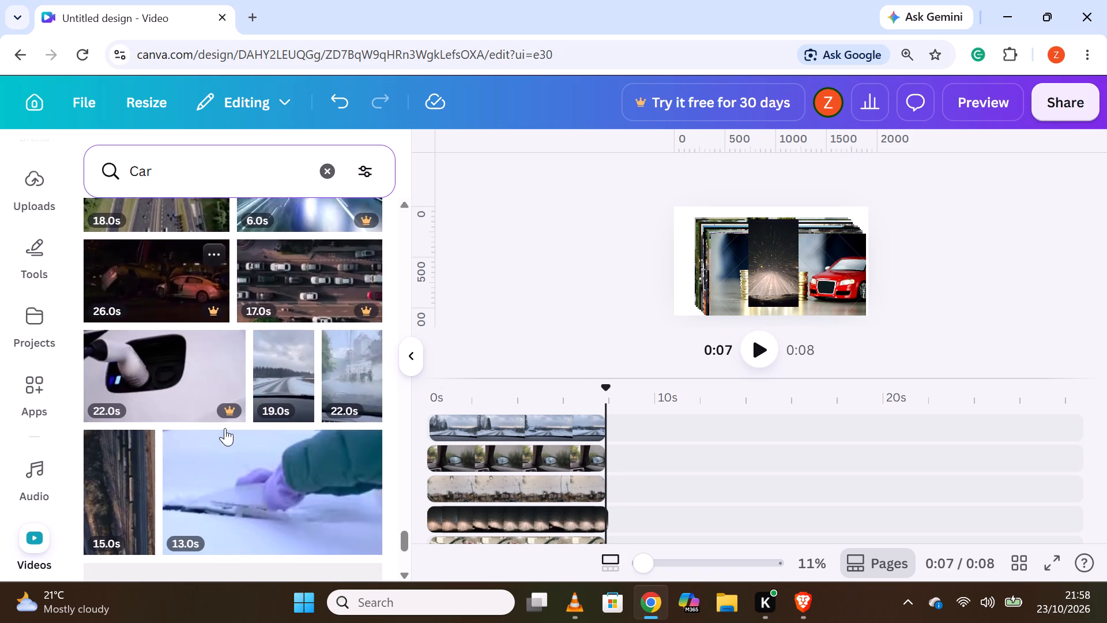
pyautogui.scroll(-5, 225, 428)
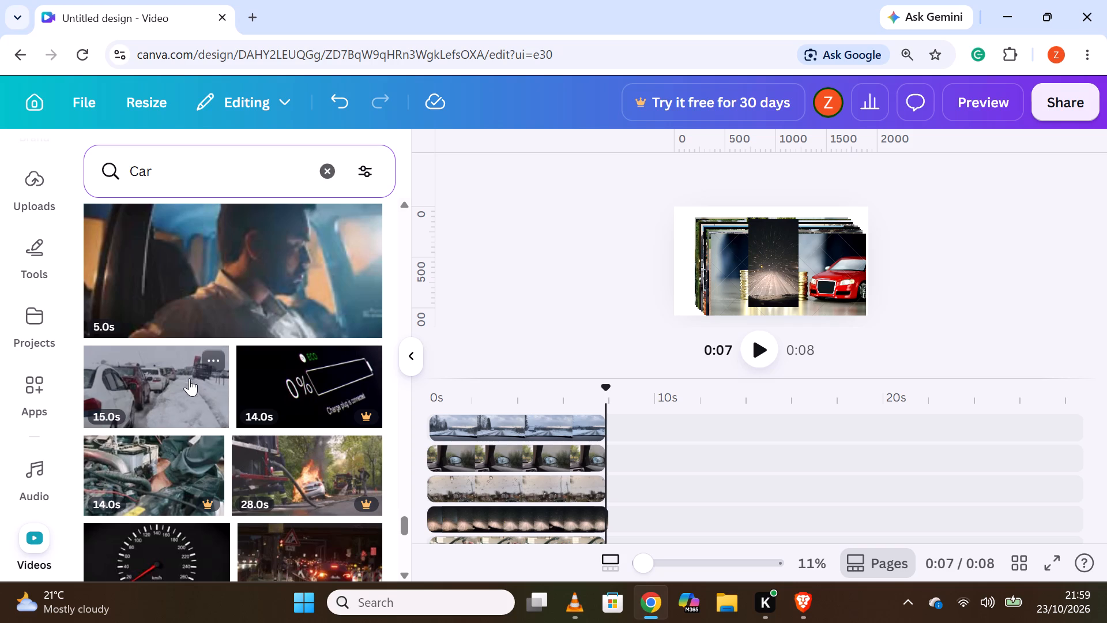
pyautogui.moveTo(152, 389); pyautogui.dragTo(668, 380)
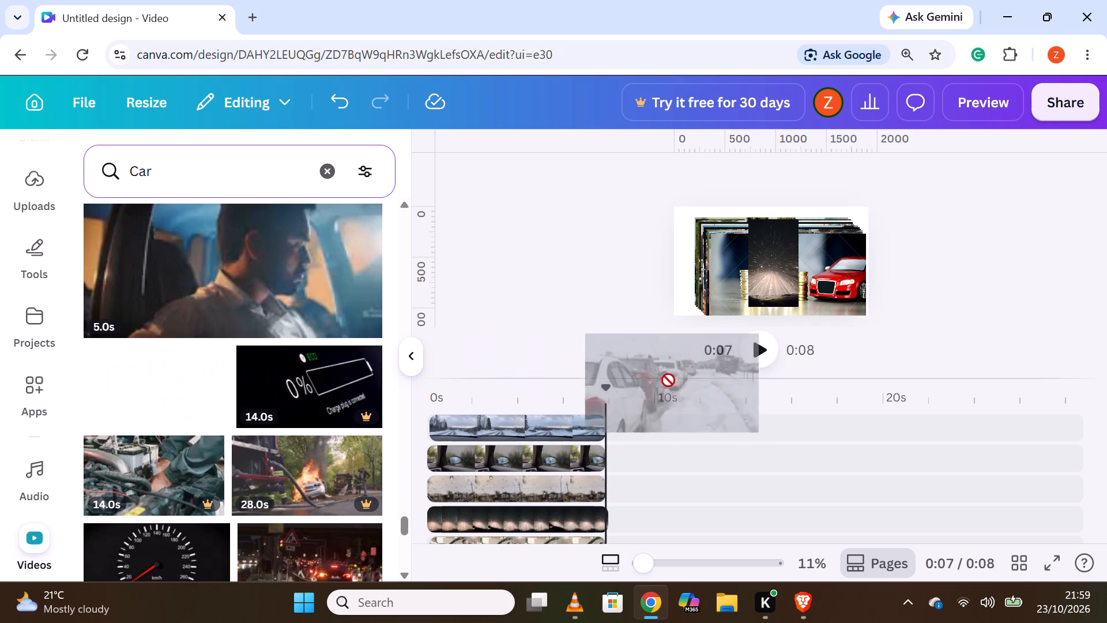
pyautogui.moveTo(668, 380); pyautogui.dragTo(699, 412)
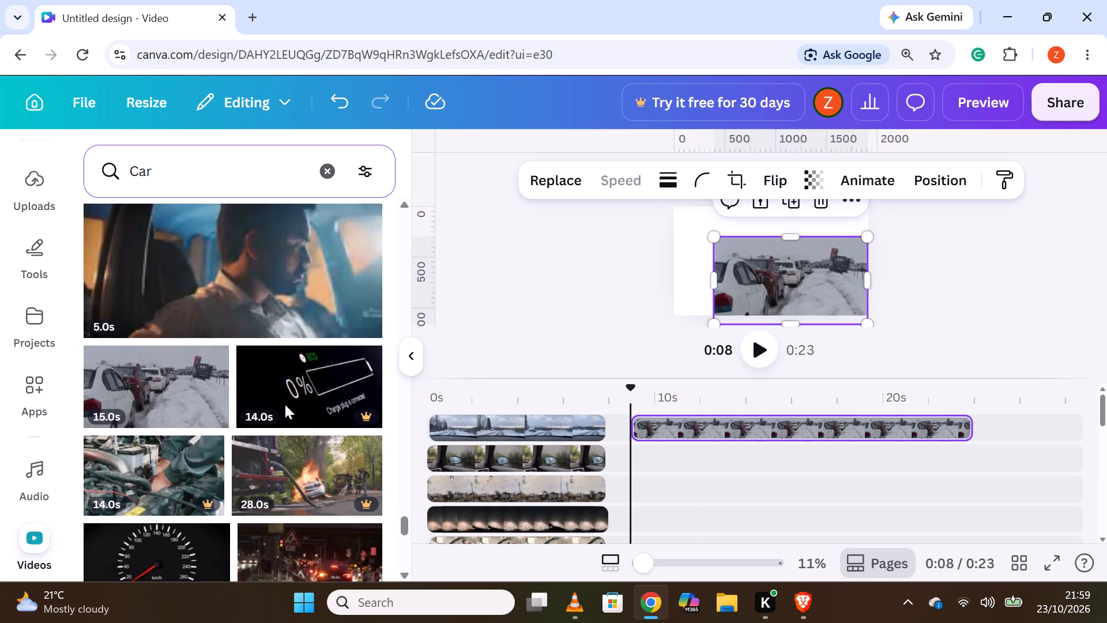
# Add the 14-second aerial town clip on the second track after the car-interior clip, aligned with the start of the snowy traffic clip.
pyautogui.scroll(-1, 285, 487)
pyautogui.moveTo(221, 485); pyautogui.dragTo(395, 427)
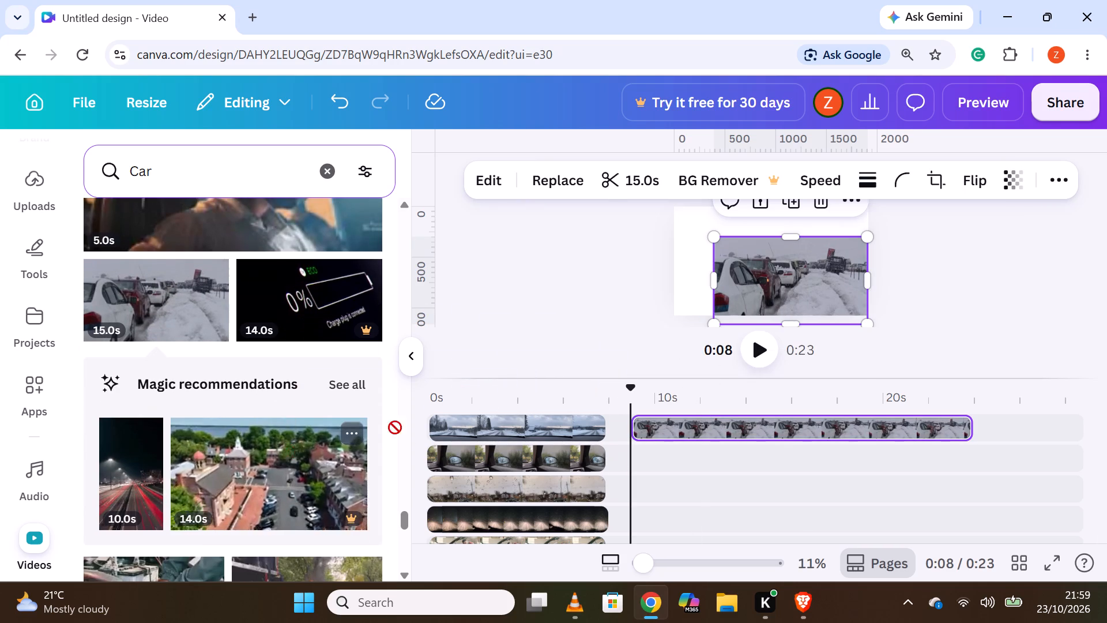
pyautogui.moveTo(395, 427); pyautogui.dragTo(682, 455)
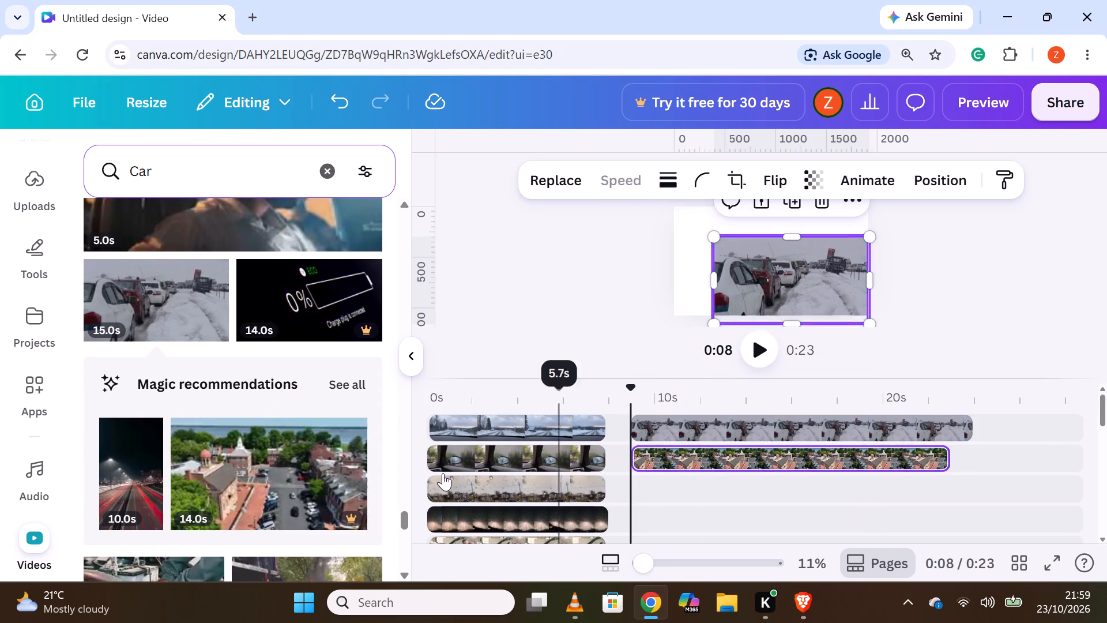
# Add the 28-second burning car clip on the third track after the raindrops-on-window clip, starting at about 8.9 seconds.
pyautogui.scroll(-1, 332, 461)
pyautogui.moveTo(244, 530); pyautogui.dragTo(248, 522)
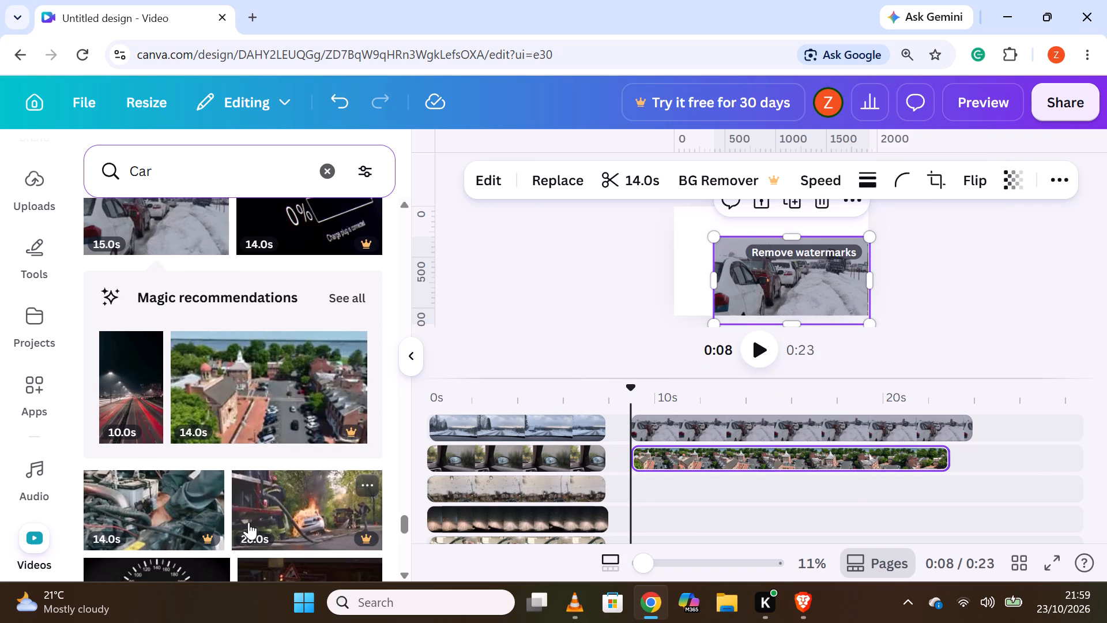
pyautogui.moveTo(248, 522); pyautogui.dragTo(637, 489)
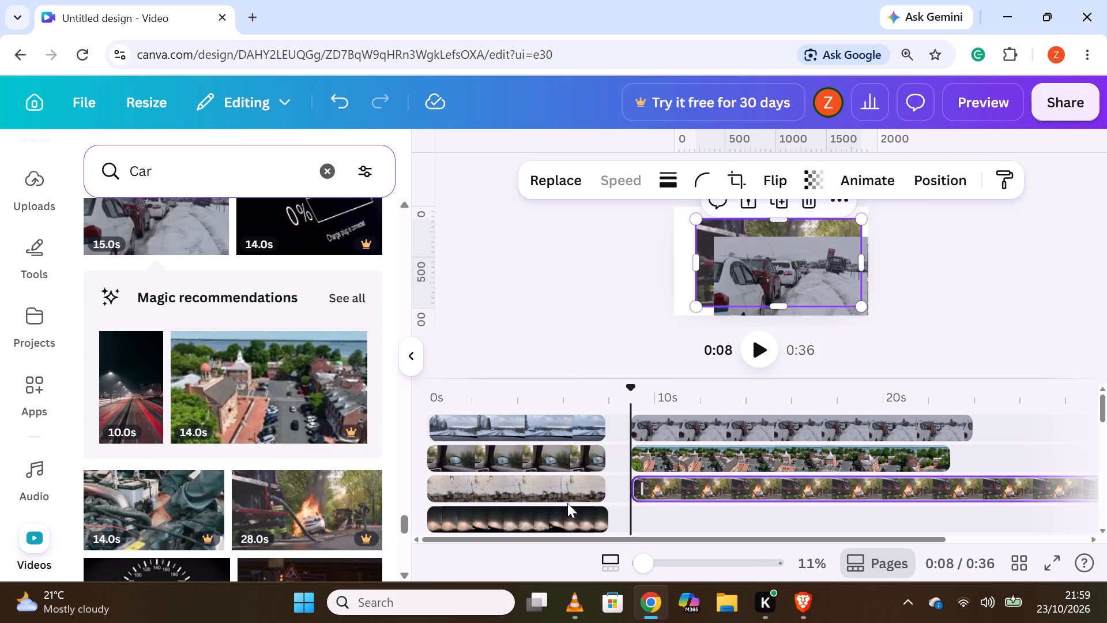
# Place the 21-second aerial road clip on the third track in place of the burning car clip, starting at about 8.9 seconds.
pyautogui.scroll(-2, 338, 474)
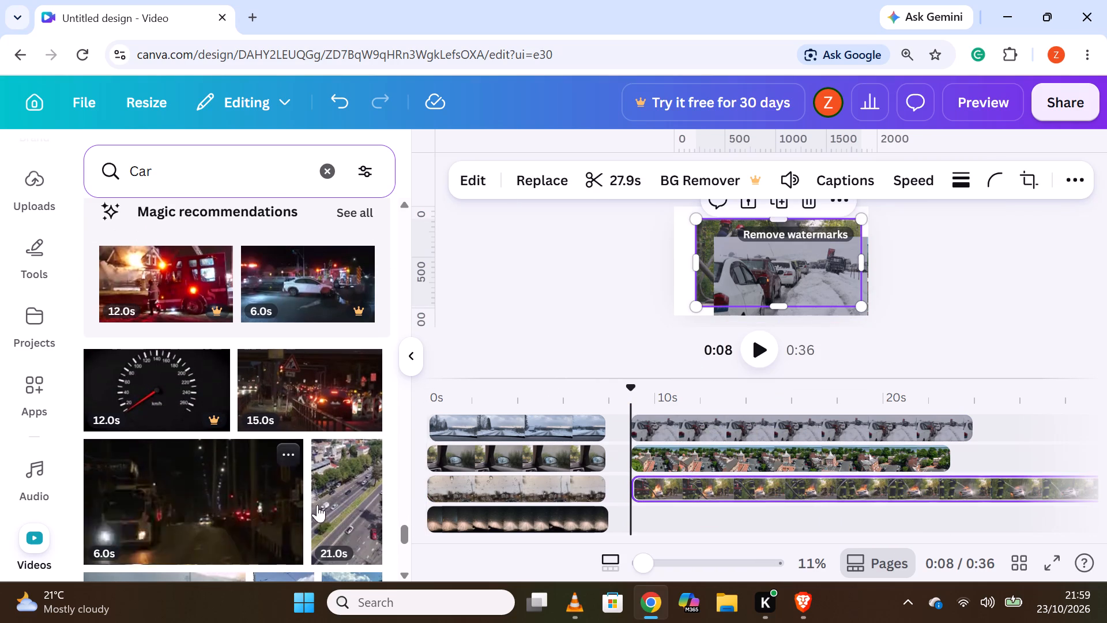
pyautogui.moveTo(329, 501); pyautogui.dragTo(669, 484)
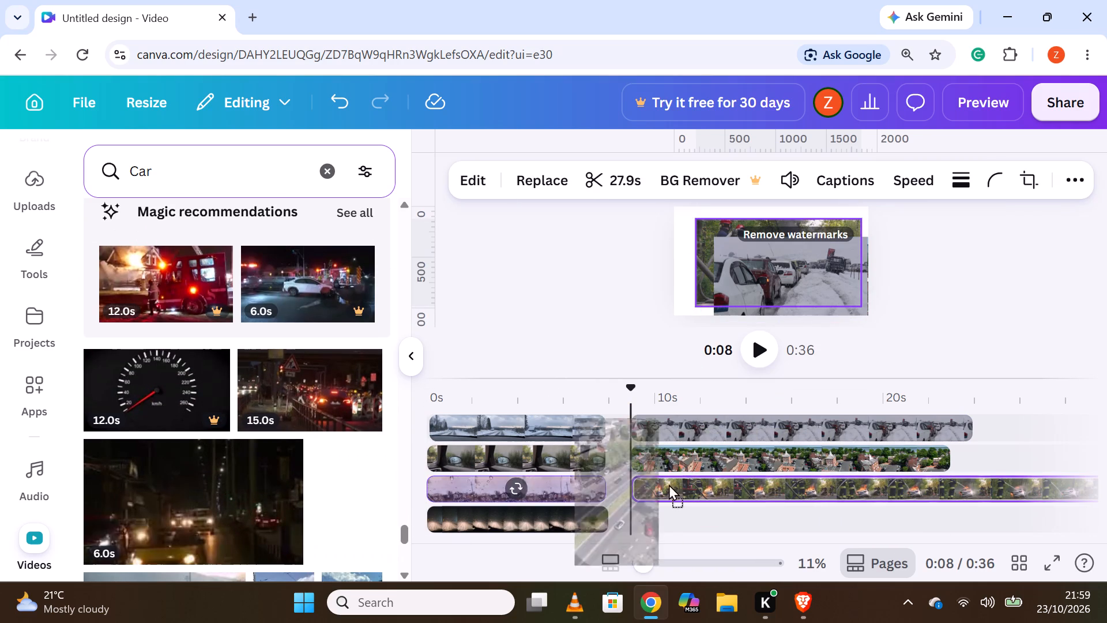
pyautogui.moveTo(669, 484); pyautogui.dragTo(661, 501)
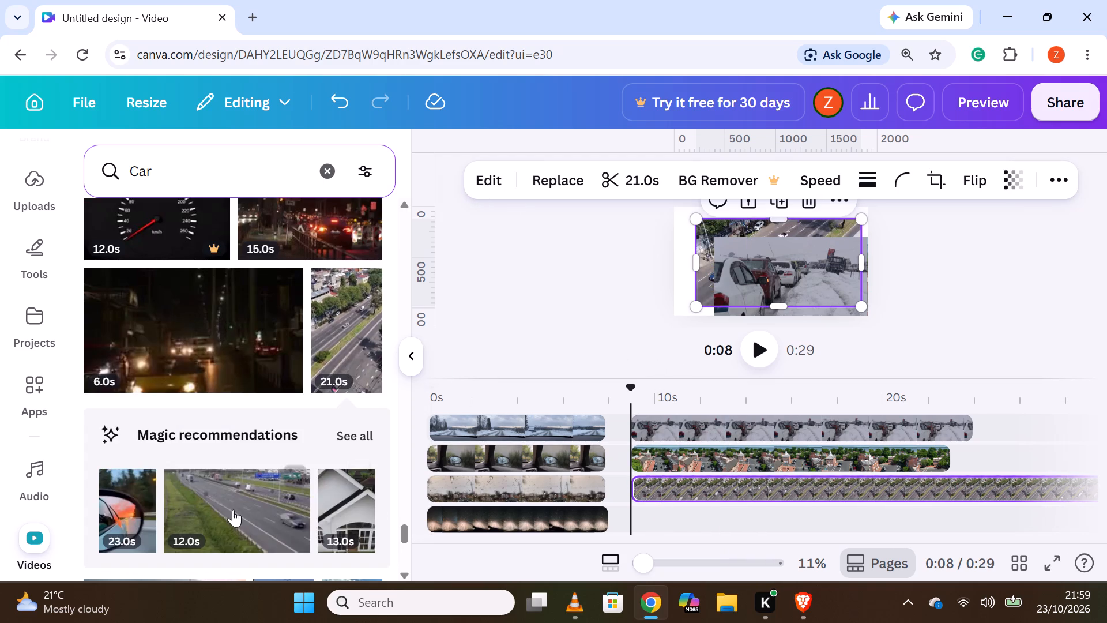
# Add the 12-second grassy roadside highway clip on the fourth track after the night headlights clip, starting at about 9 seconds.
pyautogui.moveTo(232, 509); pyautogui.dragTo(692, 513)
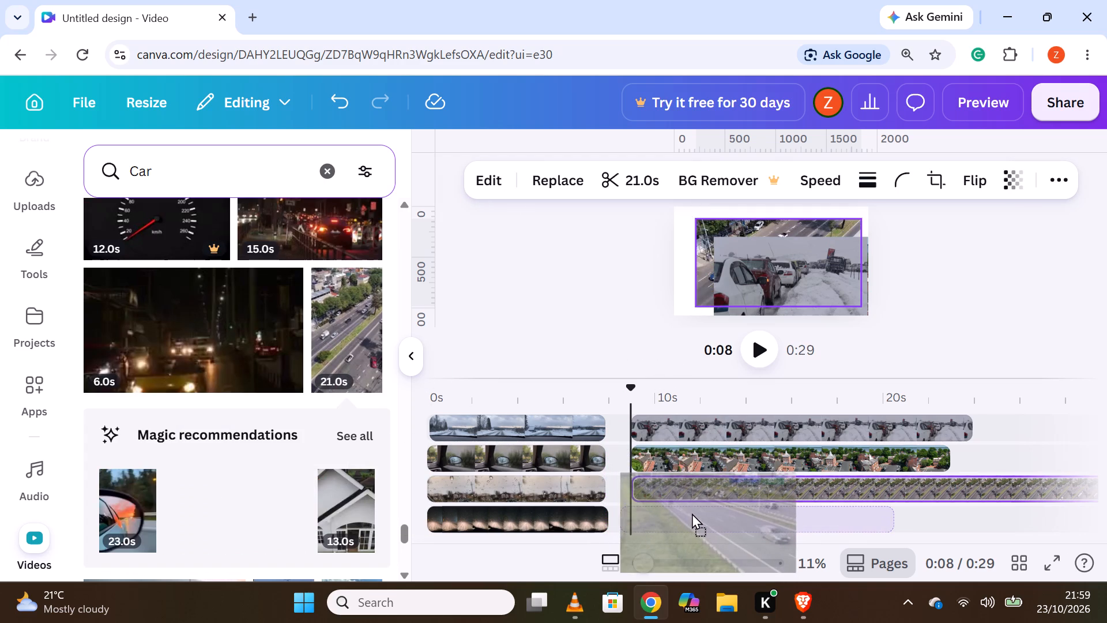
pyautogui.moveTo(692, 513); pyautogui.dragTo(701, 512)
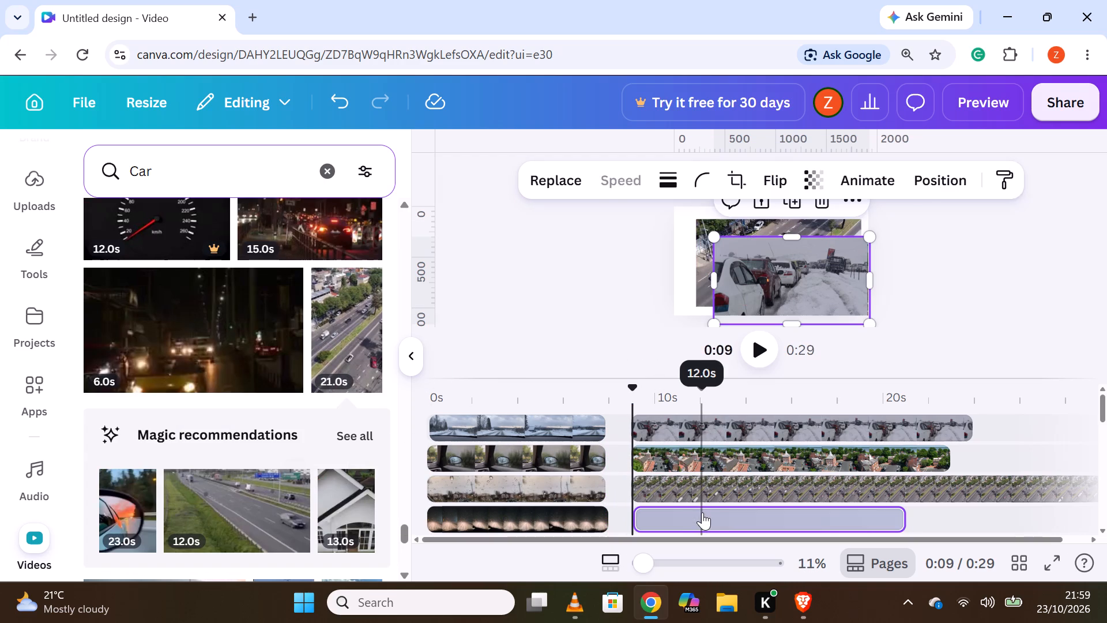
# Add the 24-second night emergency lights clip on the mechanic clip's track, aligned with the start of the highway clip above.
pyautogui.scroll(-1, 688, 501)
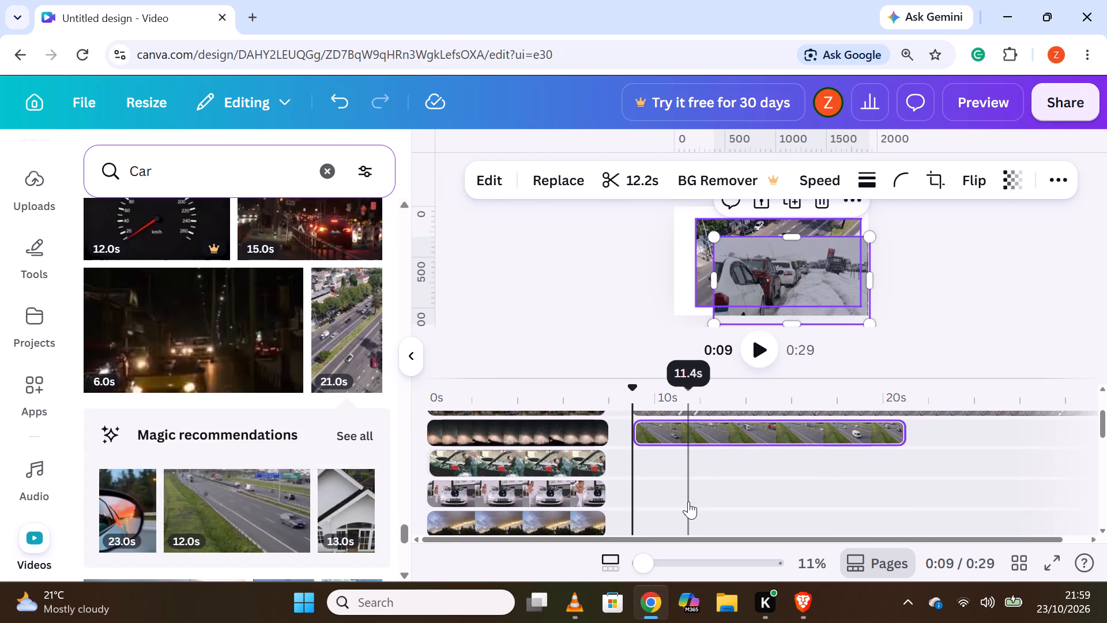
pyautogui.scroll(-2, 211, 520)
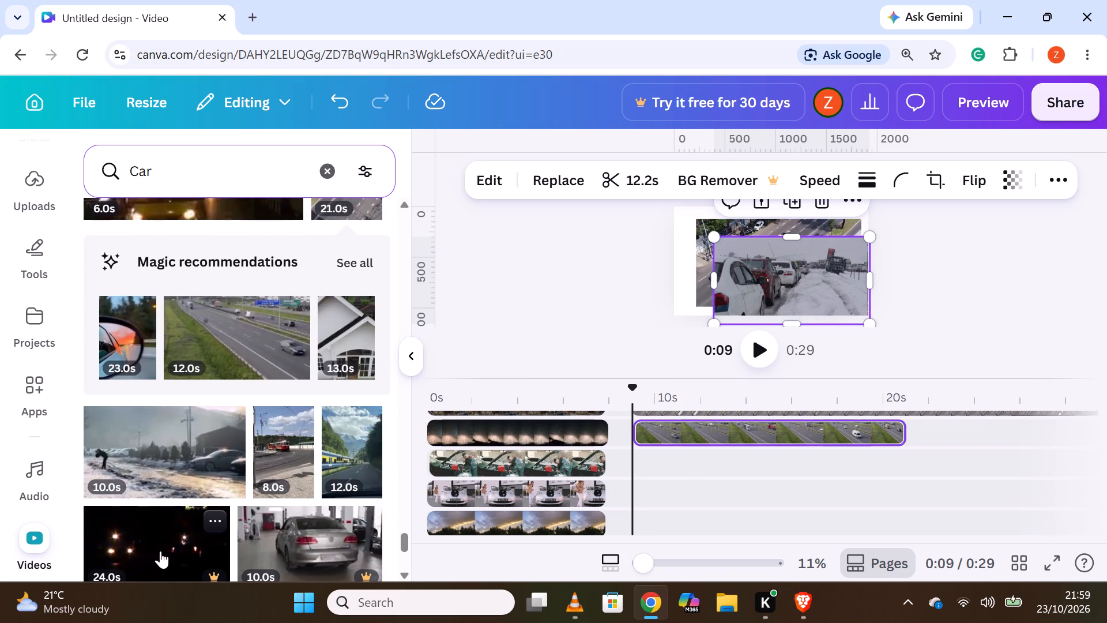
pyautogui.moveTo(160, 551); pyautogui.dragTo(708, 461)
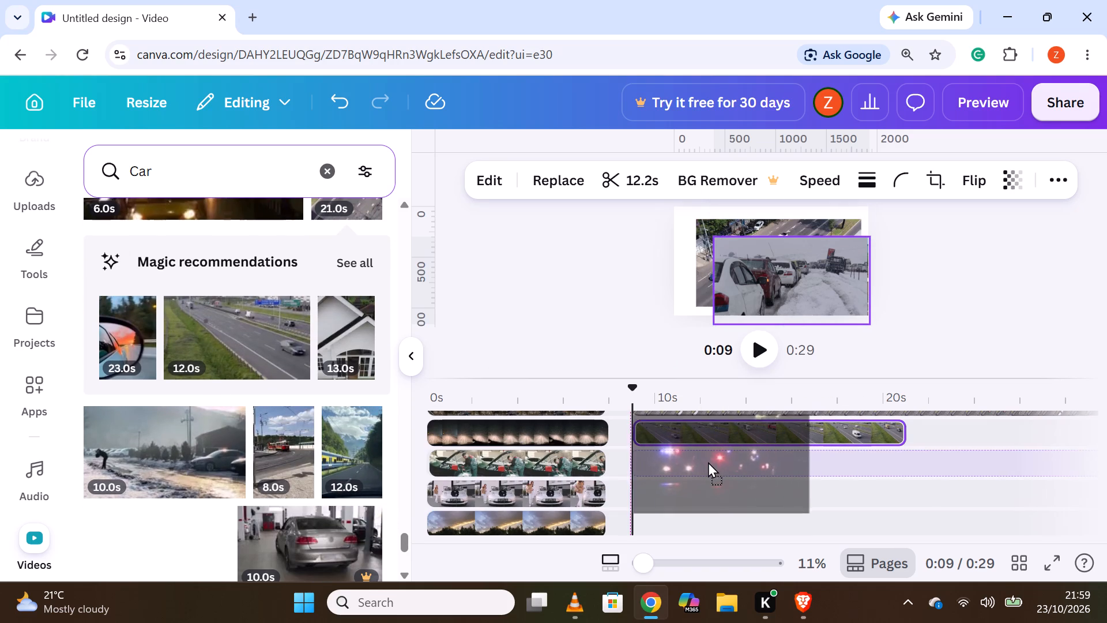
pyautogui.moveTo(708, 461); pyautogui.dragTo(710, 462)
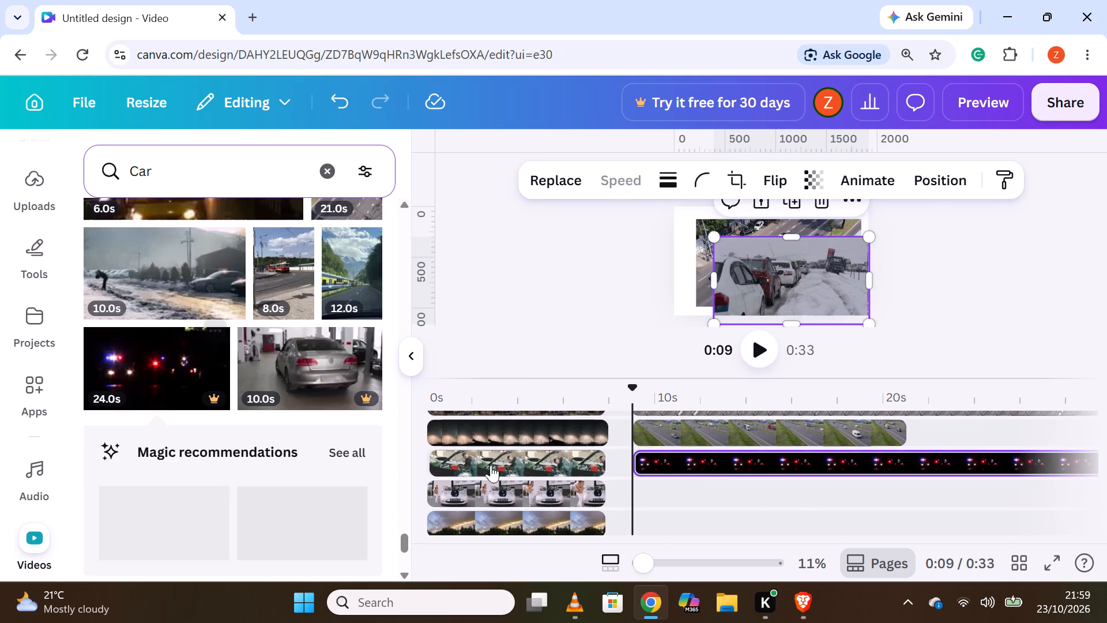
# Add the 23-second dark night headlights clip on the white car clip's track, starting at about 9 seconds.
pyautogui.scroll(-1, 454, 467)
pyautogui.scroll(1, 569, 460)
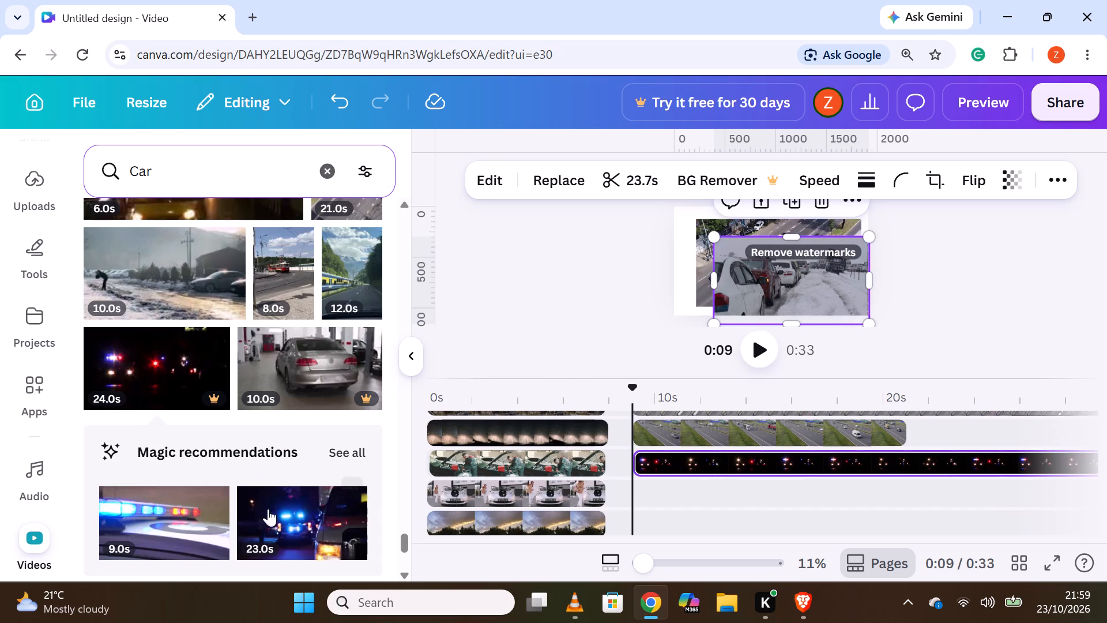
pyautogui.scroll(-2, 190, 513)
pyautogui.scroll(-1, 230, 466)
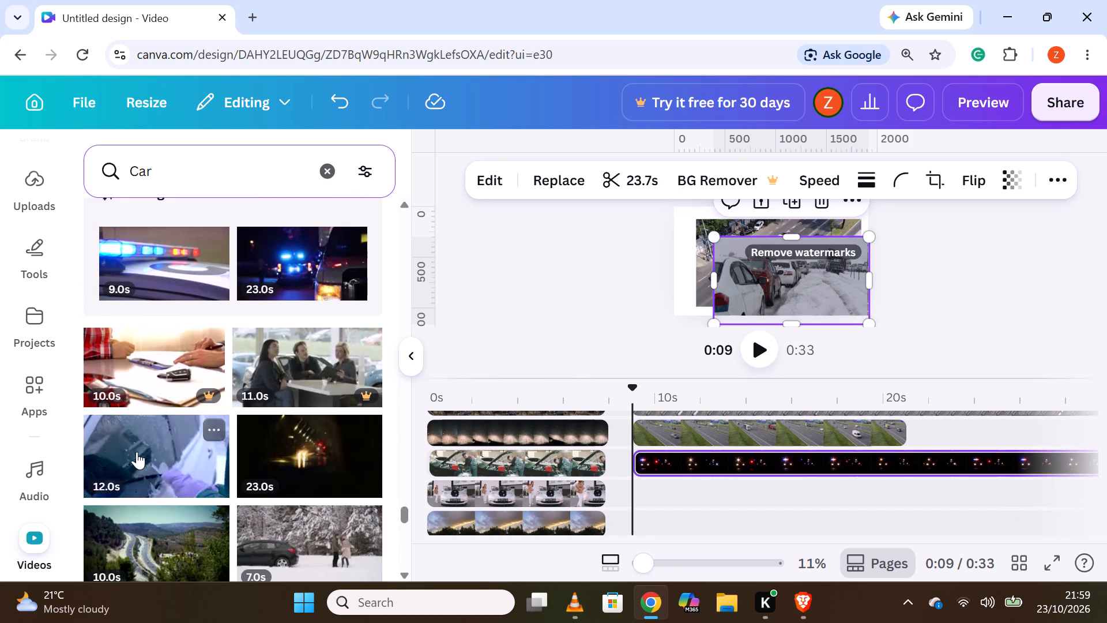
pyautogui.scroll(-1, 146, 456)
pyautogui.scroll(-1, 217, 466)
pyautogui.moveTo(293, 288); pyautogui.dragTo(293, 288)
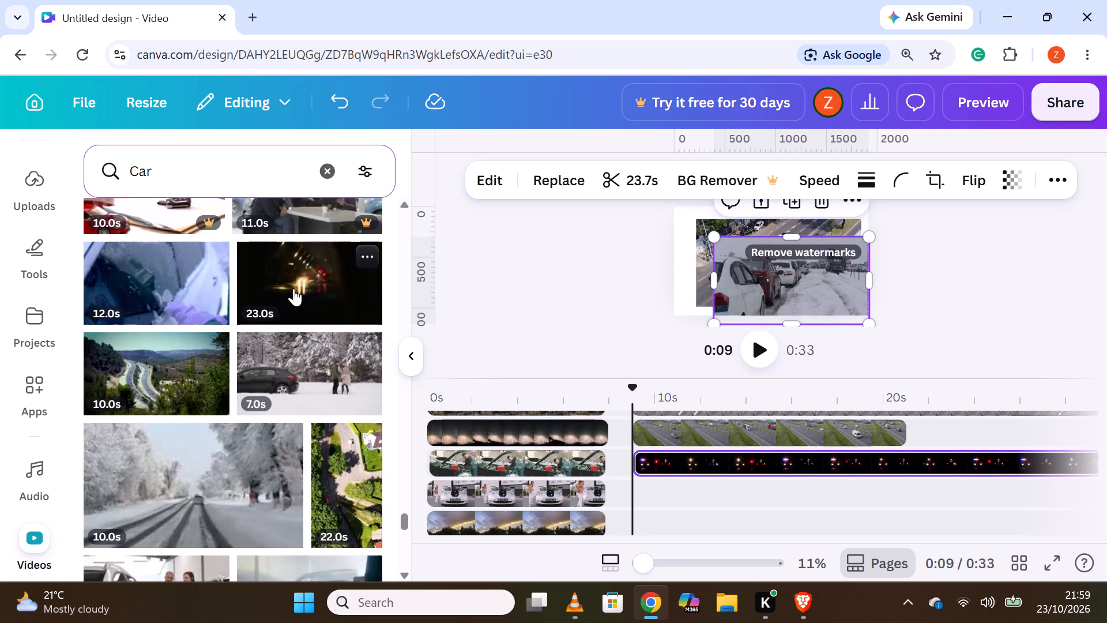
pyautogui.moveTo(293, 288); pyautogui.dragTo(697, 486)
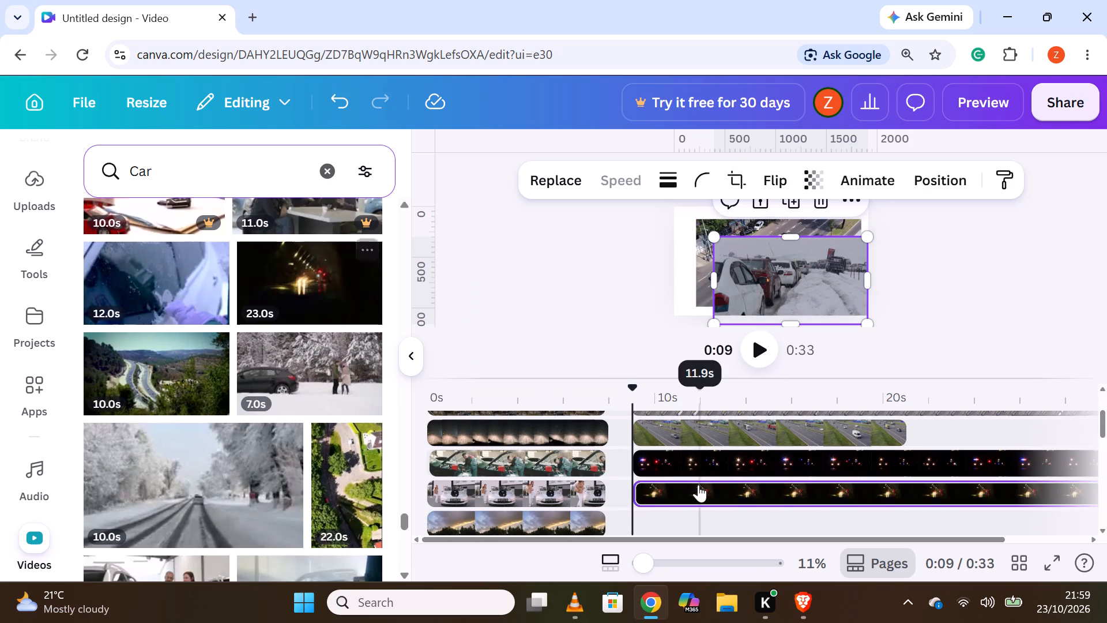
# Add the 22-second vertical aerial clip of a tree-lined road on the sunset sky clip's track, starting at about 9 seconds.
pyautogui.scroll(-3, 223, 388)
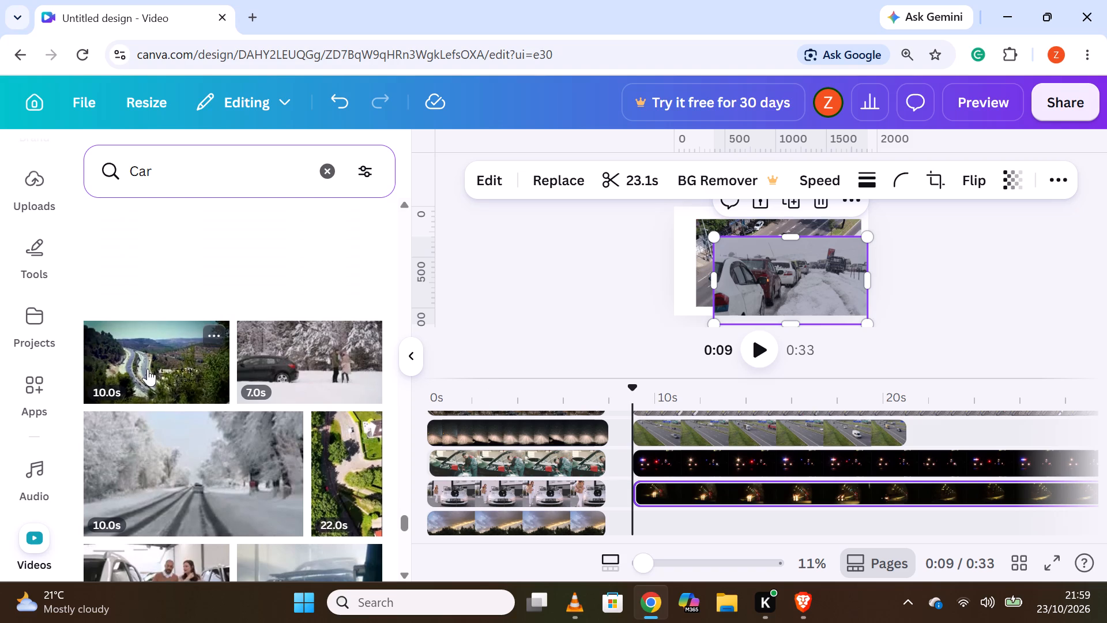
pyautogui.scroll(-2, 165, 385)
pyautogui.moveTo(345, 328); pyautogui.dragTo(672, 536)
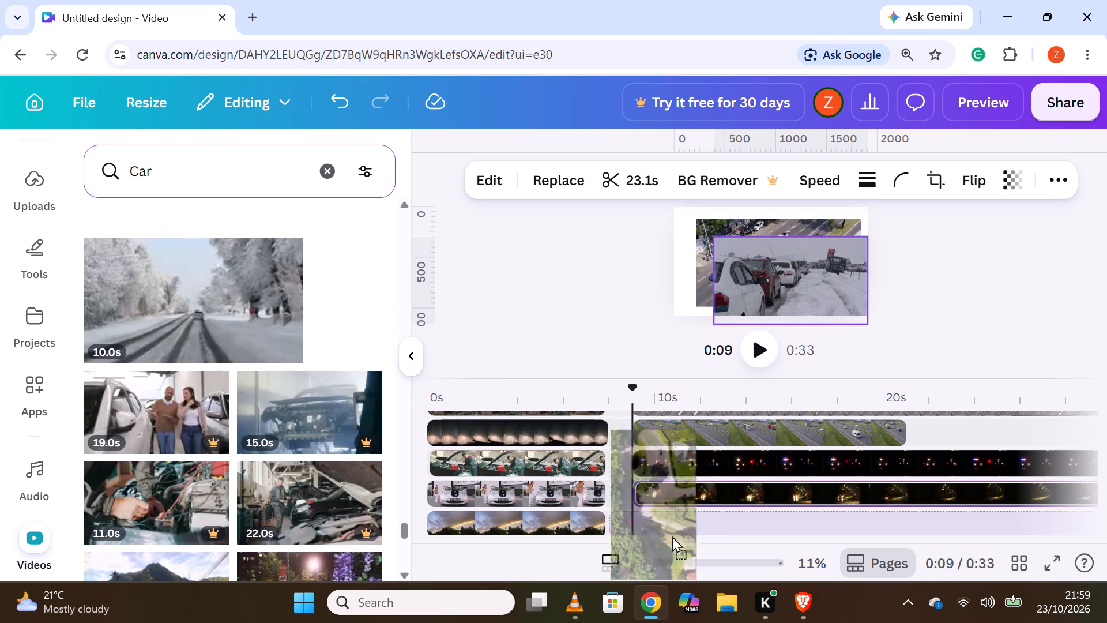
pyautogui.moveTo(672, 536); pyautogui.dragTo(672, 426)
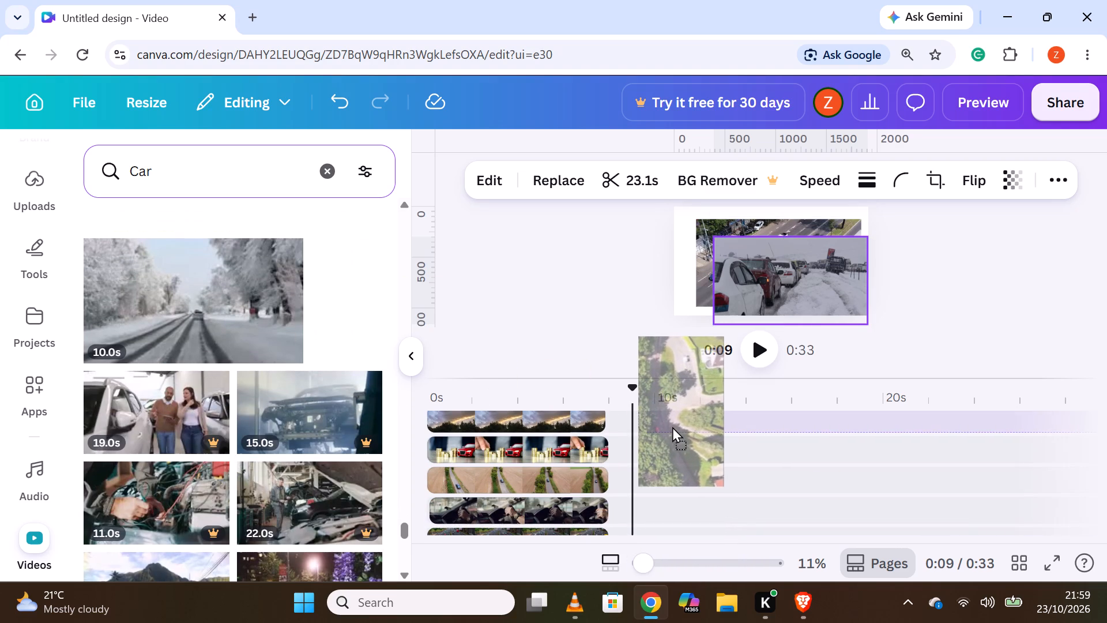
pyautogui.moveTo(672, 426); pyautogui.dragTo(665, 426)
# Add the 31-second clip of a woman loading groceries into a car trunk on the car interior clip's track, starting at about 9.1 seconds.
pyautogui.scroll(-1, 462, 466)
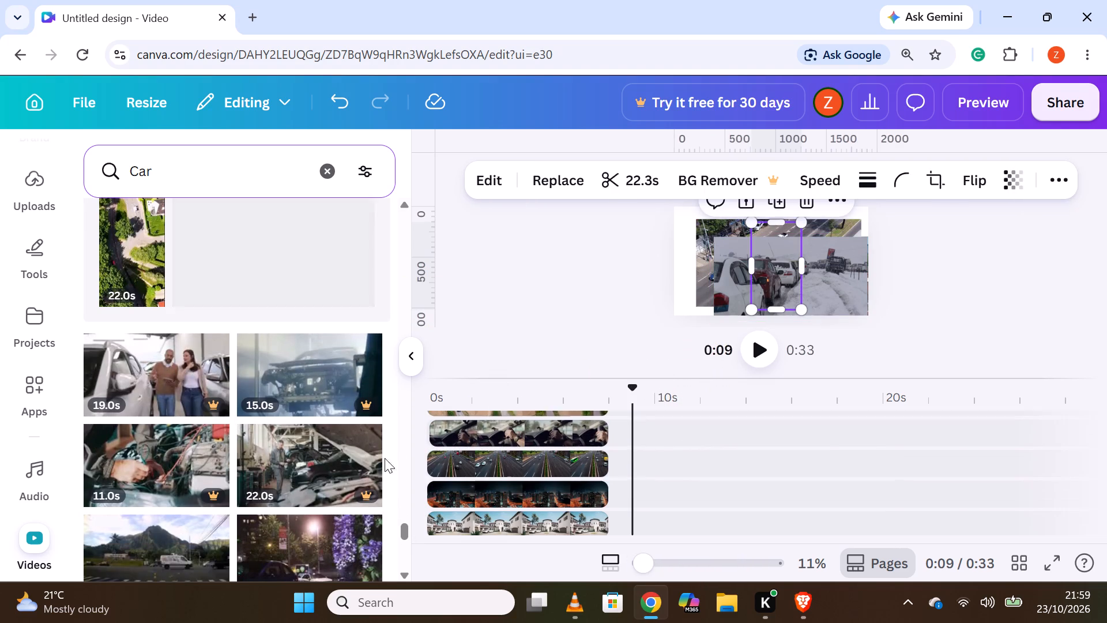
pyautogui.scroll(-1, 287, 440)
pyautogui.scroll(-2, 251, 486)
pyautogui.scroll(-2, 229, 445)
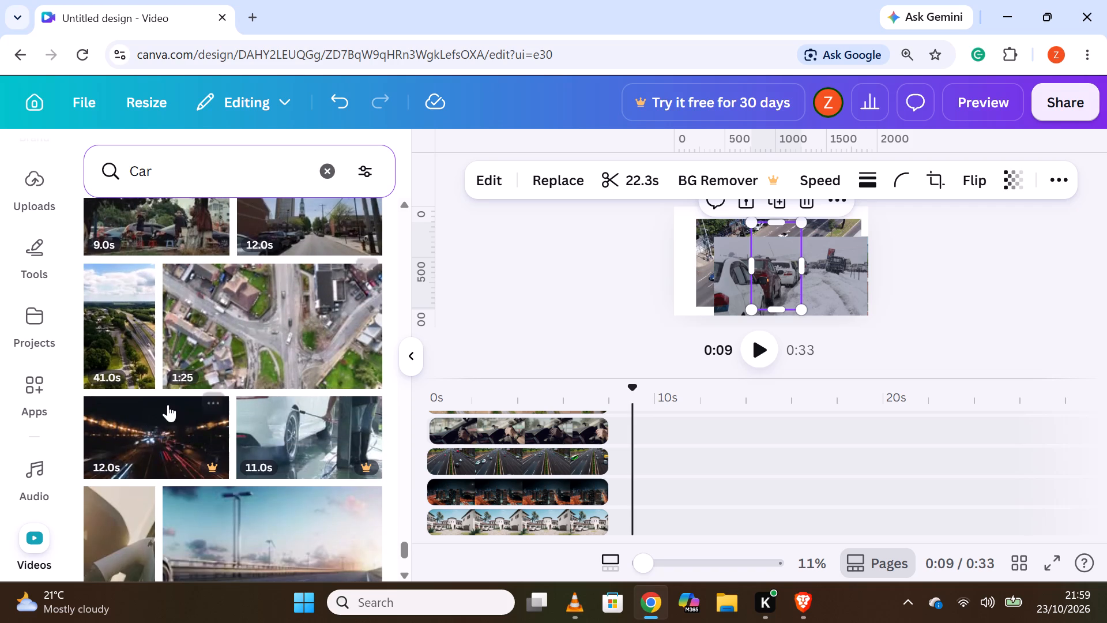
pyautogui.scroll(-3, 246, 440)
pyautogui.scroll(-3, 299, 423)
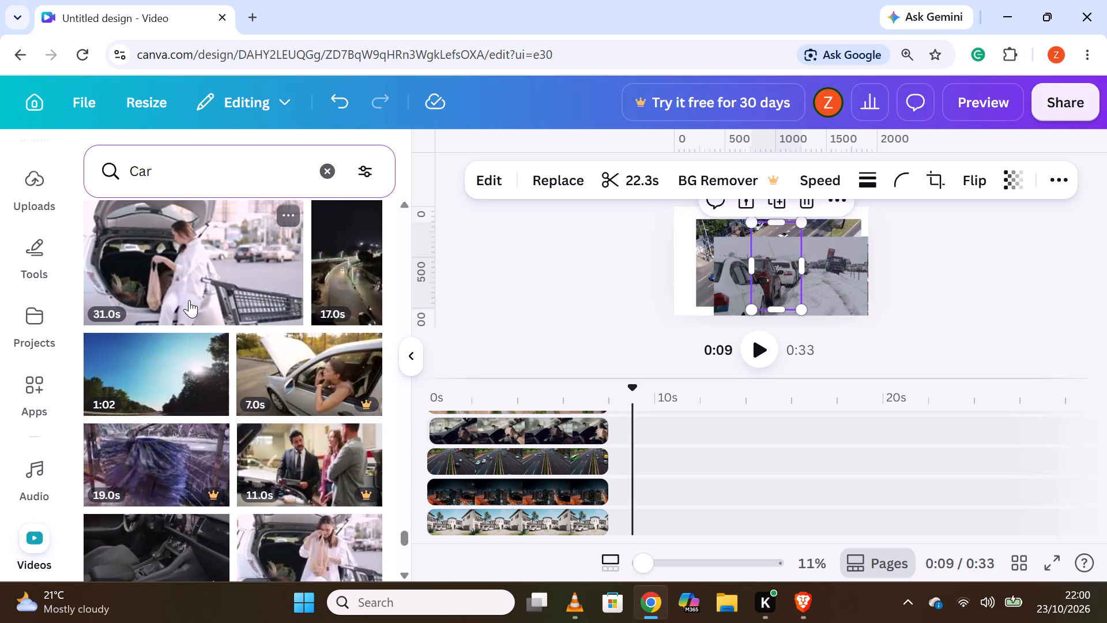
pyautogui.moveTo(145, 279); pyautogui.dragTo(521, 408)
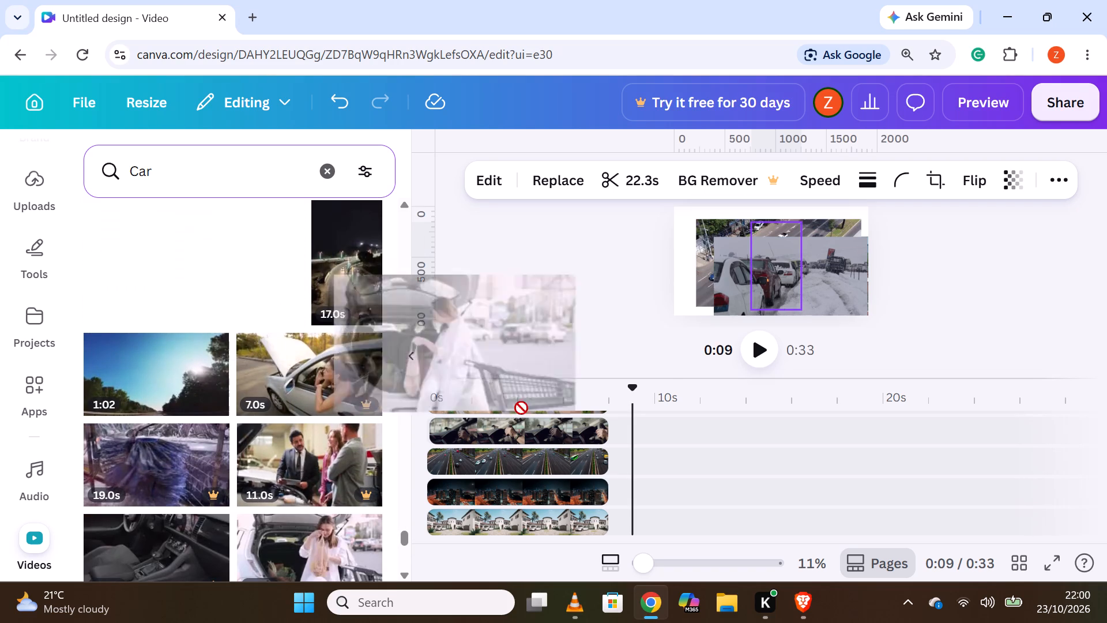
pyautogui.moveTo(521, 408); pyautogui.dragTo(698, 423)
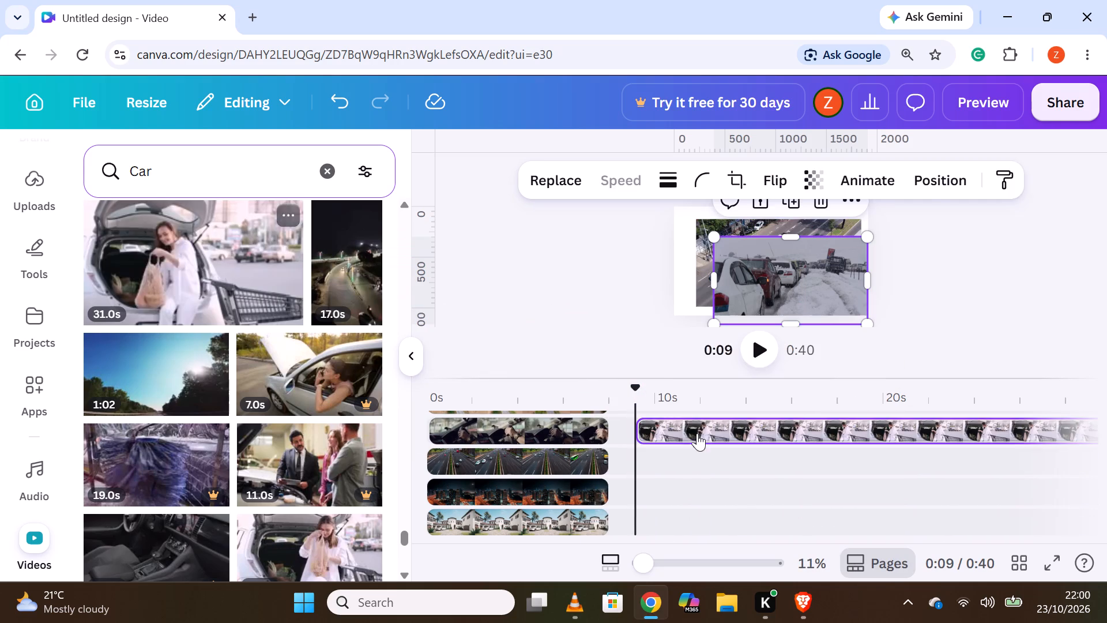
# Add the 19-second car wash brush clip on the red car clip's track, starting at about 9 seconds.
pyautogui.scroll(1, 694, 444)
pyautogui.scroll(-4, 233, 479)
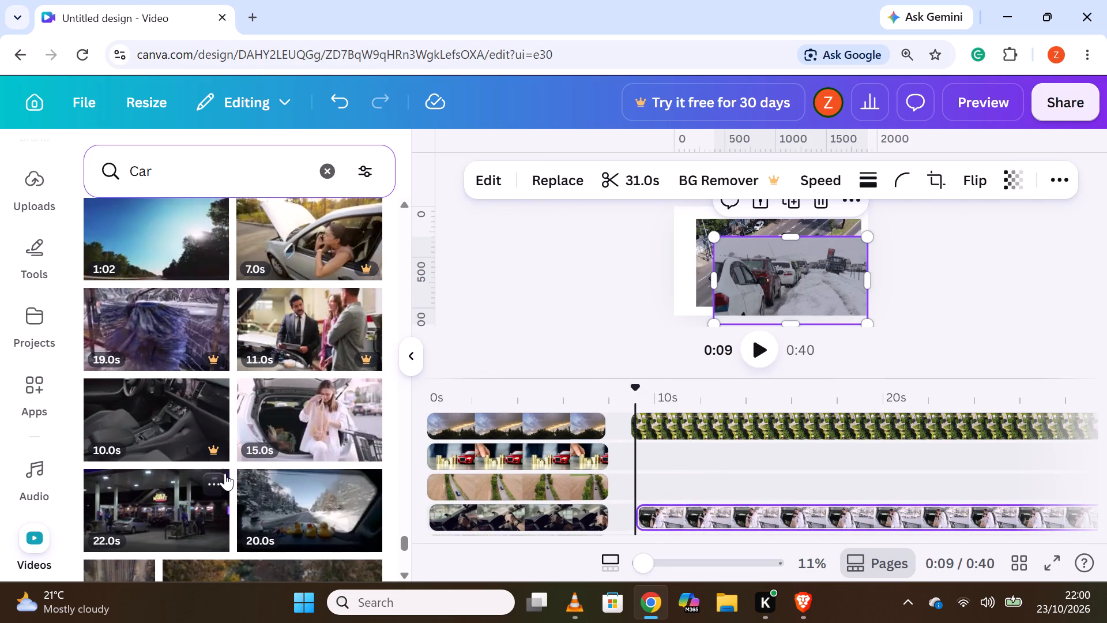
pyautogui.moveTo(116, 327); pyautogui.dragTo(682, 449)
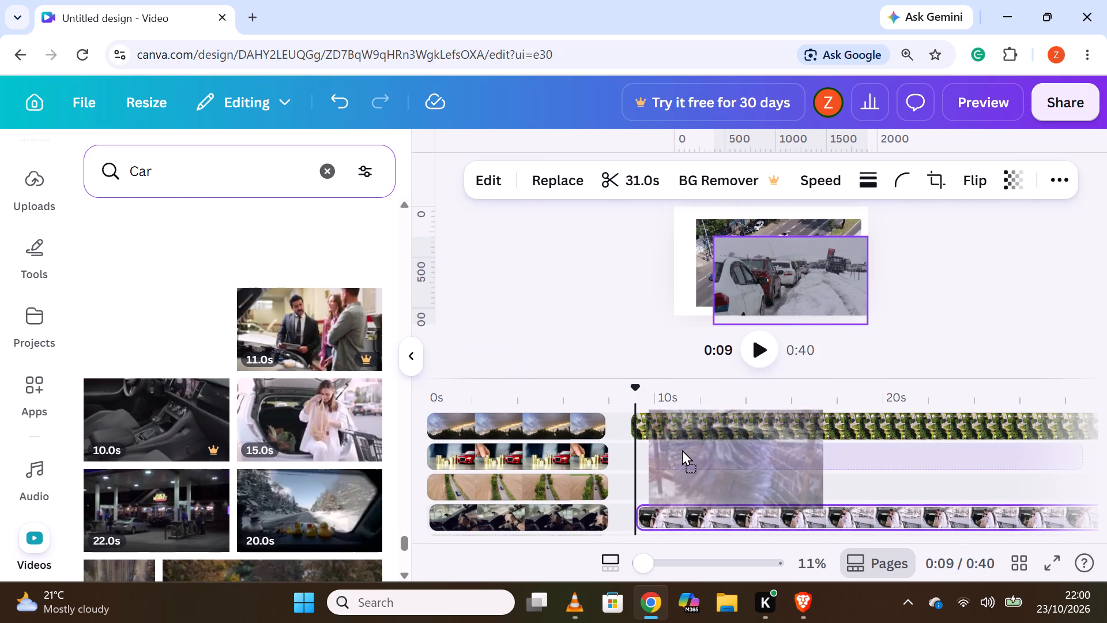
pyautogui.moveTo(682, 449); pyautogui.dragTo(670, 446)
# Add the 22-second night gas station clip on the aerial dirt road clip's track, starting at about 9.1 seconds.
pyautogui.scroll(-1, 201, 412)
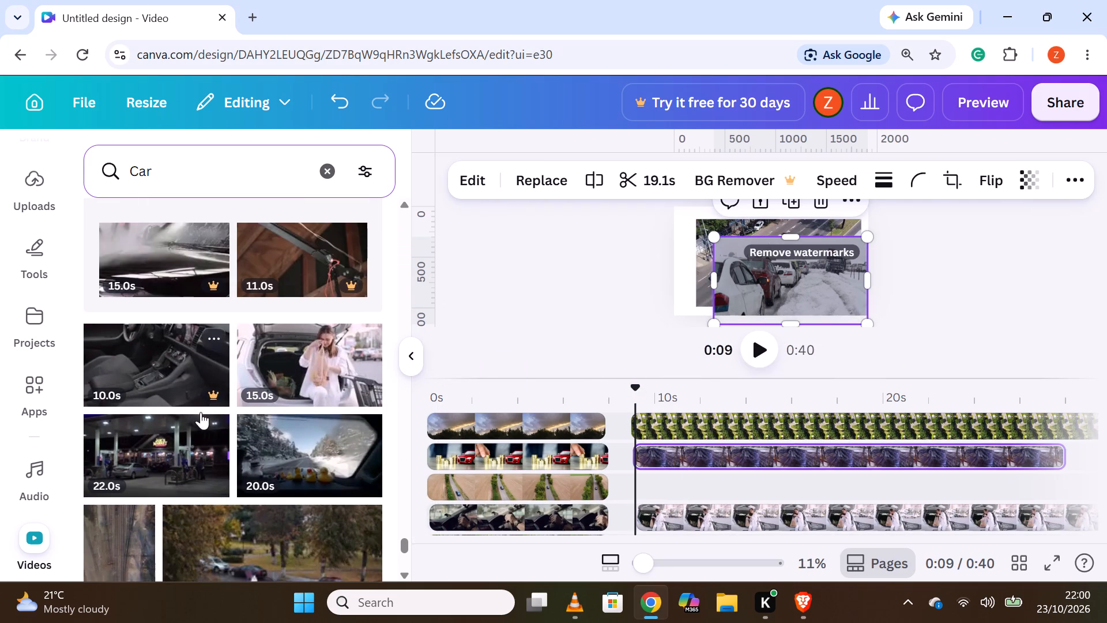
pyautogui.moveTo(142, 396); pyautogui.dragTo(705, 481)
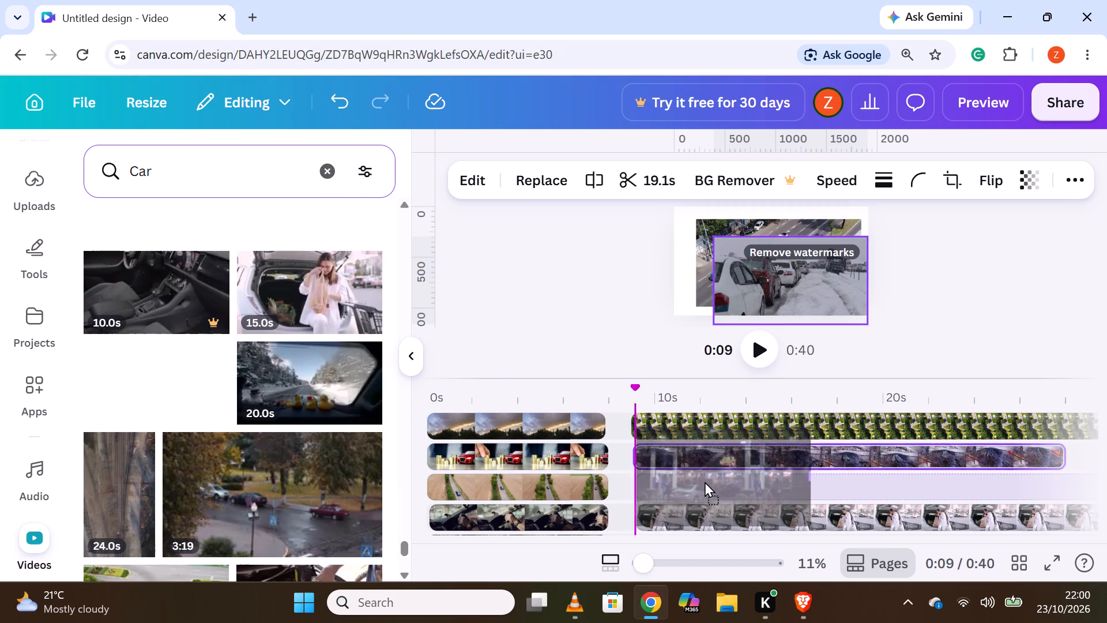
pyautogui.moveTo(705, 481); pyautogui.dragTo(697, 482)
# Add the 18-second aerial clip of a road among green trees on the multi-lane road clip's track, starting at about 9.3 seconds.
pyautogui.scroll(-1, 476, 472)
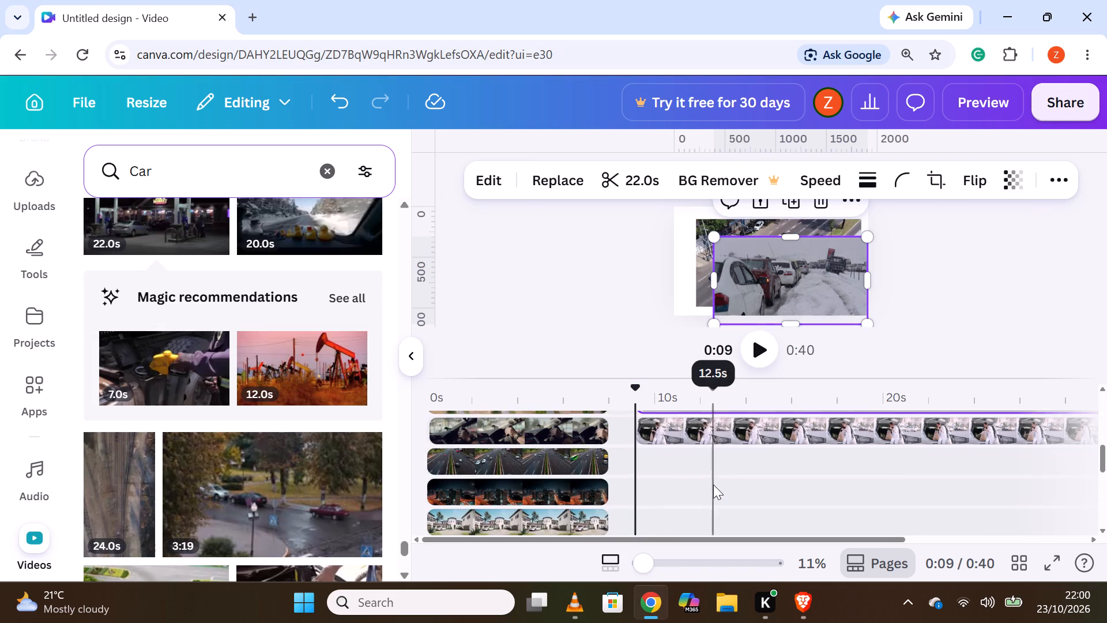
pyautogui.scroll(-1, 714, 485)
pyautogui.scroll(1, 622, 469)
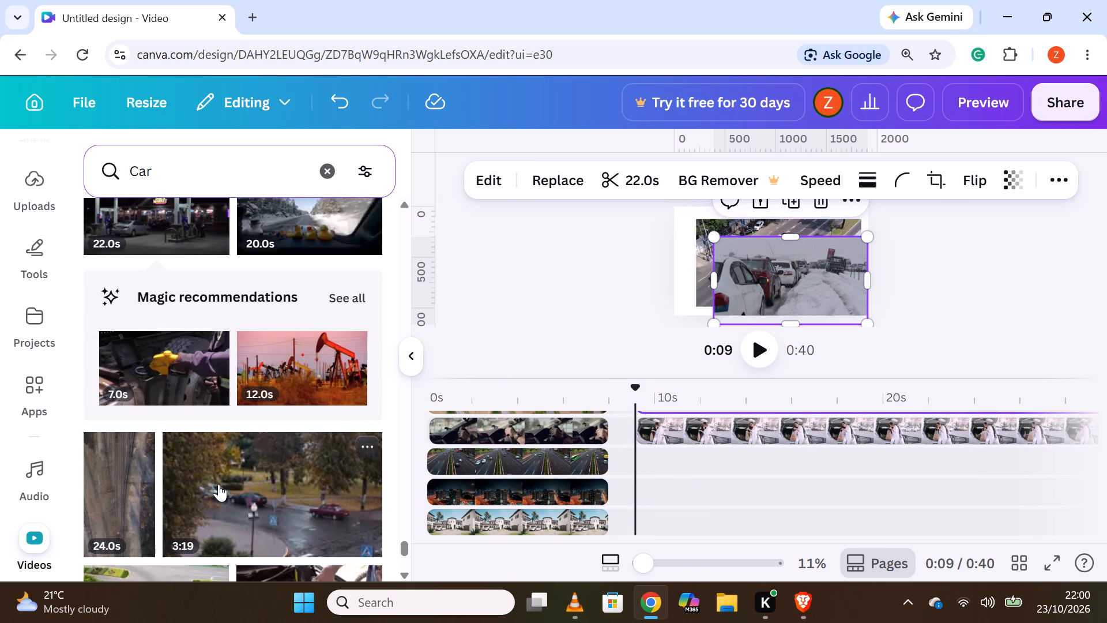
pyautogui.scroll(-1, 219, 482)
pyautogui.scroll(-2, 93, 476)
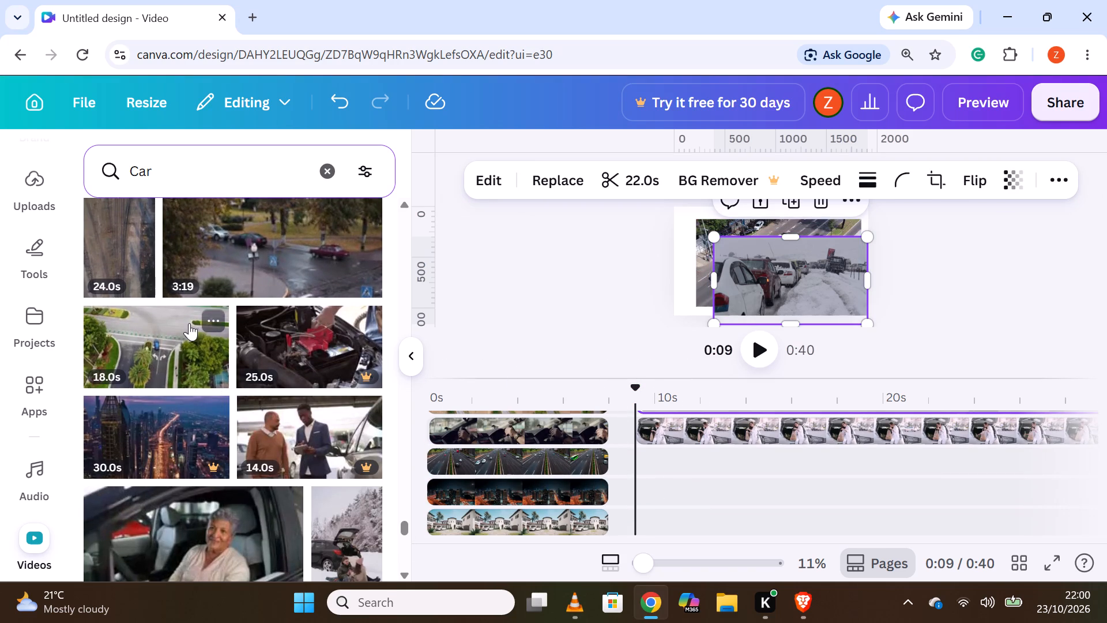
pyautogui.moveTo(175, 345); pyautogui.dragTo(730, 457)
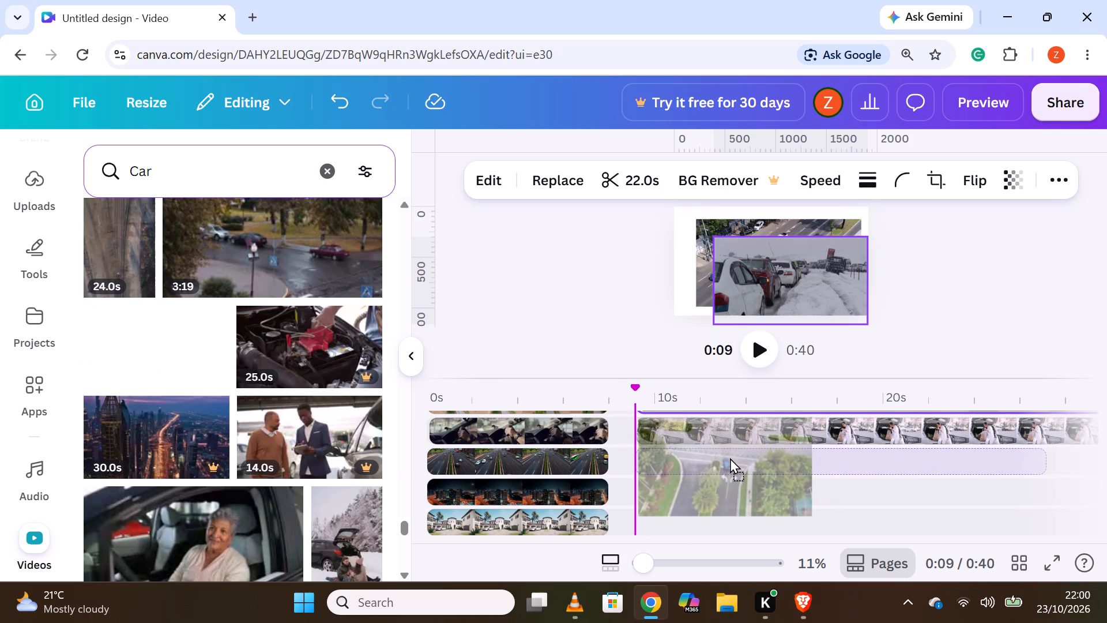
pyautogui.moveTo(730, 457); pyautogui.dragTo(731, 457)
# Add the 20-second aerial city rooftops clip on the track below the green aerial road clip, aligned with that clip's start.
pyautogui.scroll(-2, 453, 461)
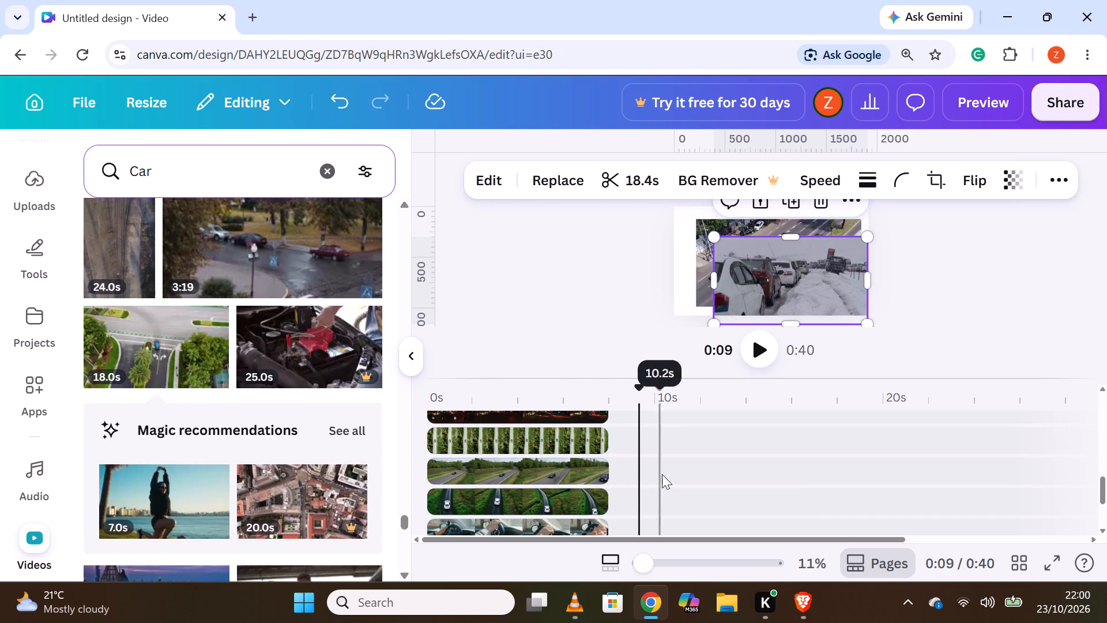
pyautogui.scroll(2, 662, 474)
pyautogui.scroll(-2, 217, 483)
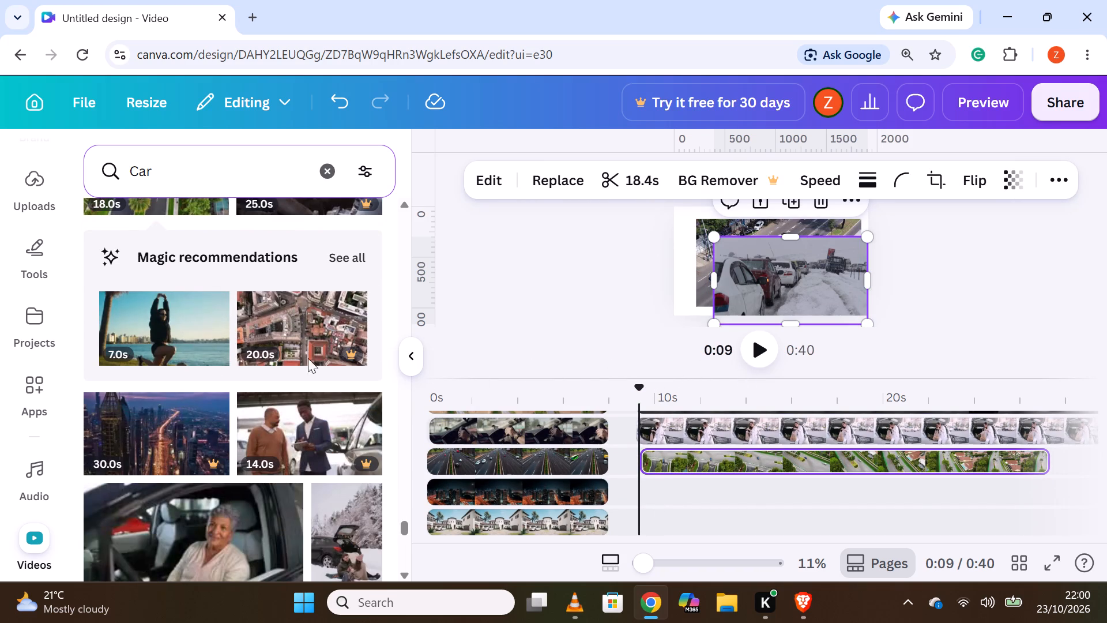
pyautogui.moveTo(314, 329); pyautogui.dragTo(720, 481)
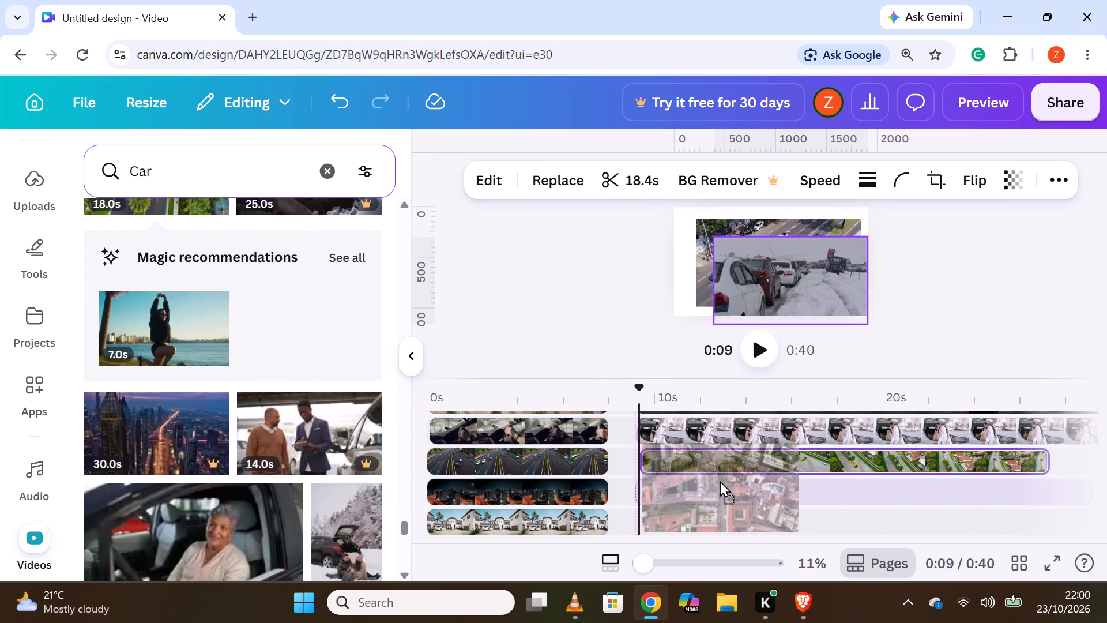
pyautogui.moveTo(720, 481); pyautogui.dragTo(724, 479)
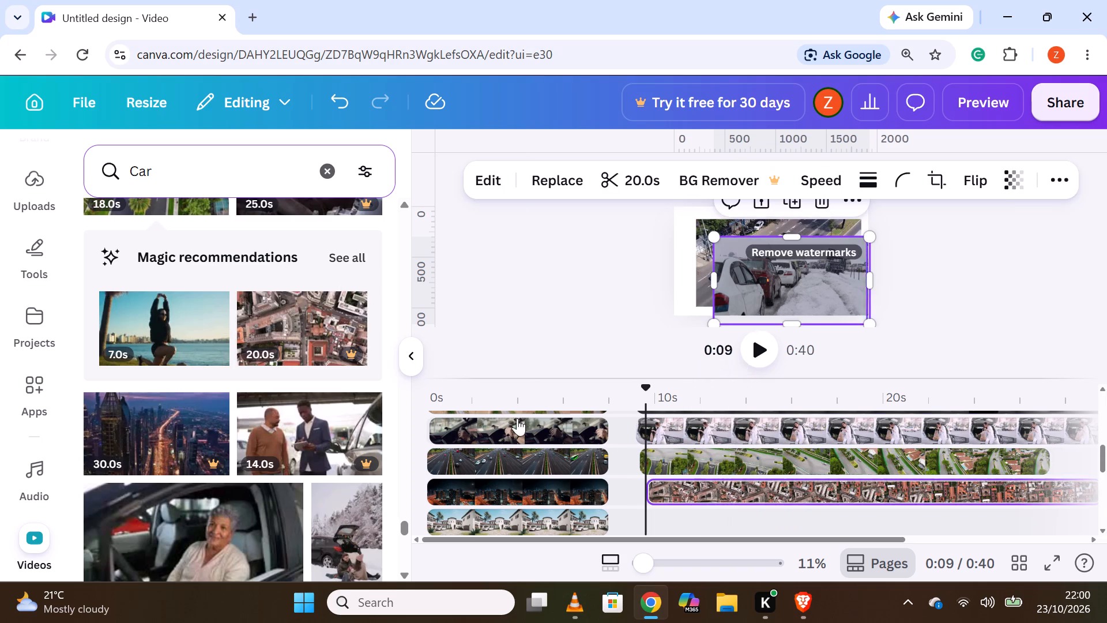
pyautogui.moveTo(686, 490); pyautogui.dragTo(680, 489)
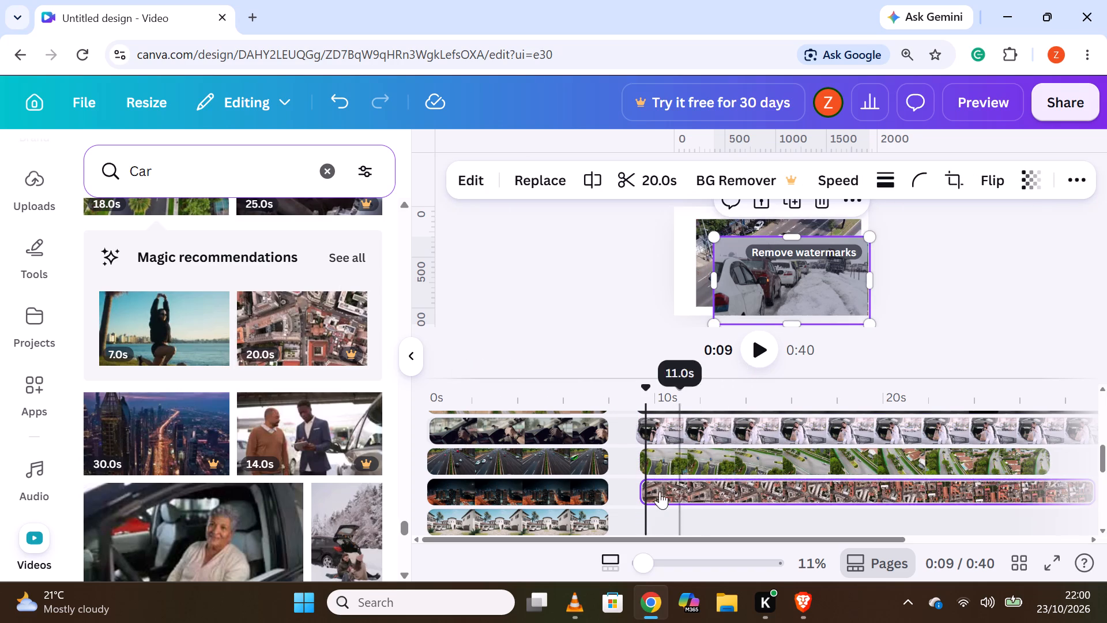
# Add the 21-second vertical night street clip on the white houses clip's track, starting at about 9.7 seconds.
pyautogui.scroll(-4, 265, 444)
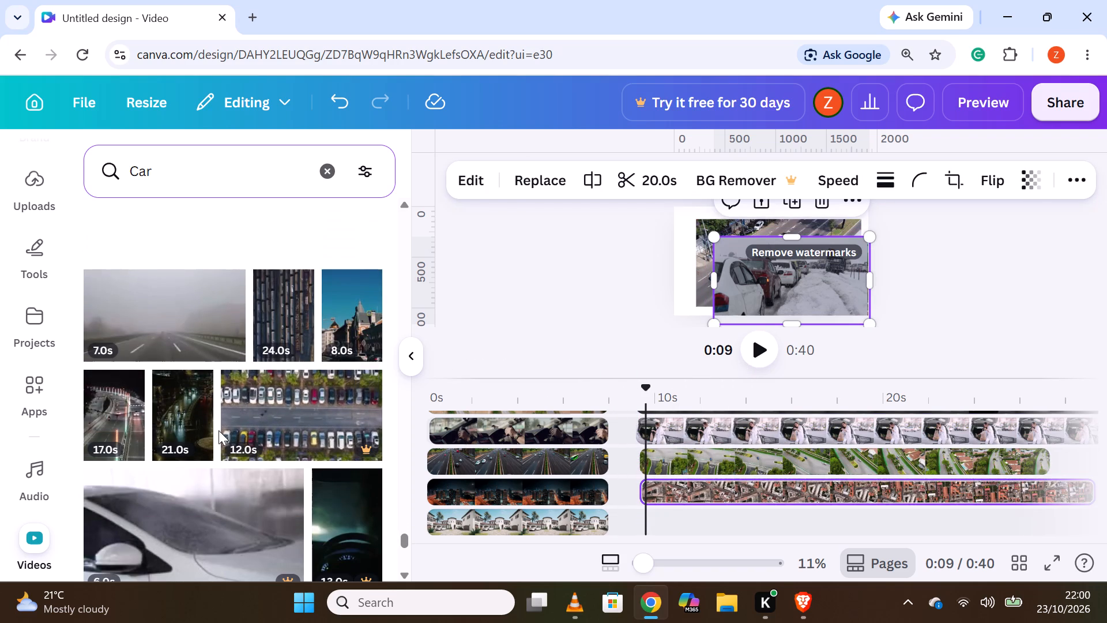
pyautogui.moveTo(170, 429); pyautogui.dragTo(674, 512)
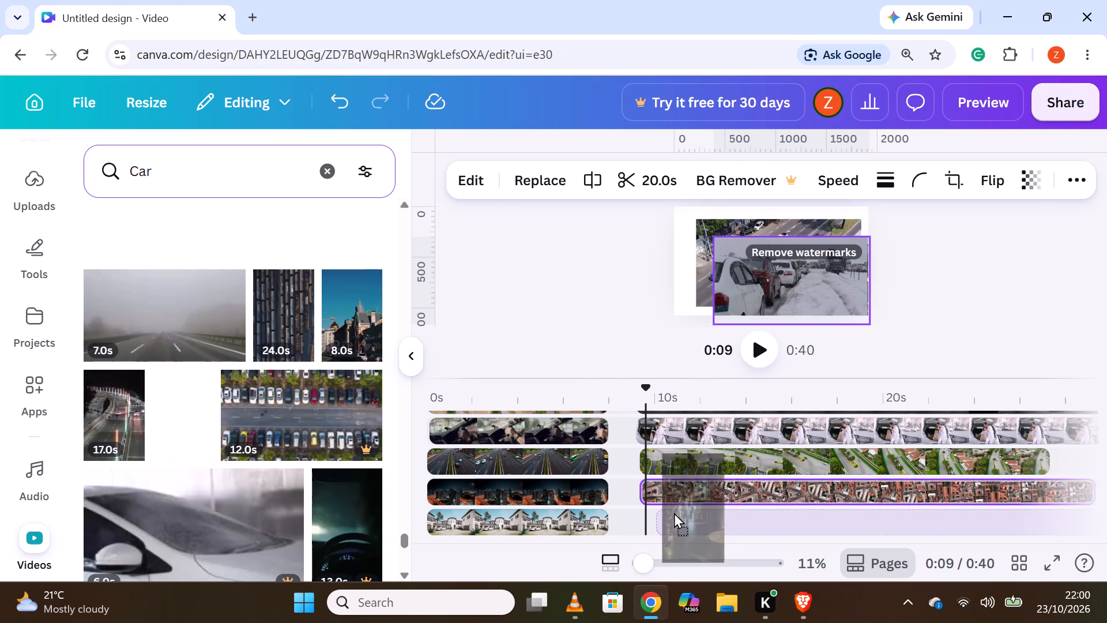
pyautogui.moveTo(674, 512); pyautogui.dragTo(665, 509)
# Add the 16-second aerial roundabout clip on the track below the night street clip, starting at about 9.8 seconds.
pyautogui.scroll(-1, 657, 494)
pyautogui.scroll(-3, 217, 457)
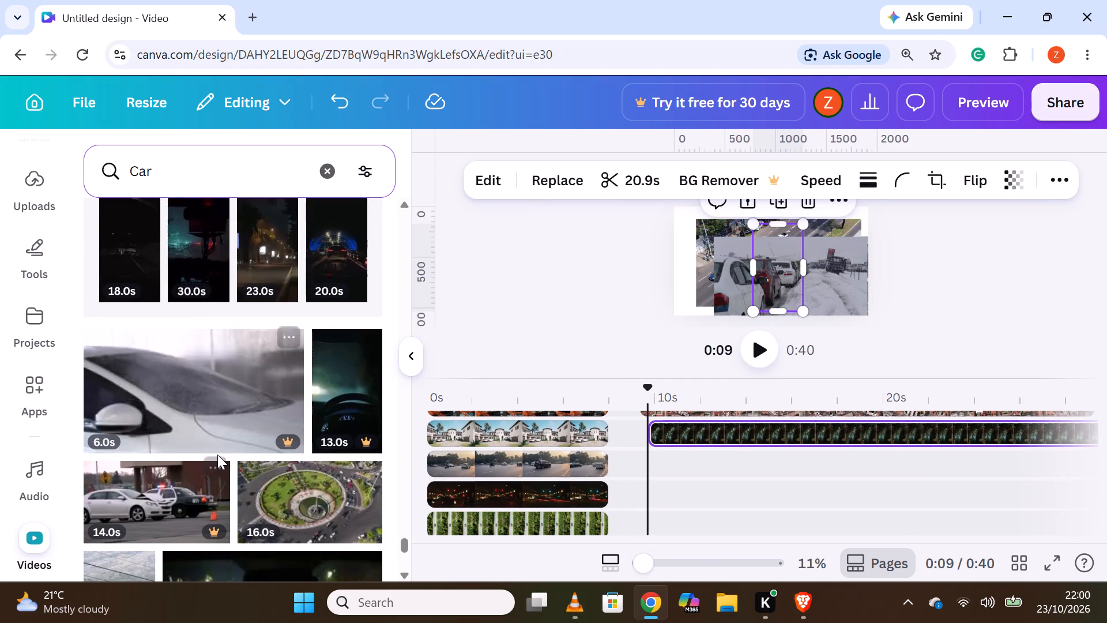
pyautogui.moveTo(259, 404); pyautogui.dragTo(680, 427)
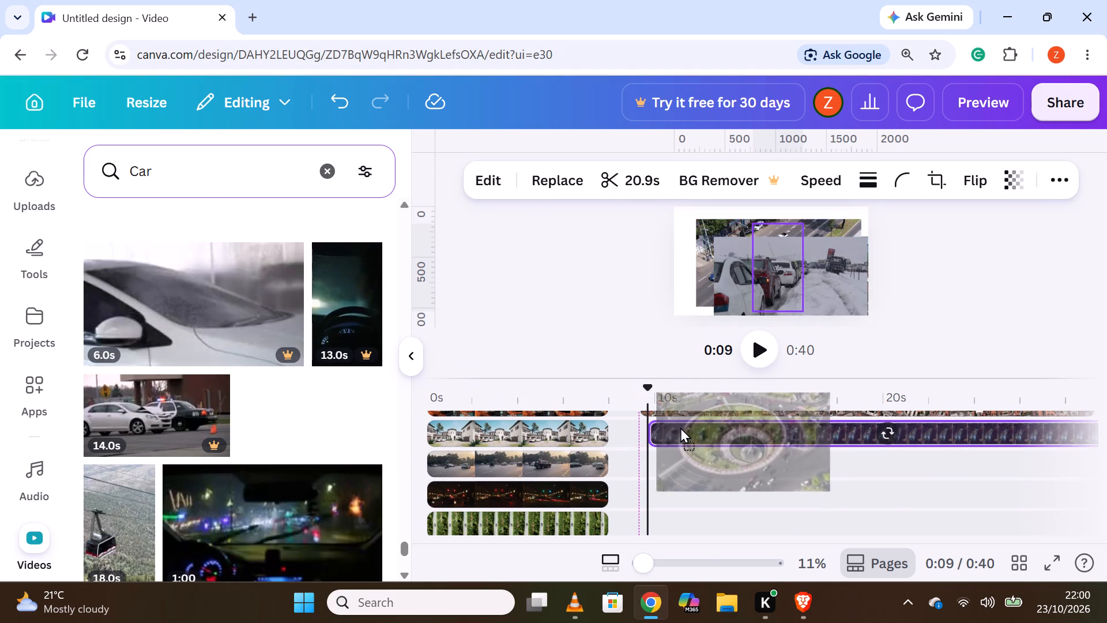
pyautogui.moveTo(680, 427); pyautogui.dragTo(676, 456)
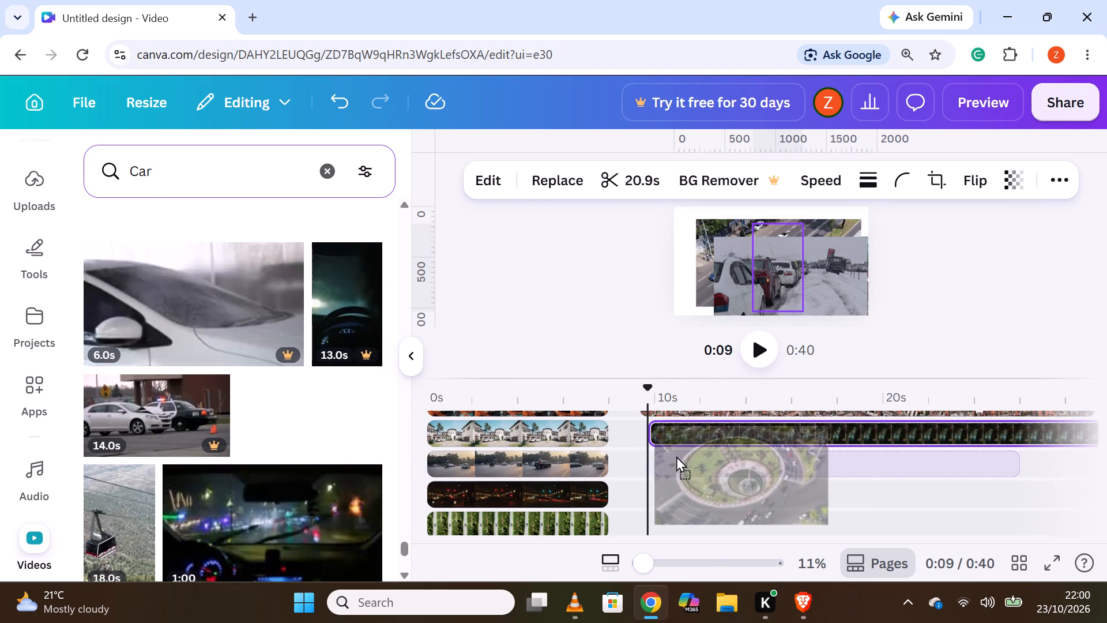
pyautogui.moveTo(676, 456); pyautogui.dragTo(672, 457)
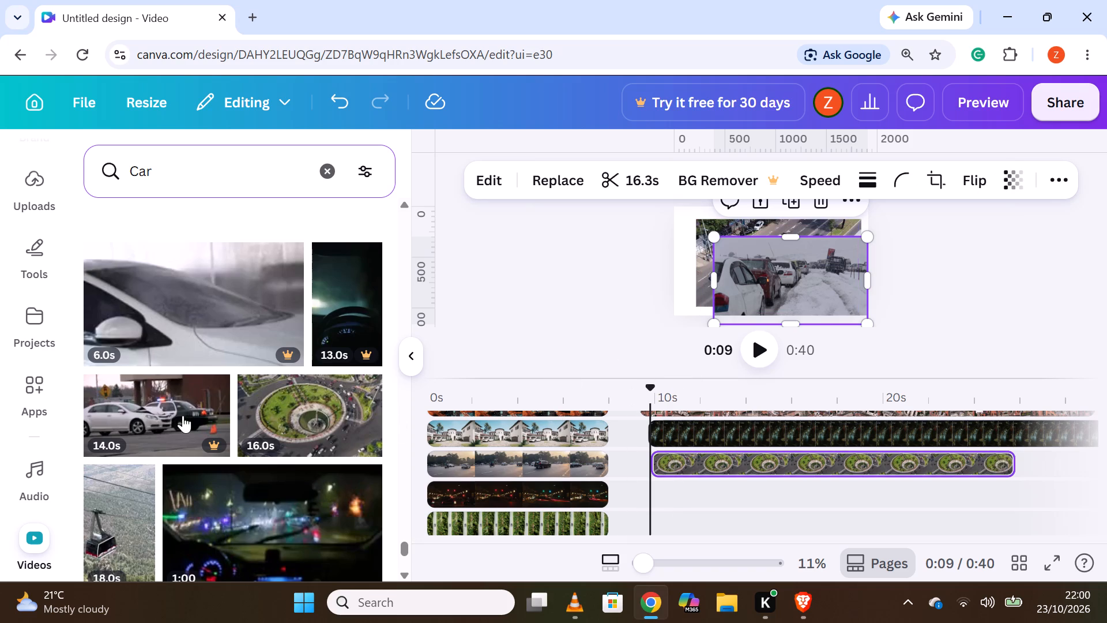
# Add the 14-second clip of a smiling woman beside a car on the red night lights clip's track, starting at about 9.7 seconds.
pyautogui.scroll(-4, 192, 442)
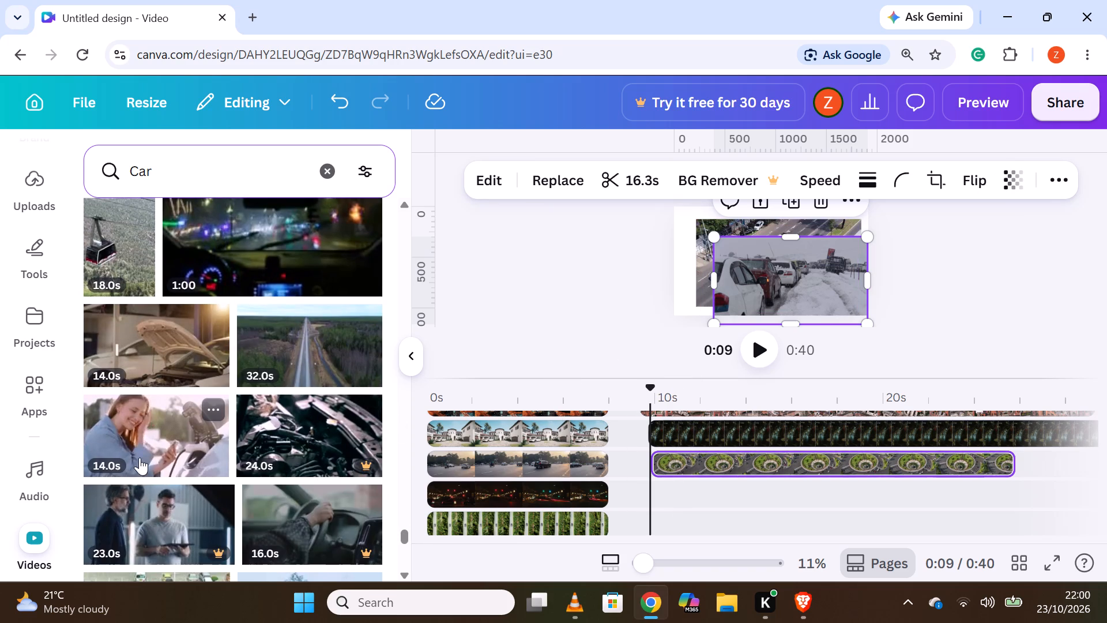
pyautogui.moveTo(132, 449); pyautogui.dragTo(157, 449)
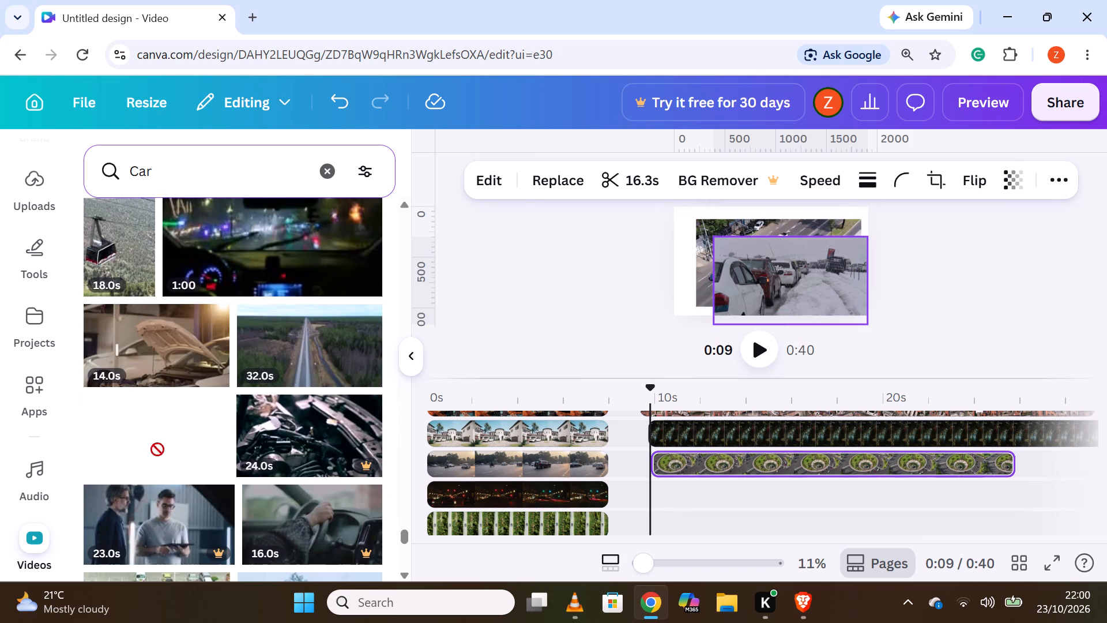
pyautogui.moveTo(157, 449); pyautogui.dragTo(704, 490)
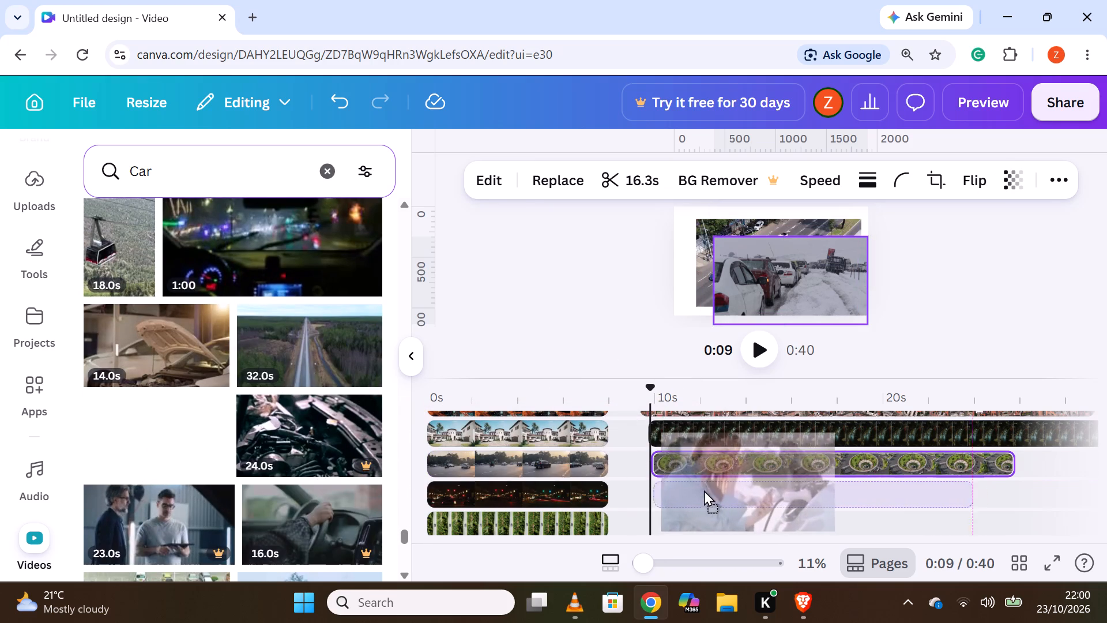
pyautogui.moveTo(704, 490); pyautogui.dragTo(704, 491)
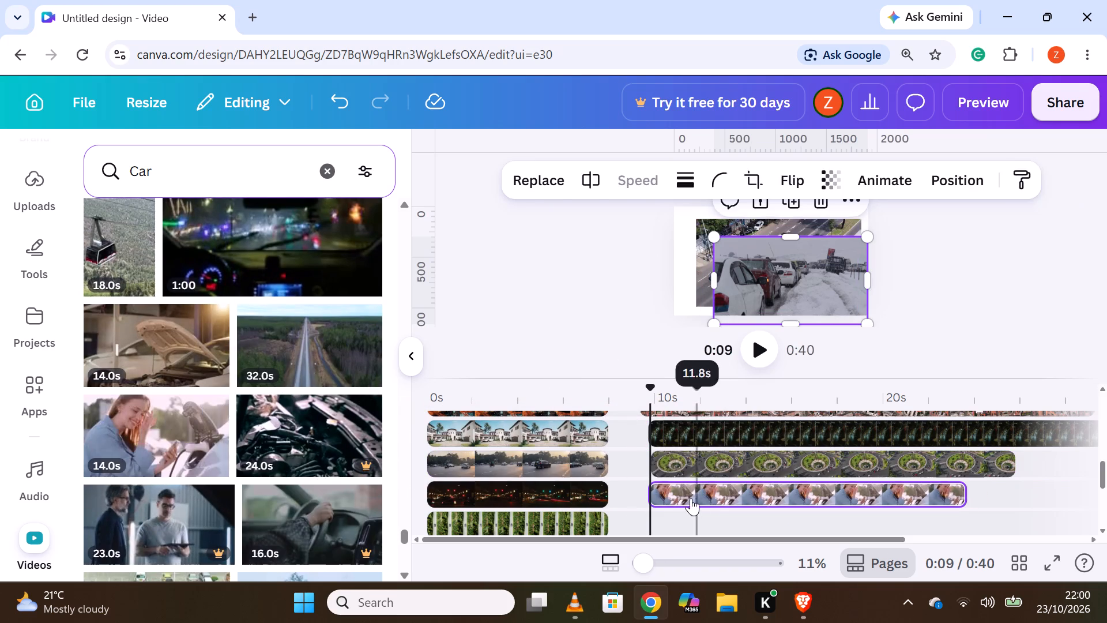
# Add the 9-second snowy trees clip on the track below the smiling woman clip, starting at about 9.8 seconds.
pyautogui.scroll(-1, 0, 421)
pyautogui.scroll(-4, 254, 372)
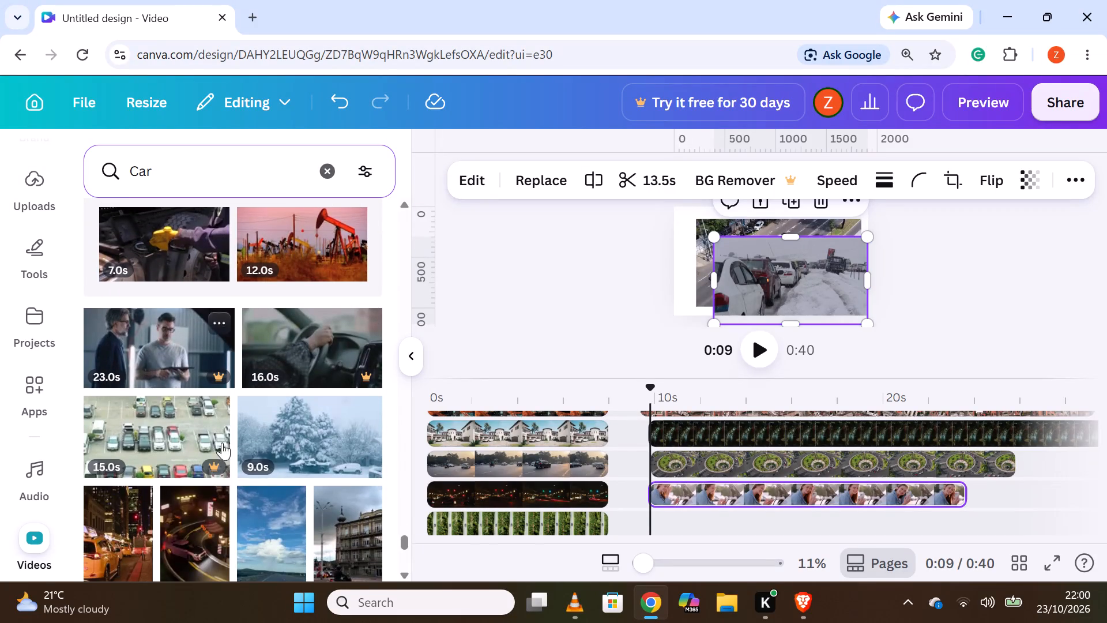
pyautogui.moveTo(308, 454); pyautogui.dragTo(718, 516)
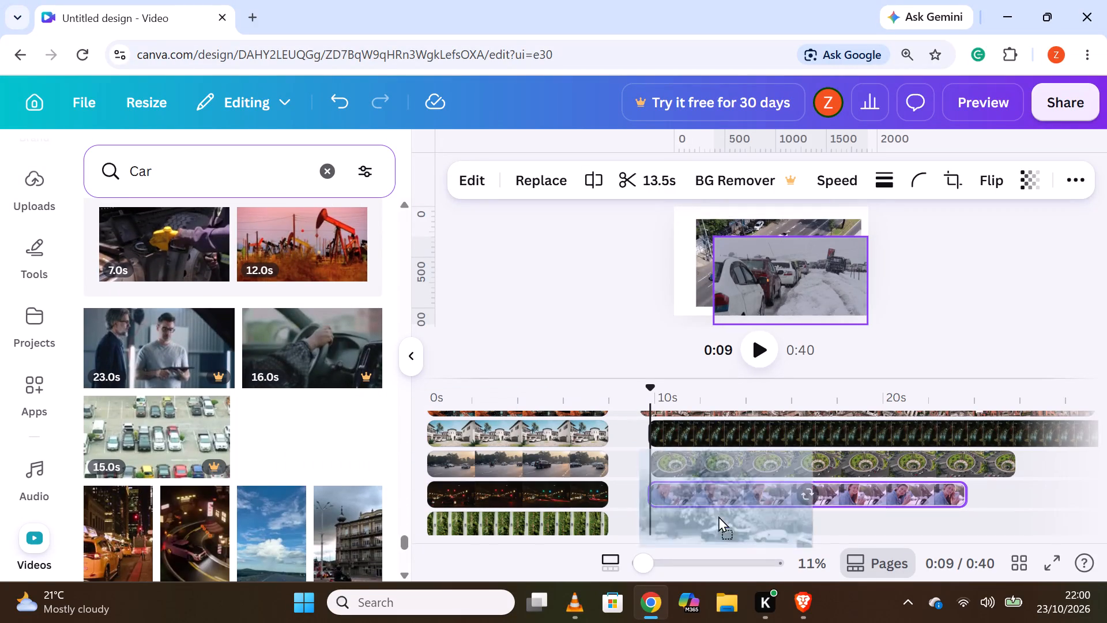
pyautogui.moveTo(718, 516); pyautogui.dragTo(729, 514)
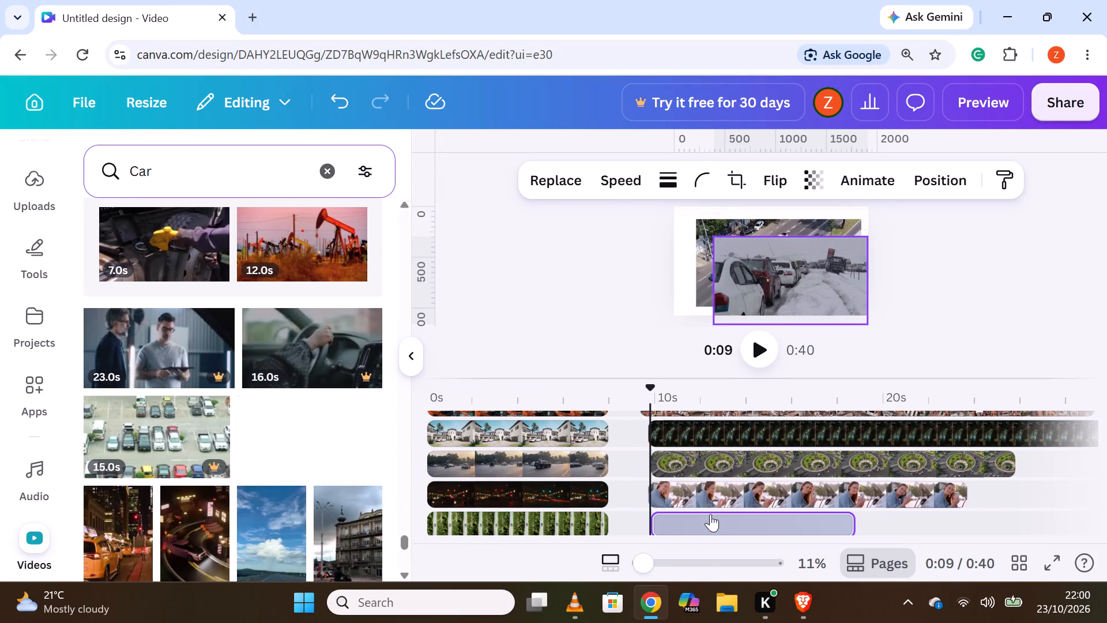
# Add the 23-second snowy forest clip on the track below the snowy trees clip, starting at about 9.8 seconds.
pyautogui.scroll(-3, 669, 504)
pyautogui.scroll(2, 332, 483)
pyautogui.scroll(1, 706, 449)
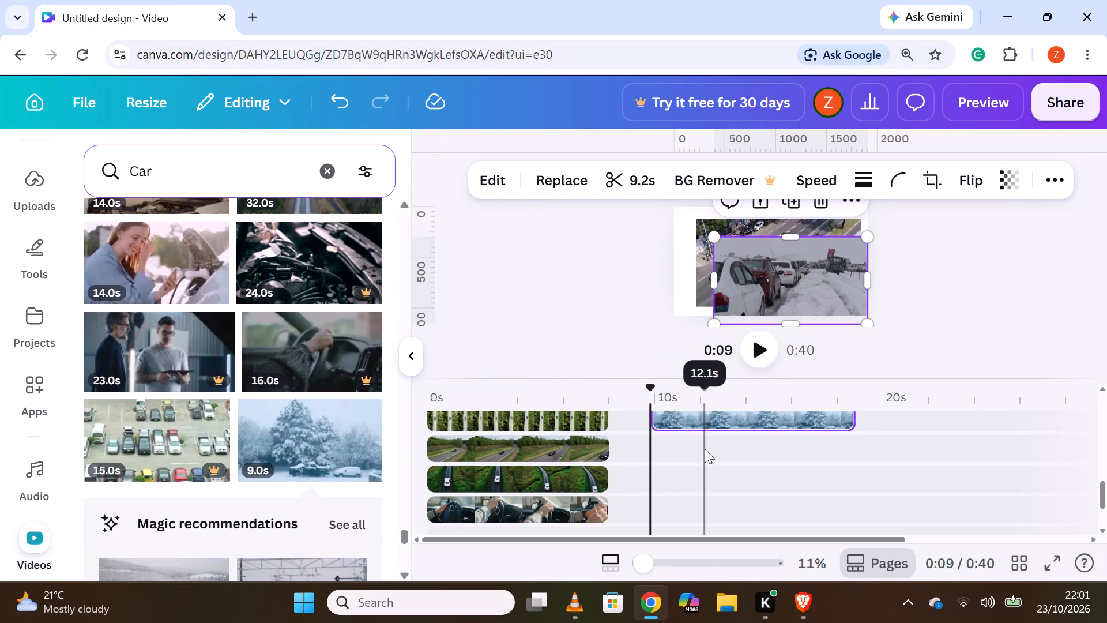
pyautogui.scroll(-2, 264, 453)
pyautogui.moveTo(168, 433); pyautogui.dragTo(586, 445)
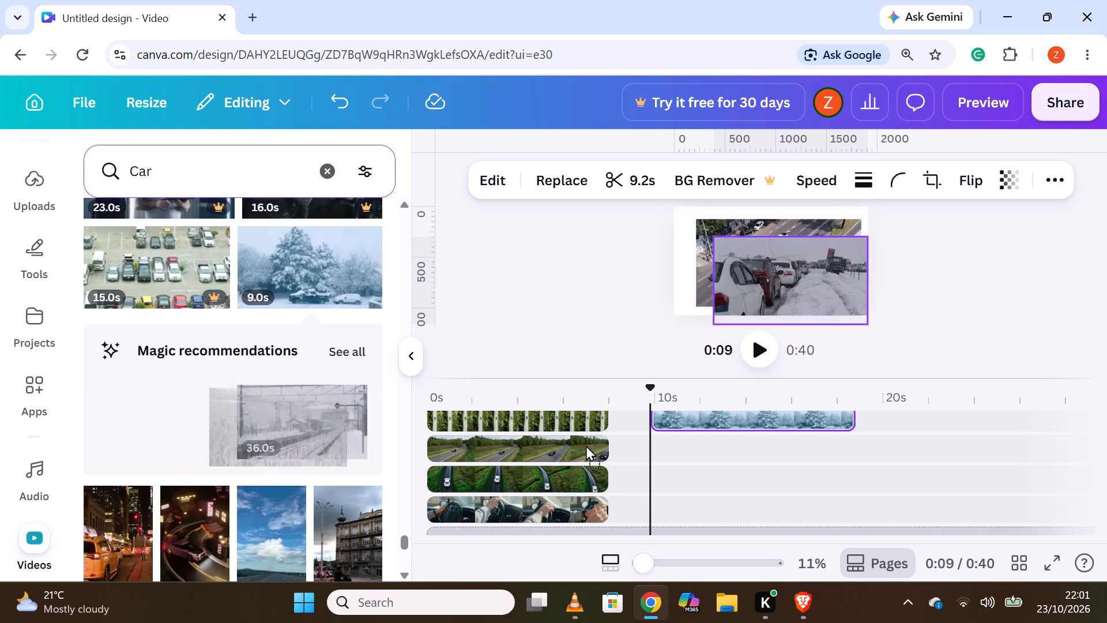
pyautogui.moveTo(586, 445); pyautogui.dragTo(726, 452)
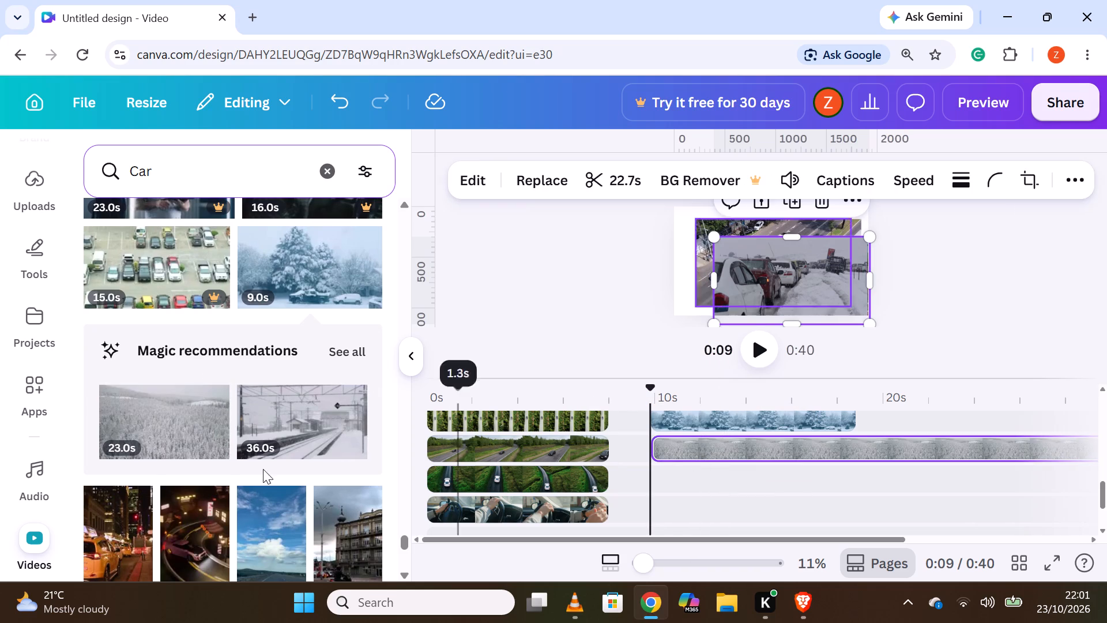
# Add the 25-second railway crossing clip on the track below the snowy forest clip, starting at about 9.8 seconds.
pyautogui.scroll(-2, 215, 468)
pyautogui.moveTo(137, 478); pyautogui.dragTo(397, 479)
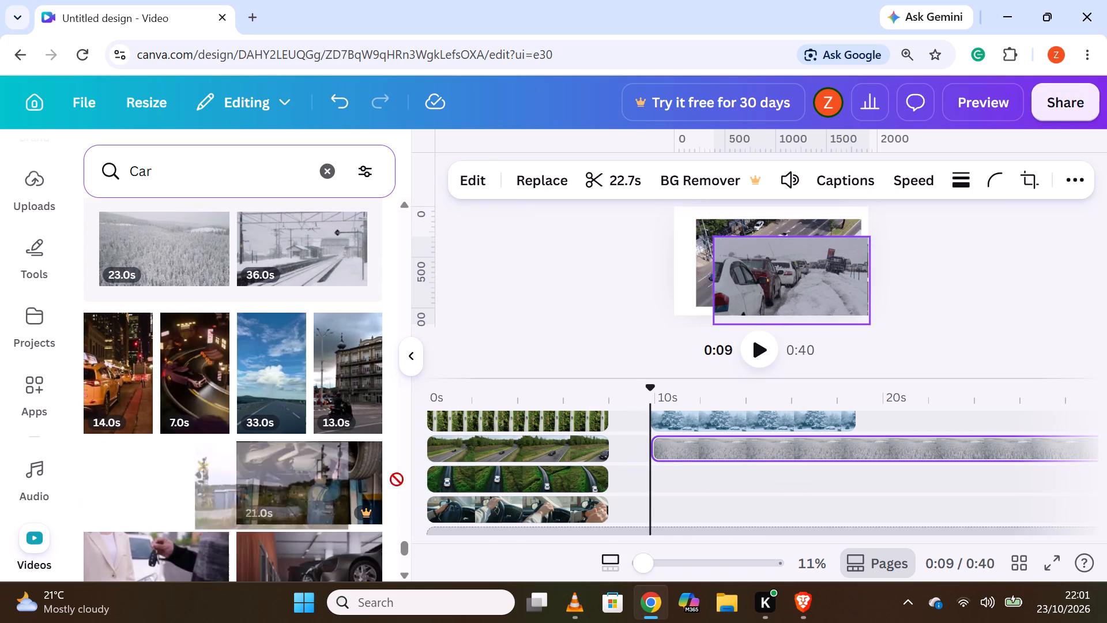
pyautogui.moveTo(397, 479); pyautogui.dragTo(708, 464)
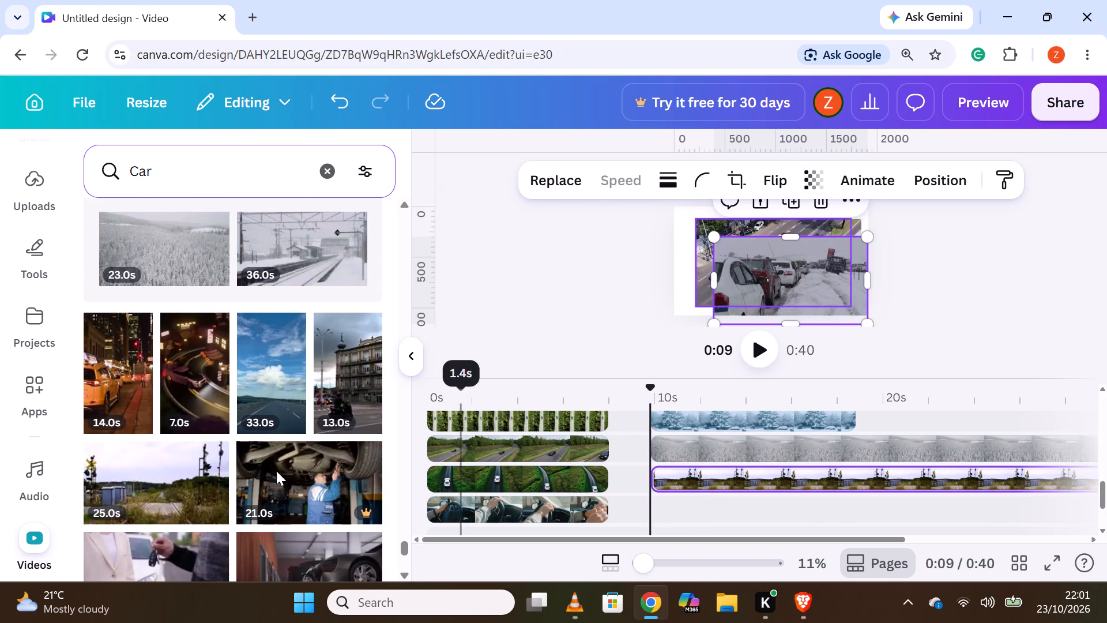
# Add the 11-second car dealership clip on the steering wheel clip's track and align its start with the railway crossing clip above.
pyautogui.scroll(-2, 181, 459)
pyautogui.moveTo(146, 487); pyautogui.dragTo(669, 485)
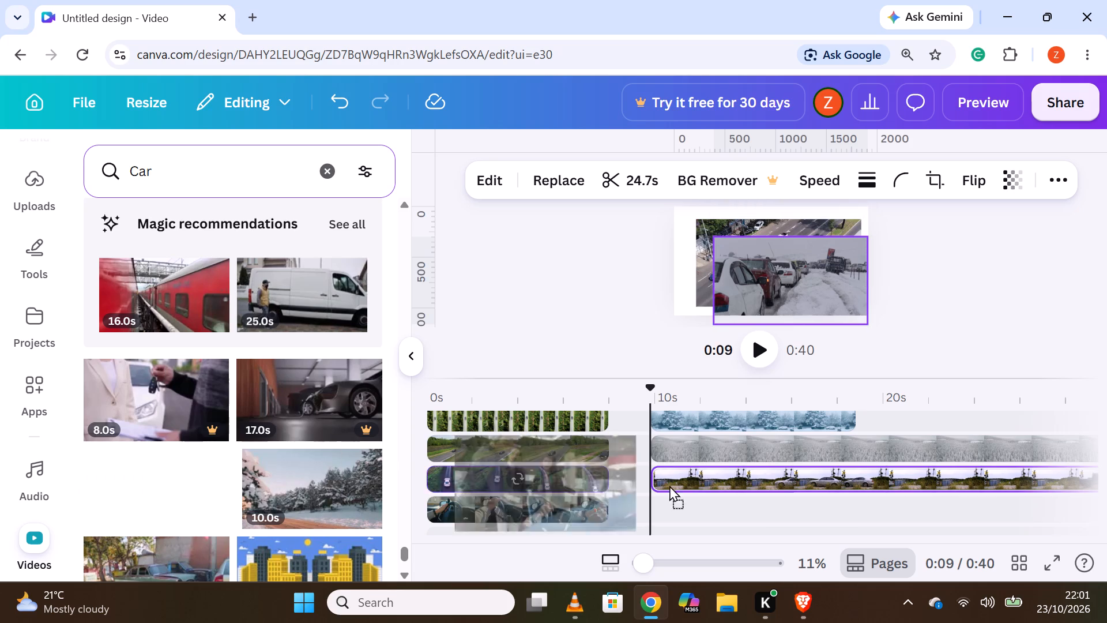
pyautogui.moveTo(669, 485); pyautogui.dragTo(732, 493)
pyautogui.moveTo(724, 493); pyautogui.dragTo(710, 493)
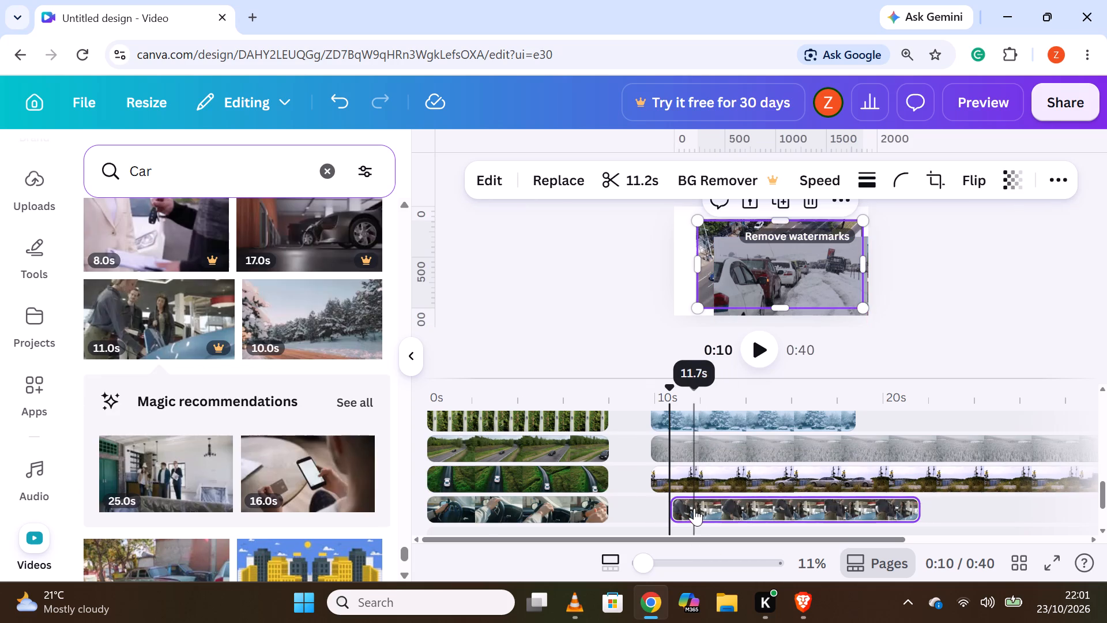
pyautogui.moveTo(694, 508); pyautogui.dragTo(680, 504)
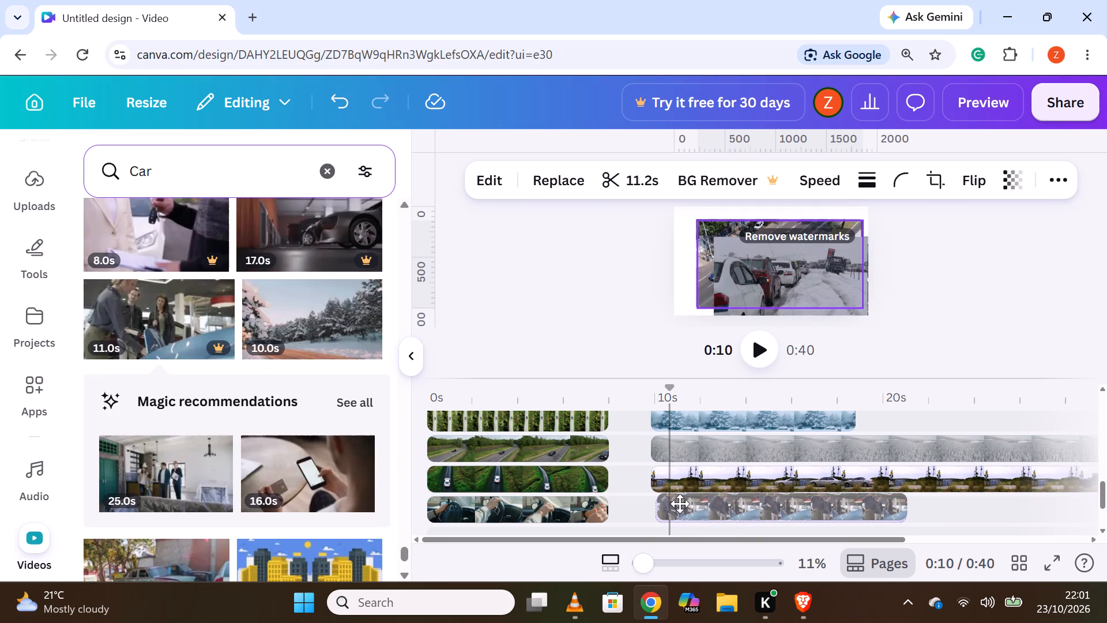
pyautogui.moveTo(680, 504); pyautogui.dragTo(676, 505)
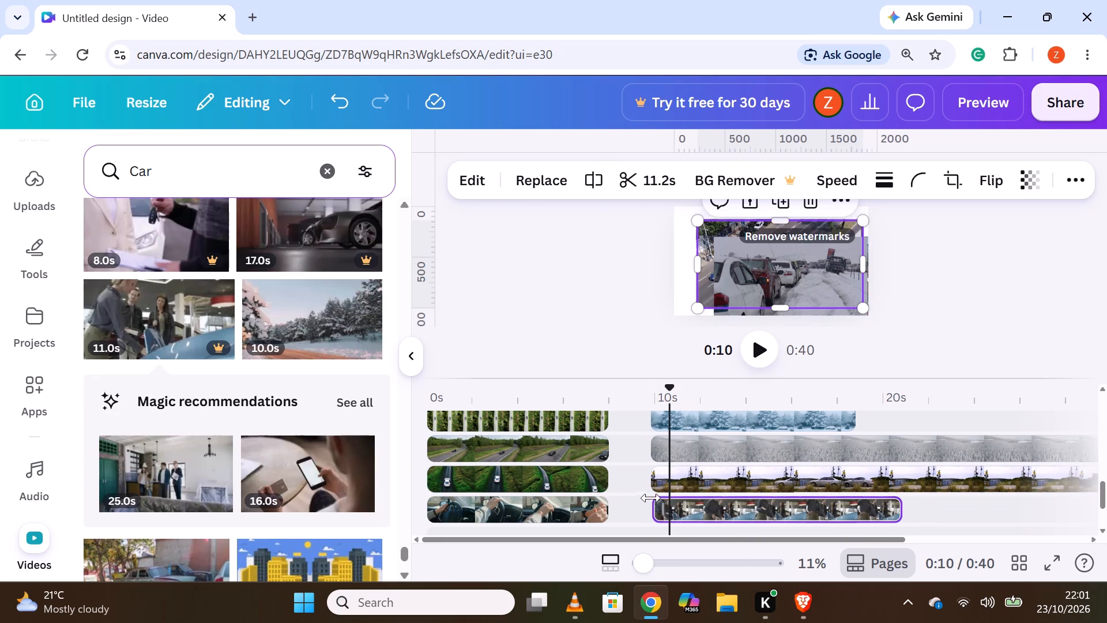
pyautogui.click(649, 486)
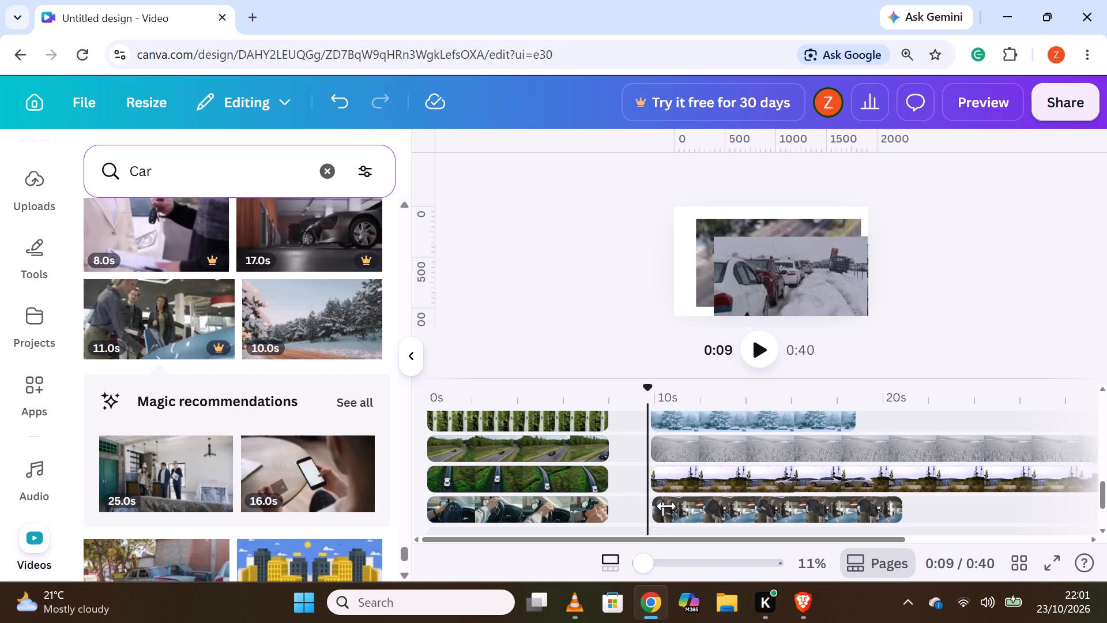
pyautogui.moveTo(686, 509); pyautogui.dragTo(688, 500)
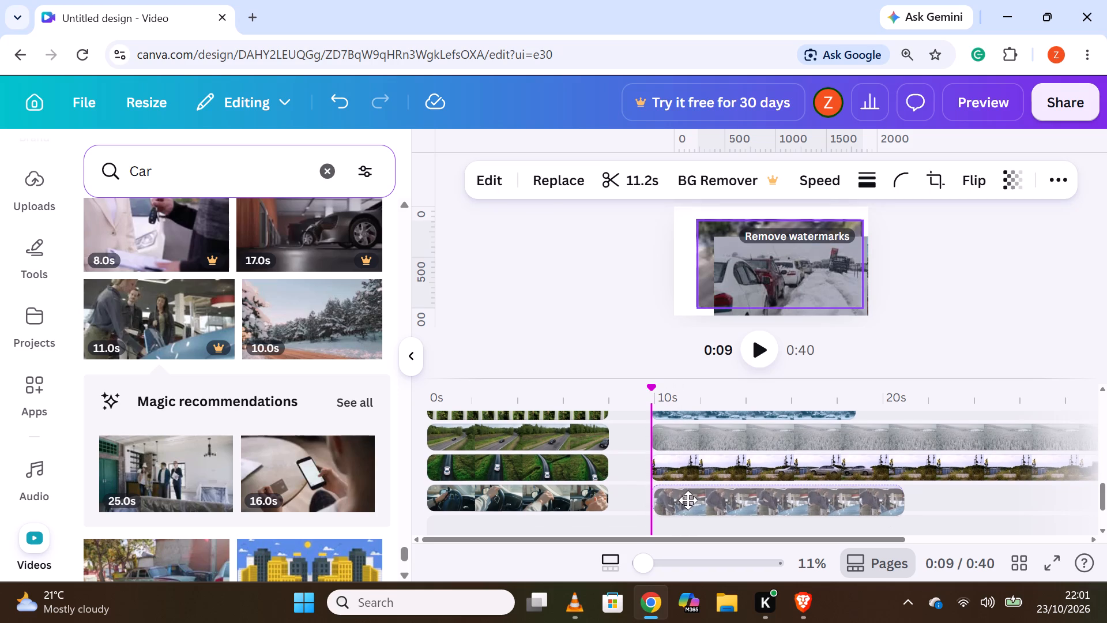
pyautogui.moveTo(688, 500); pyautogui.dragTo(685, 500)
pyautogui.click(685, 500)
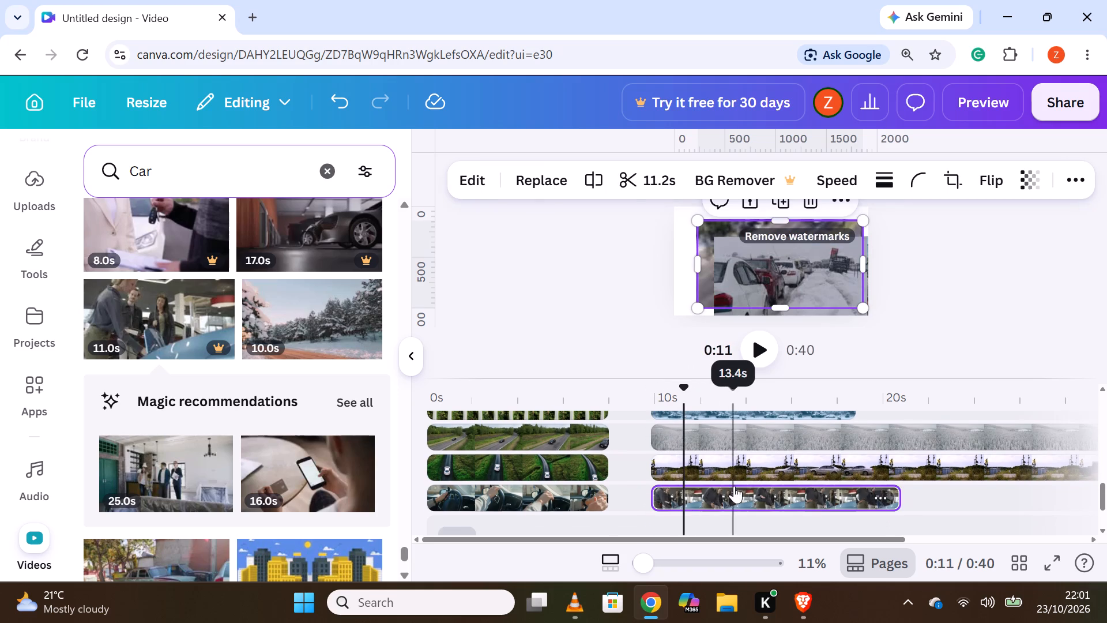
# Split the car dealership clip at the end of the snowy trees clip, at about 18.8 seconds.
pyautogui.scroll(1, 737, 486)
pyautogui.click(857, 497)
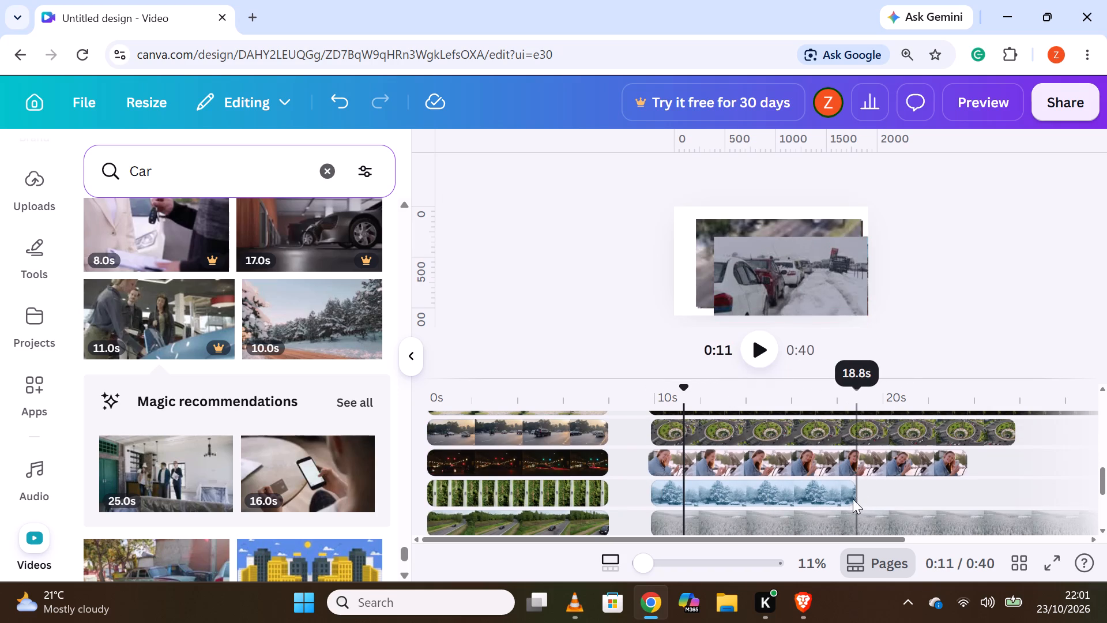
pyautogui.scroll(-2, 849, 499)
pyautogui.rightClick(860, 418)
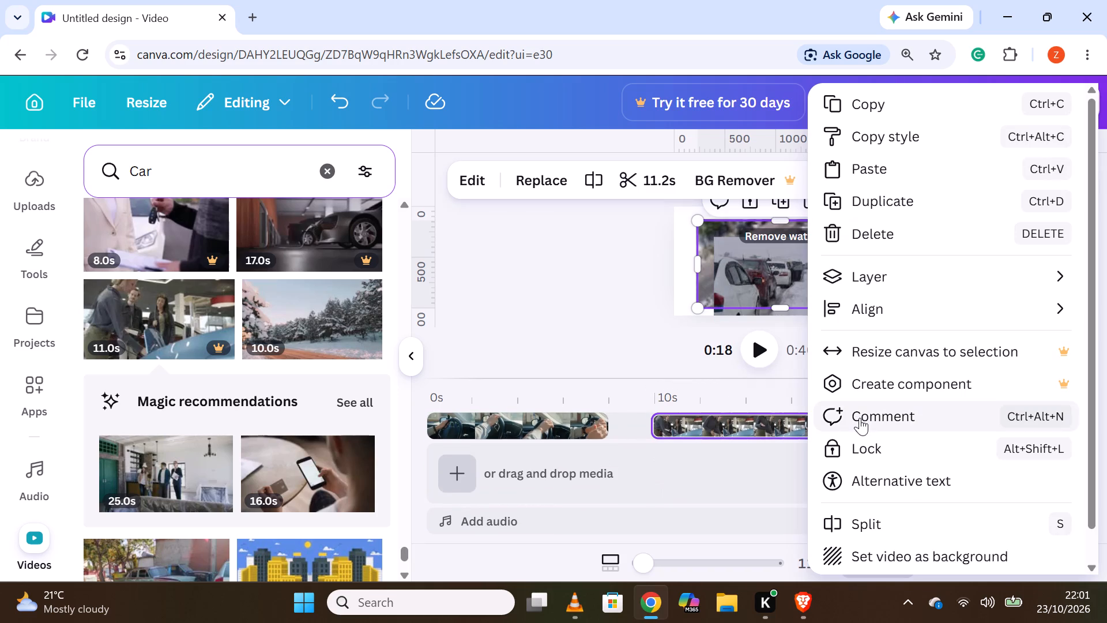
pyautogui.click(870, 532)
# Split the railway crossing clip and the snowy forest clip at about 18.8 seconds.
pyautogui.scroll(2, 873, 442)
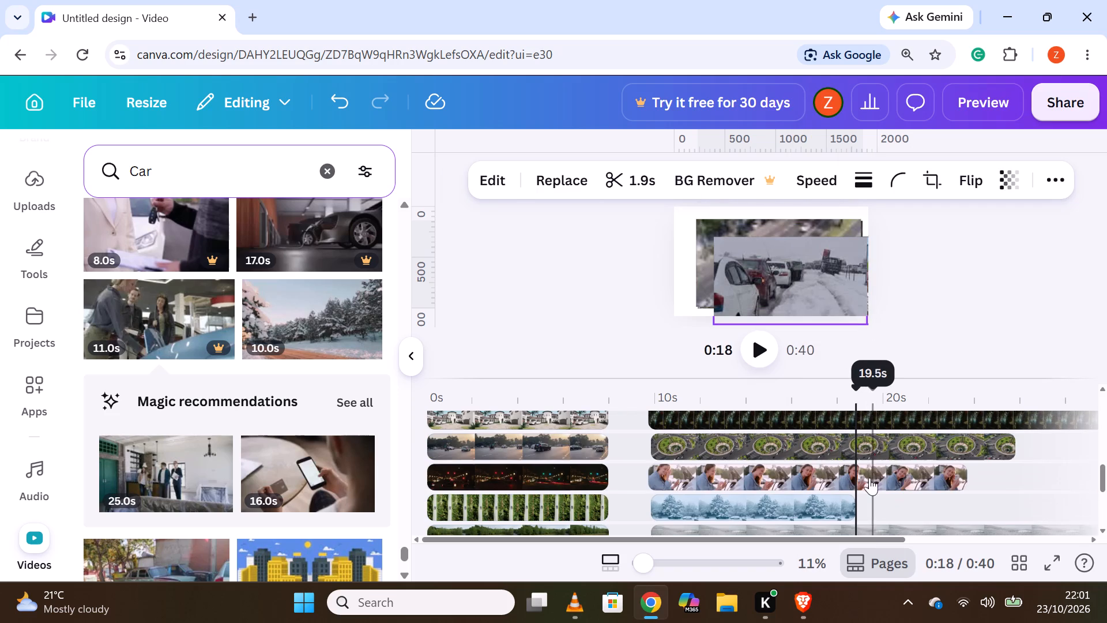
pyautogui.scroll(-1, 856, 502)
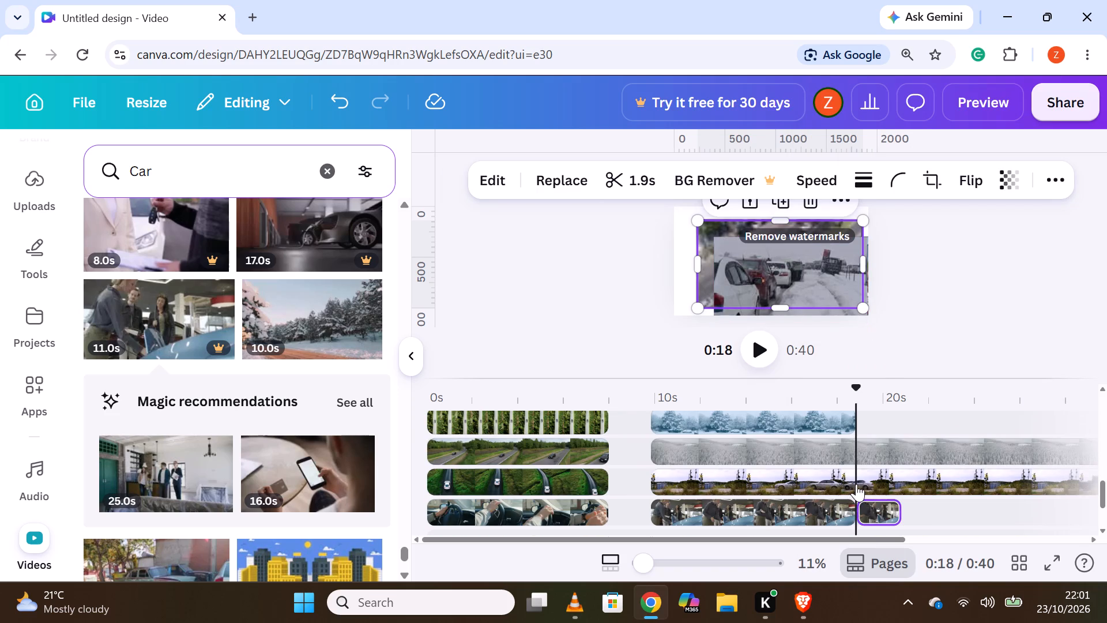
pyautogui.rightClick(858, 483)
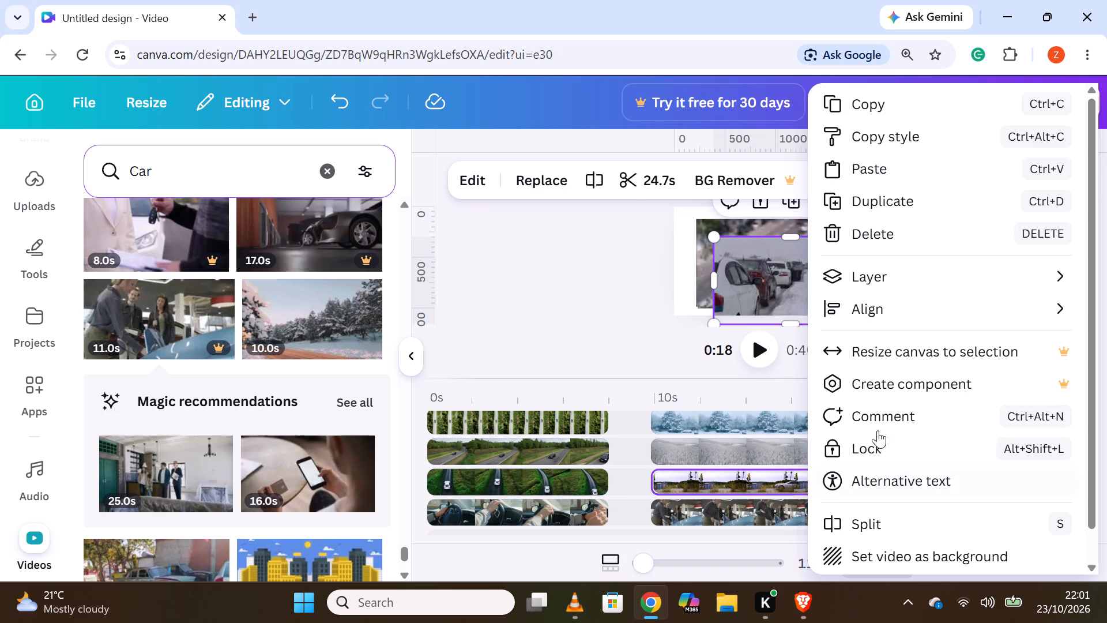
pyautogui.click(869, 515)
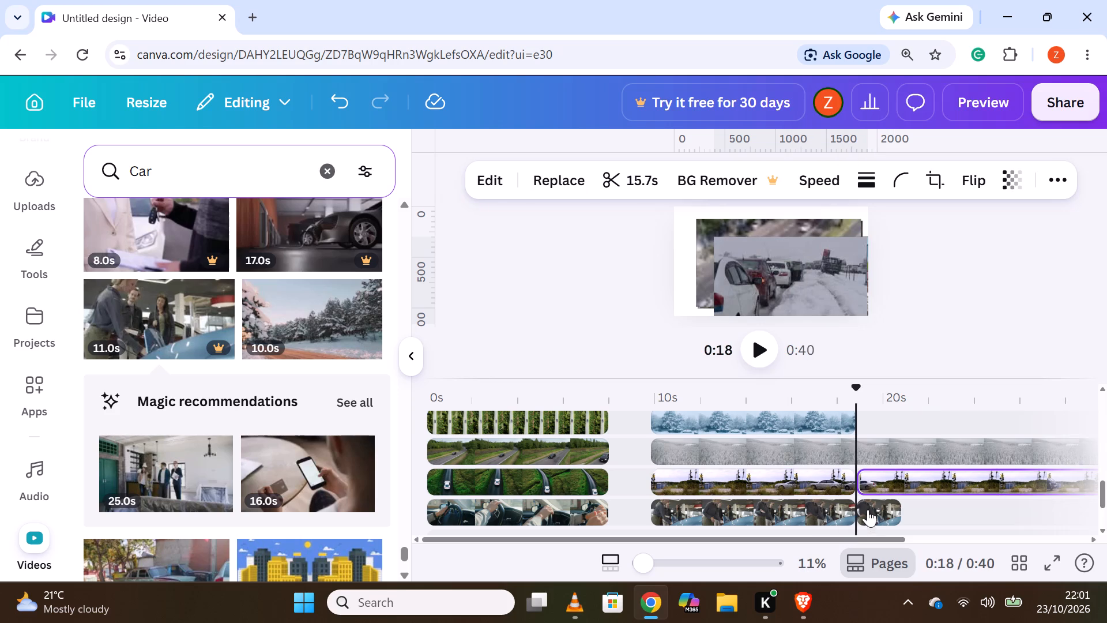
pyautogui.rightClick(857, 448)
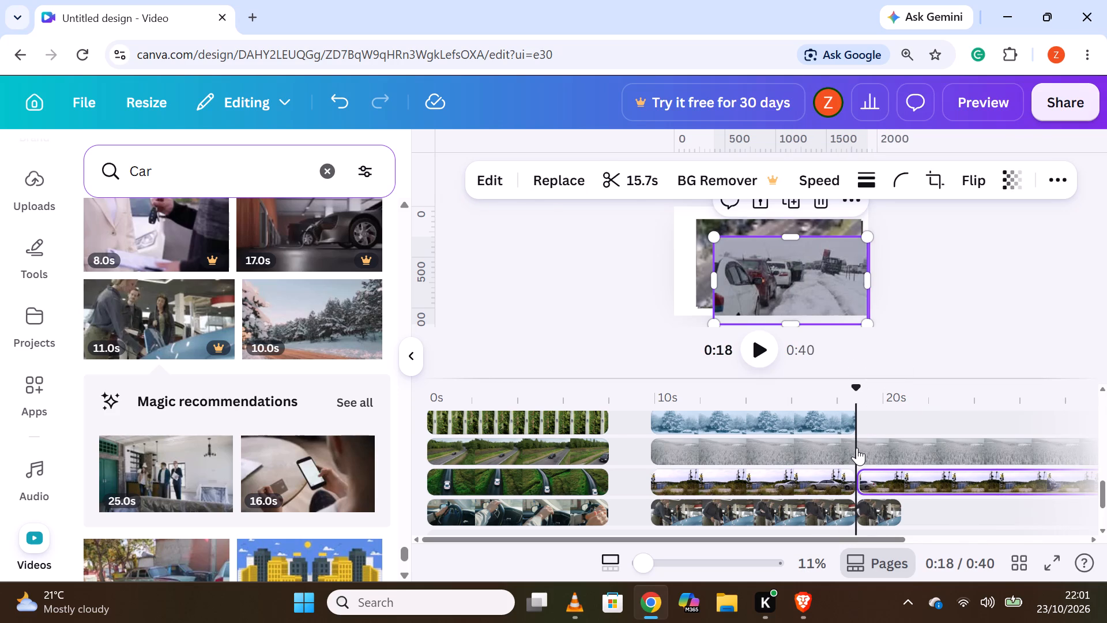
pyautogui.click(867, 518)
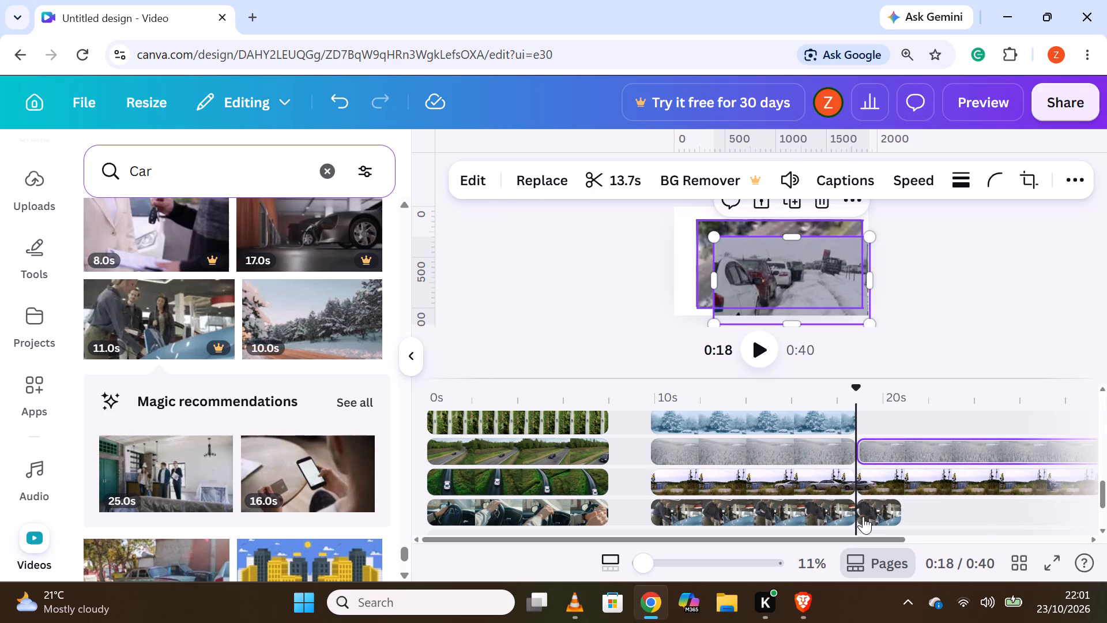
# Split the smiling woman clip and the aerial roundabout clip at about 18.8 seconds.
pyautogui.scroll(1, 873, 461)
pyautogui.rightClick(857, 477)
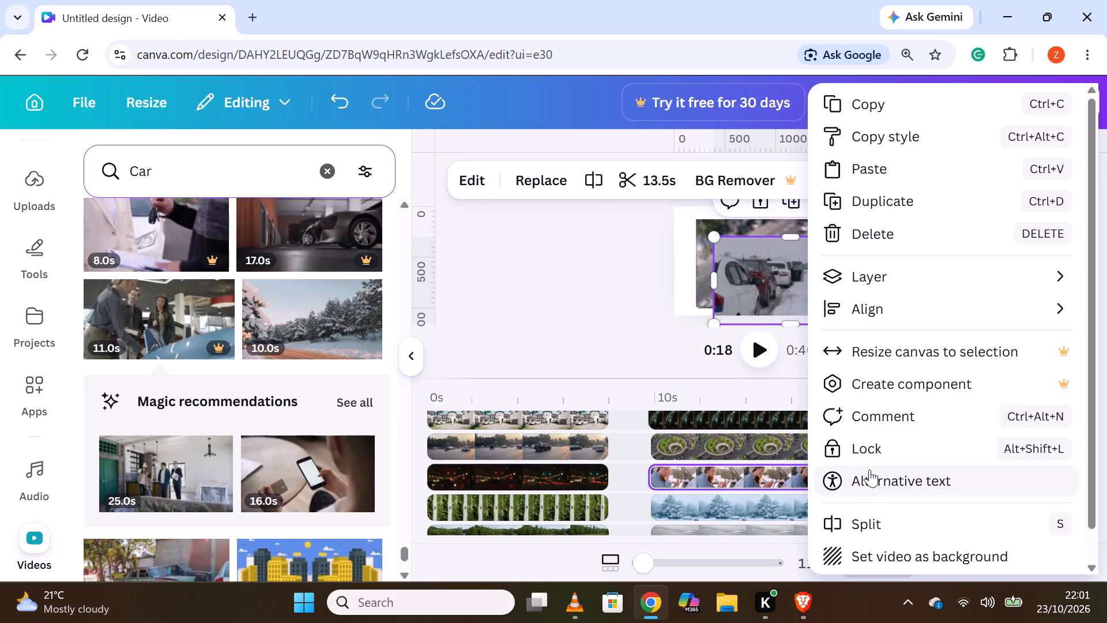
pyautogui.click(880, 522)
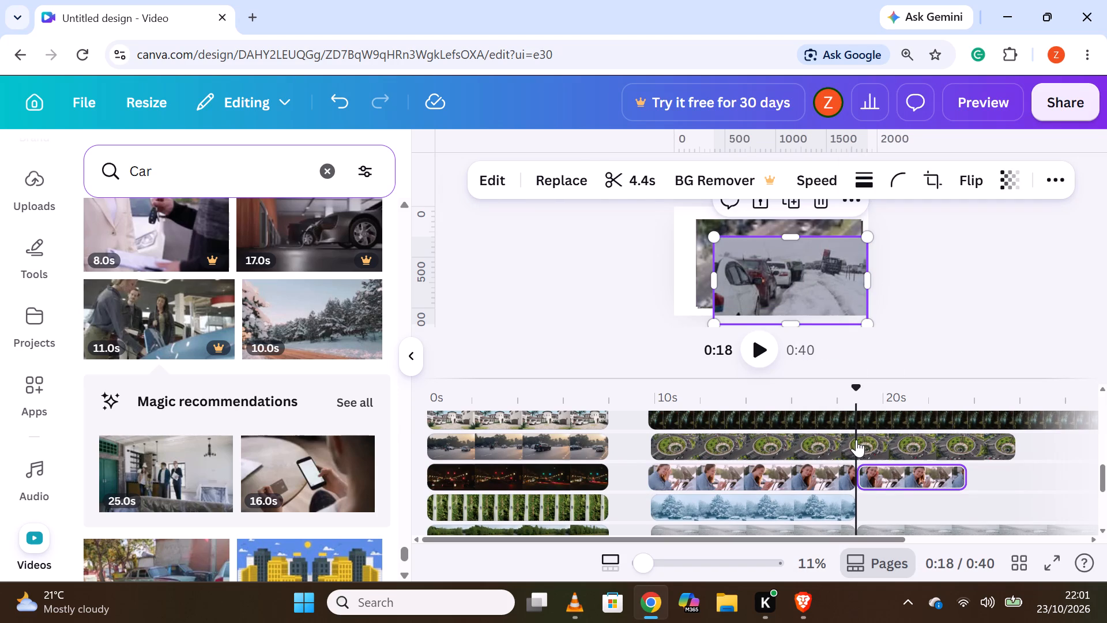
pyautogui.rightClick(856, 440)
pyautogui.click(873, 521)
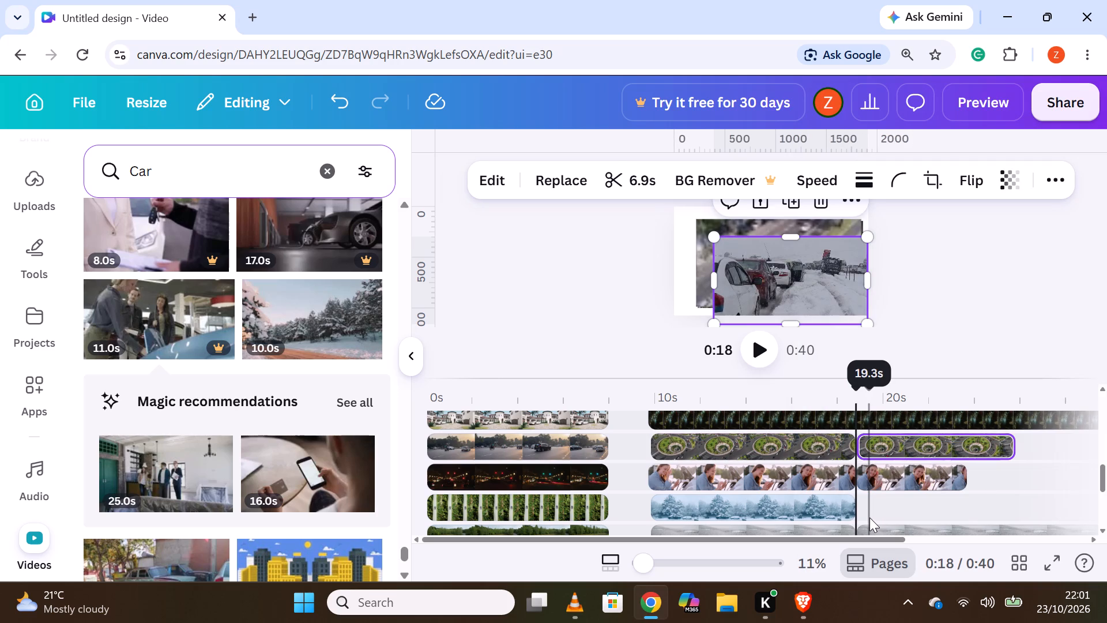
# Split the vertical night street clip and the aerial city rooftops clip at about 18.8 seconds.
pyautogui.scroll(2, 850, 453)
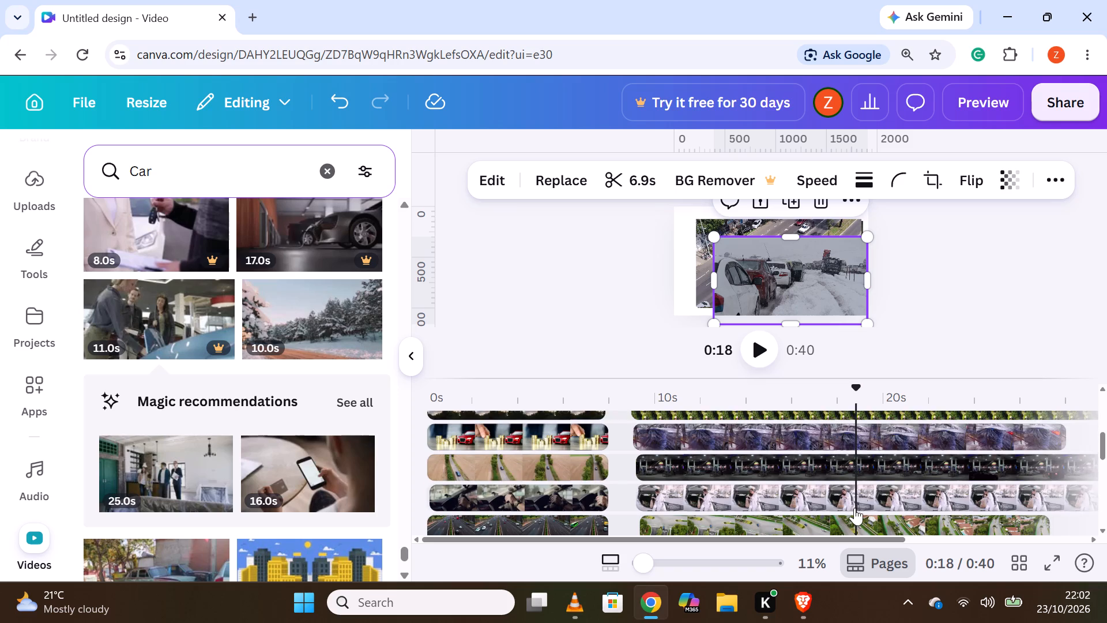
pyautogui.scroll(-2, 853, 507)
pyautogui.scroll(1, 850, 486)
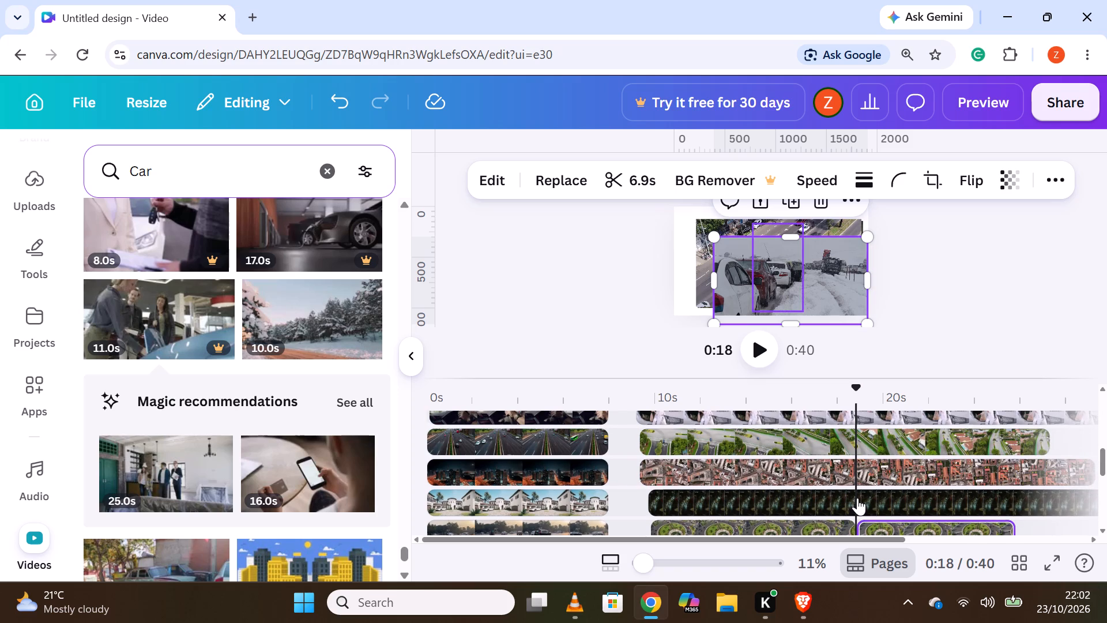
pyautogui.rightClick(857, 498)
pyautogui.click(862, 520)
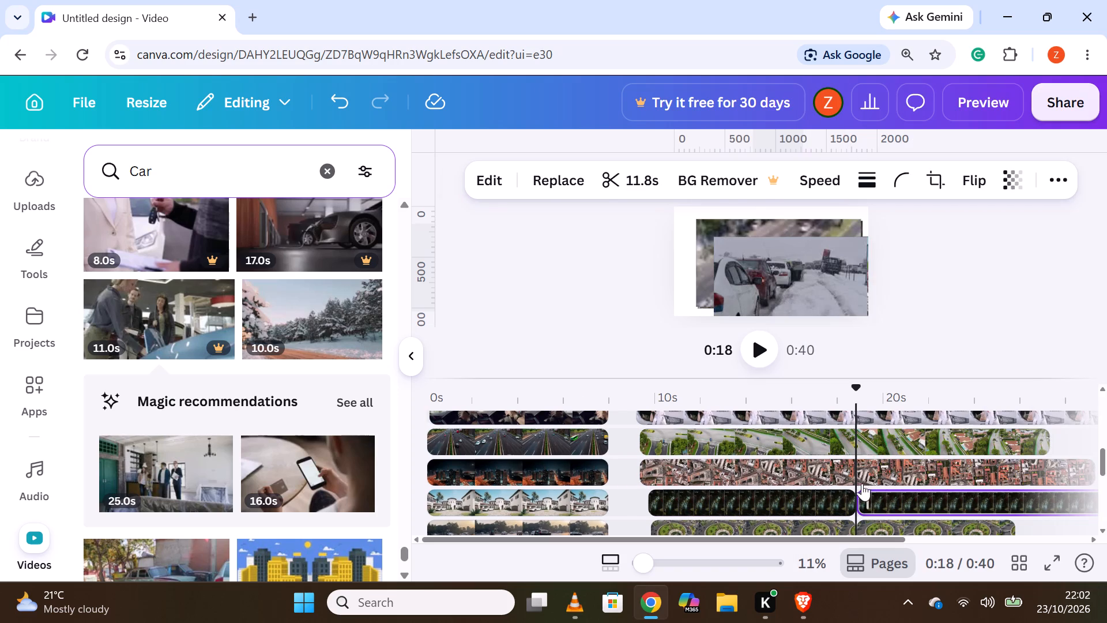
pyautogui.rightClick(854, 469)
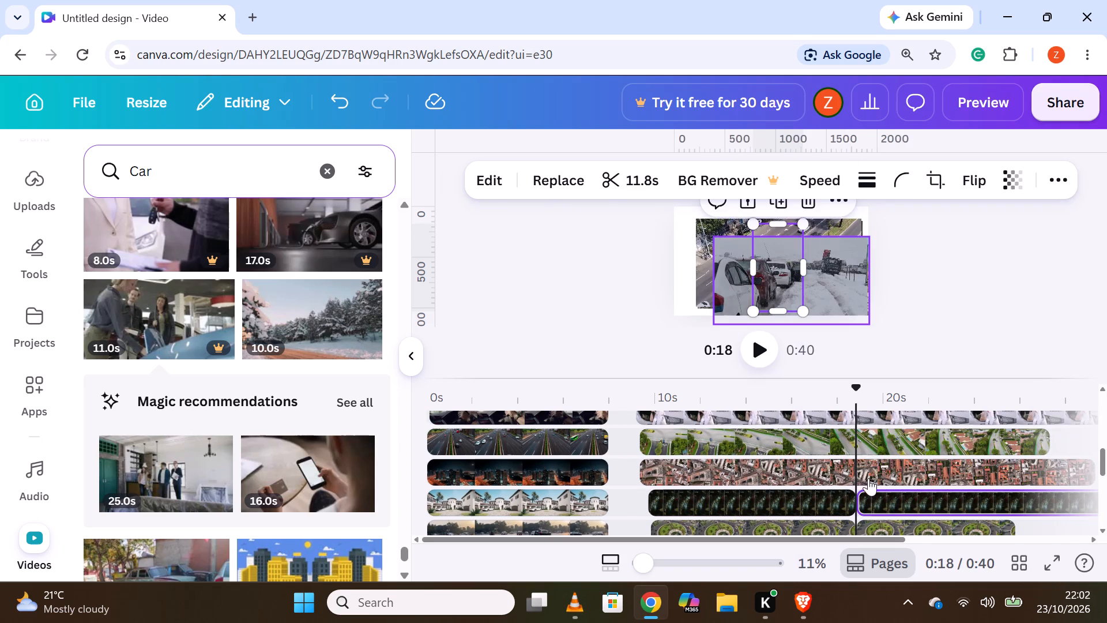
pyautogui.click(867, 513)
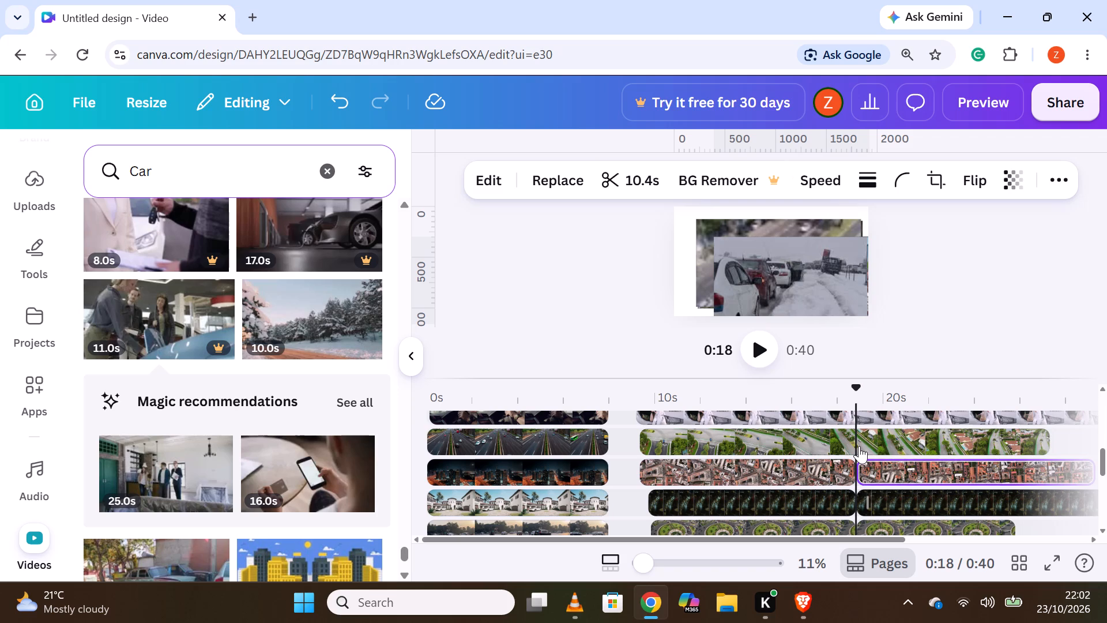
# Split the green aerial road clip above the city rooftops clip at about 18.8 seconds.
pyautogui.rightClick(854, 438)
pyautogui.click(874, 514)
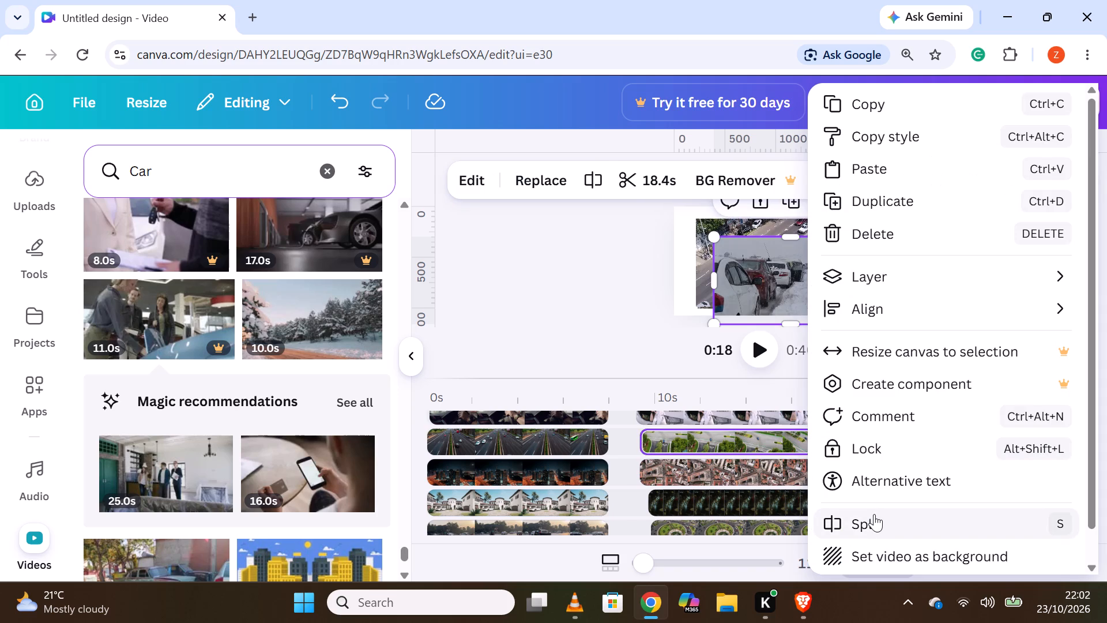
pyautogui.click(880, 520)
# Split the clip of the woman loading groceries into a car trunk and the night gas station clip at about 18.8 seconds.
pyautogui.scroll(1, 872, 476)
pyautogui.click(859, 493)
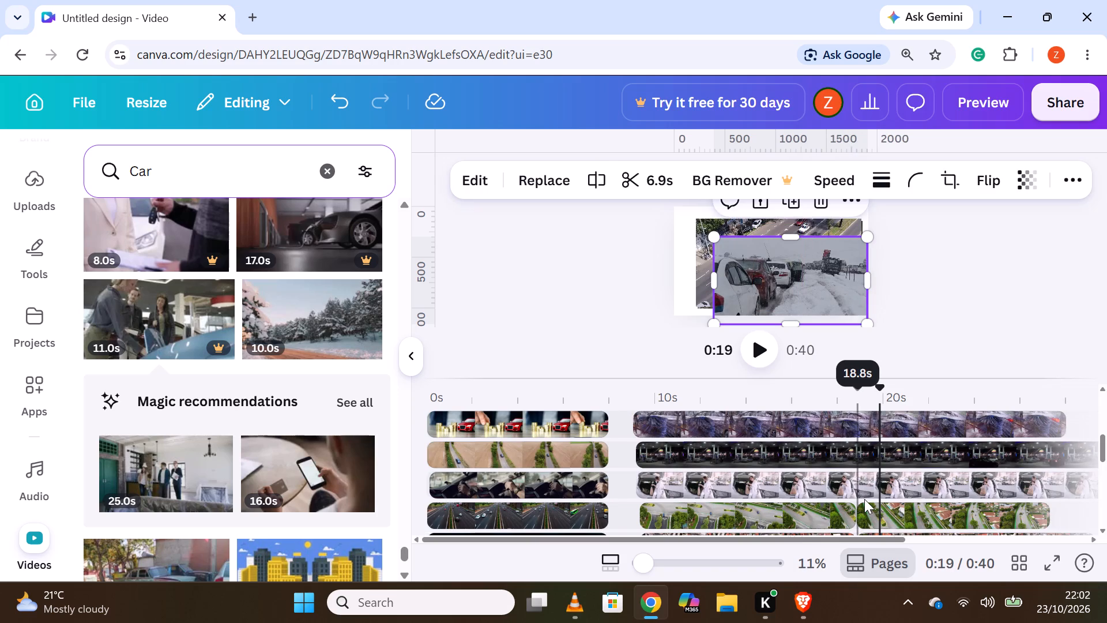
pyautogui.rightClick(858, 482)
pyautogui.click(860, 513)
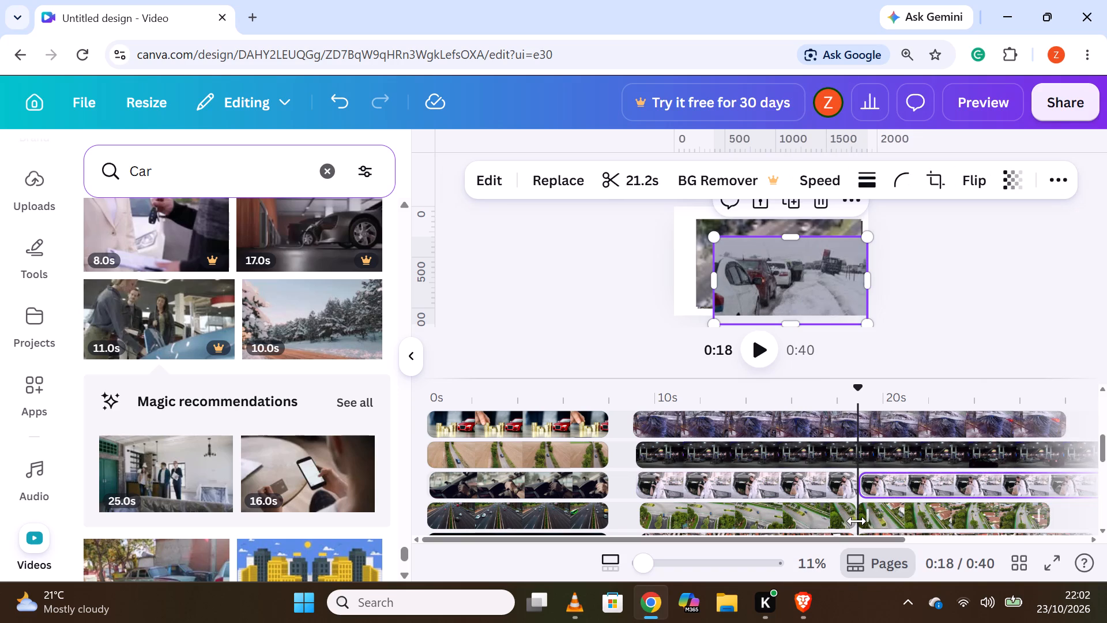
pyautogui.rightClick(857, 451)
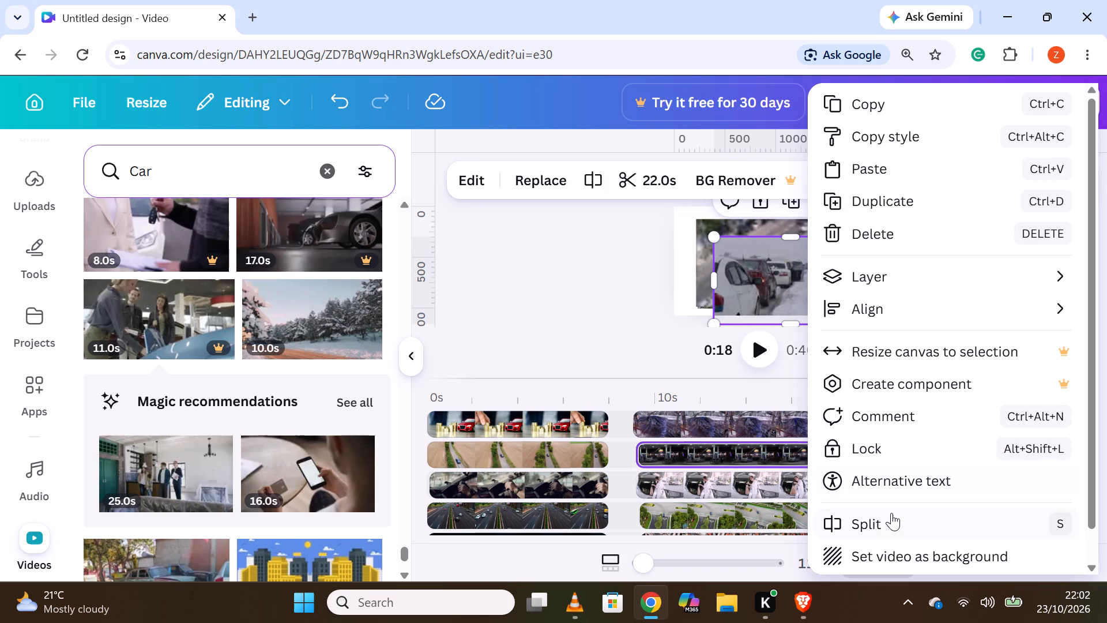
# Split the dark night gas station clip and the bluish-purple clip directly above it at the 0:18 playhead.
pyautogui.click(888, 520)
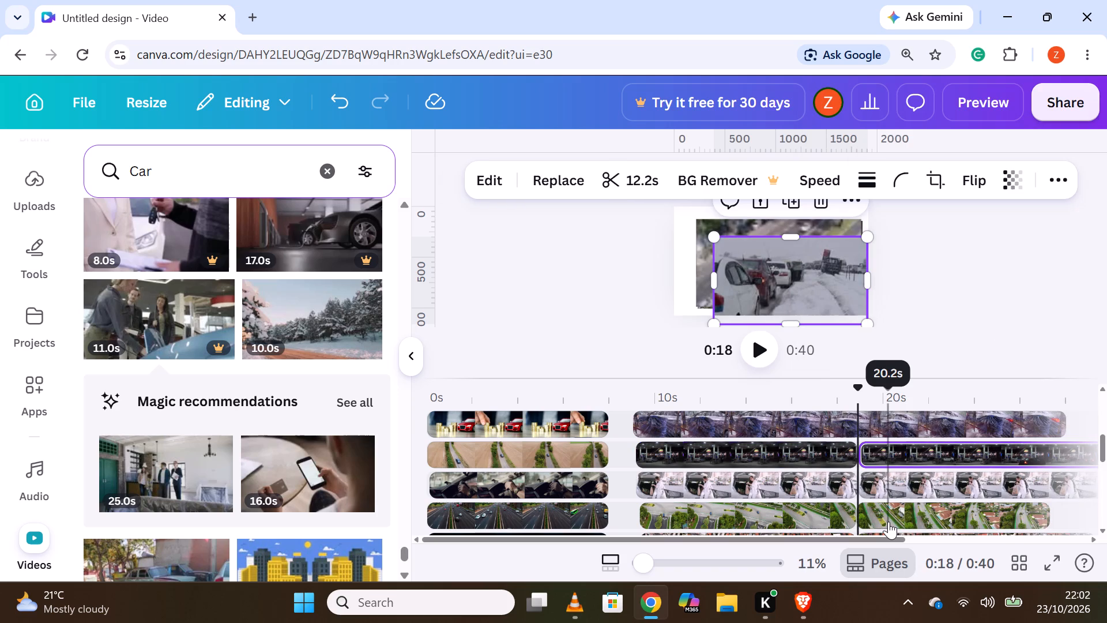
pyautogui.rightClick(857, 421)
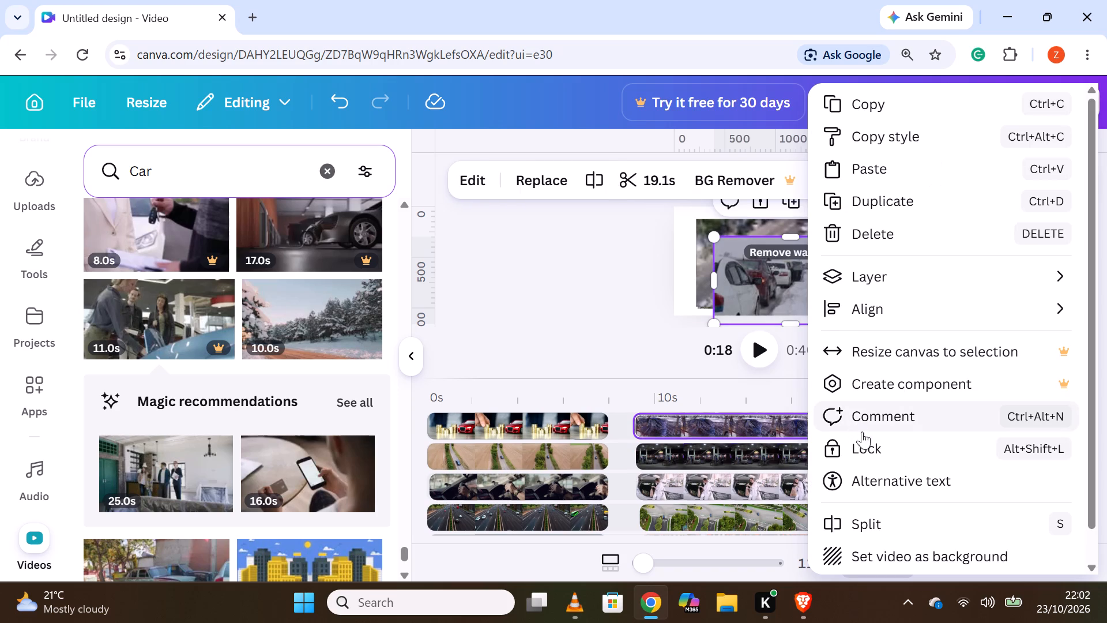
pyautogui.click(898, 525)
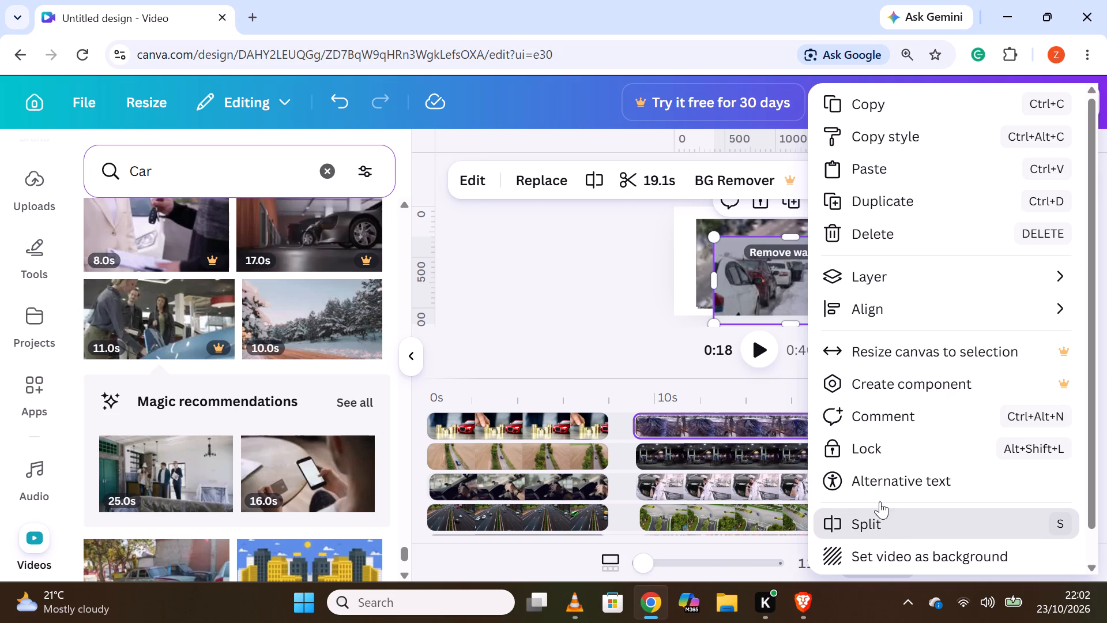
# Dismiss the chat notification and split the green patterned clip and the dark clip with warm lights above it at the 0:18 playhead.
pyautogui.scroll(1, 862, 466)
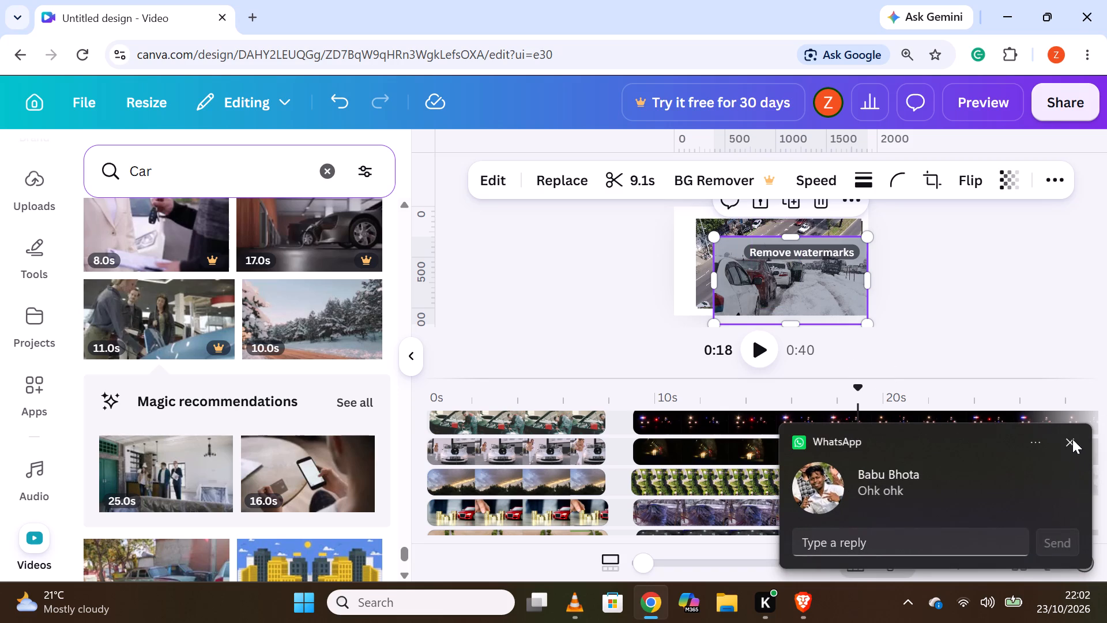
pyautogui.click(1072, 438)
pyautogui.rightClick(857, 481)
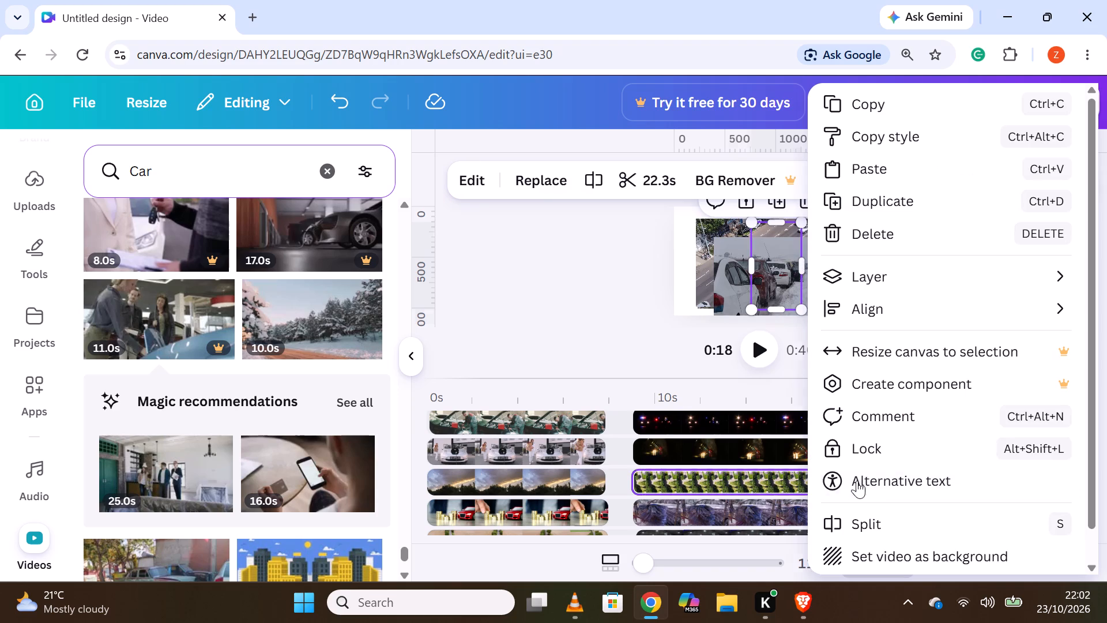
pyautogui.click(876, 527)
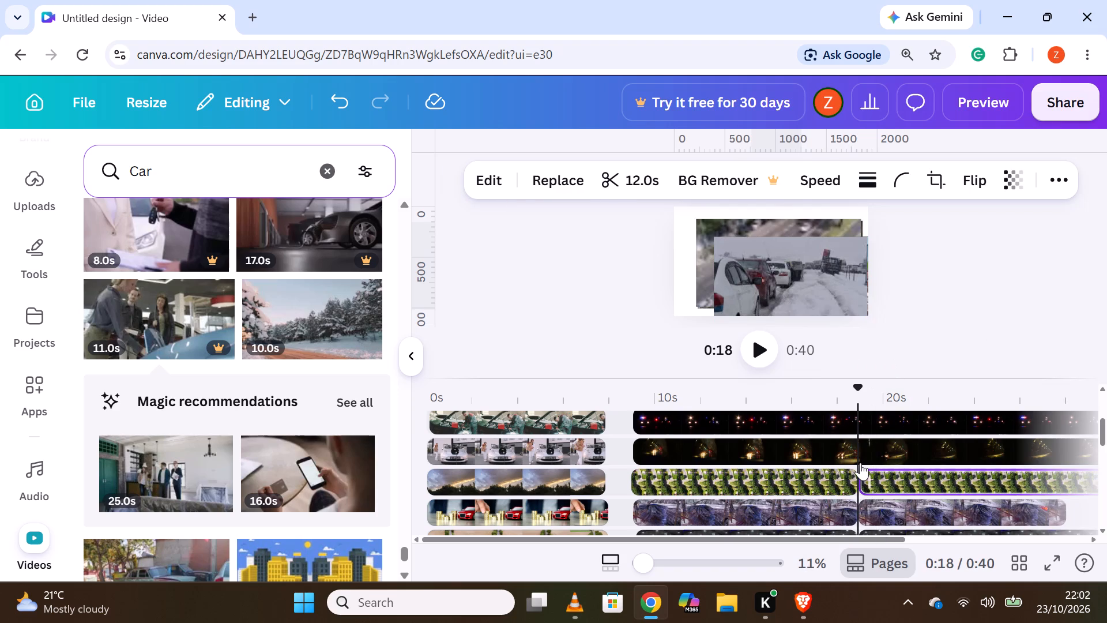
pyautogui.rightClick(858, 454)
pyautogui.click(879, 517)
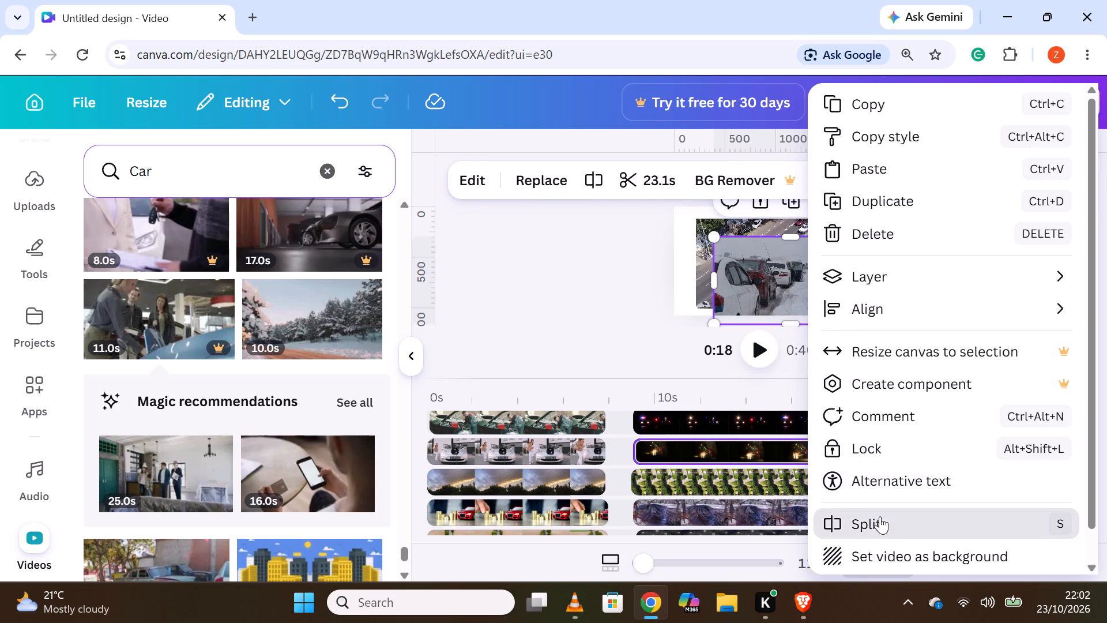
# Split the night clip with red and blue lights and the aerial green highway clip above it at the 0:18 playhead.
pyautogui.scroll(1, 871, 454)
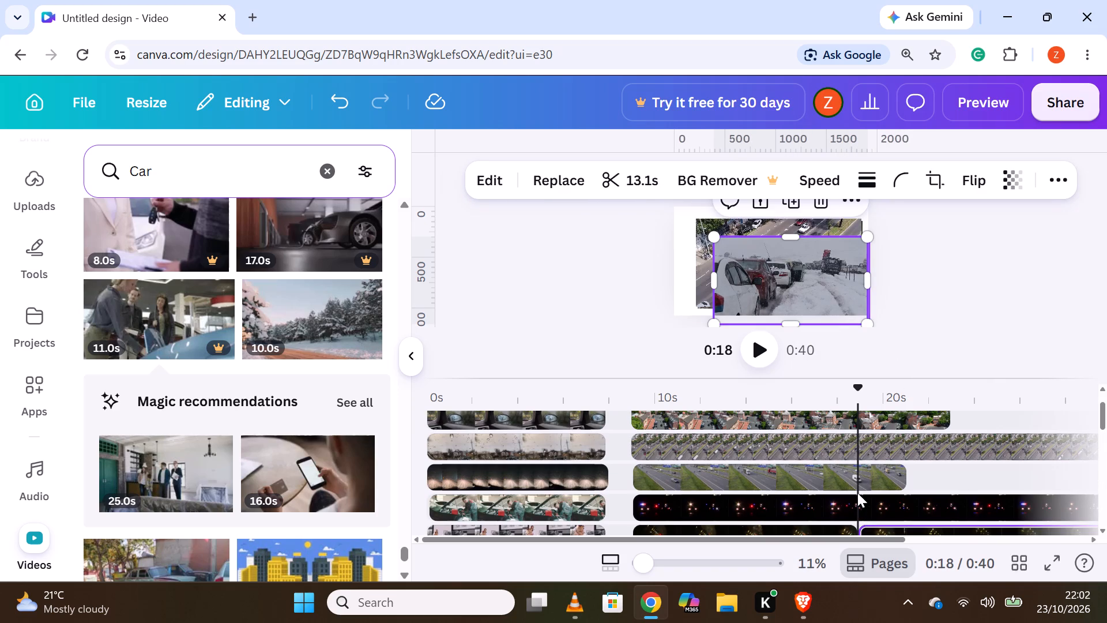
pyautogui.rightClick(857, 502)
pyautogui.click(862, 516)
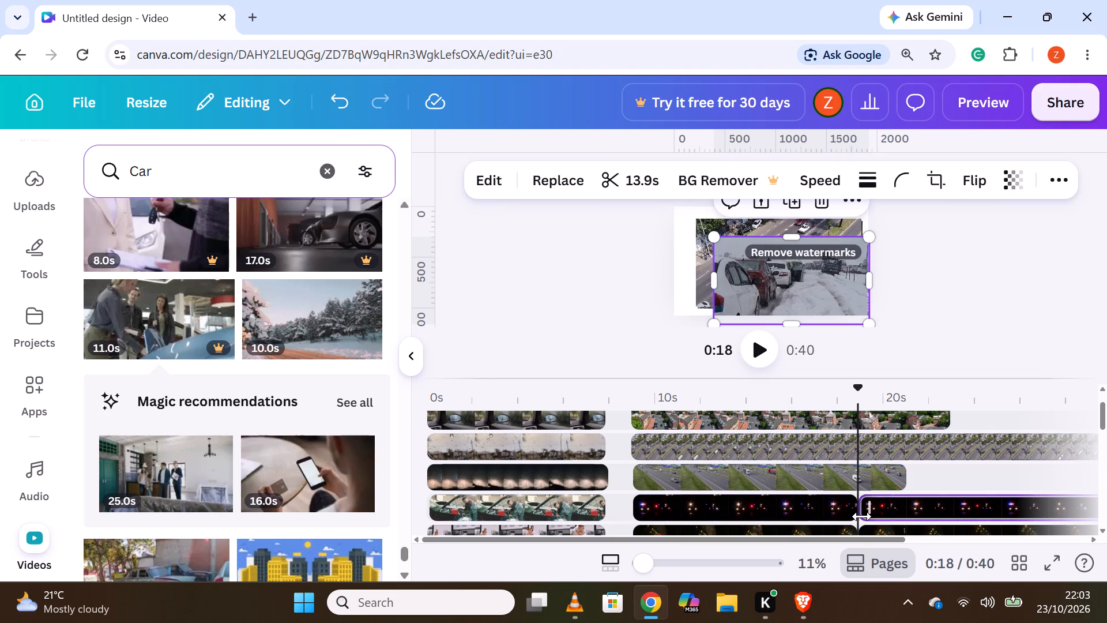
pyautogui.rightClick(857, 476)
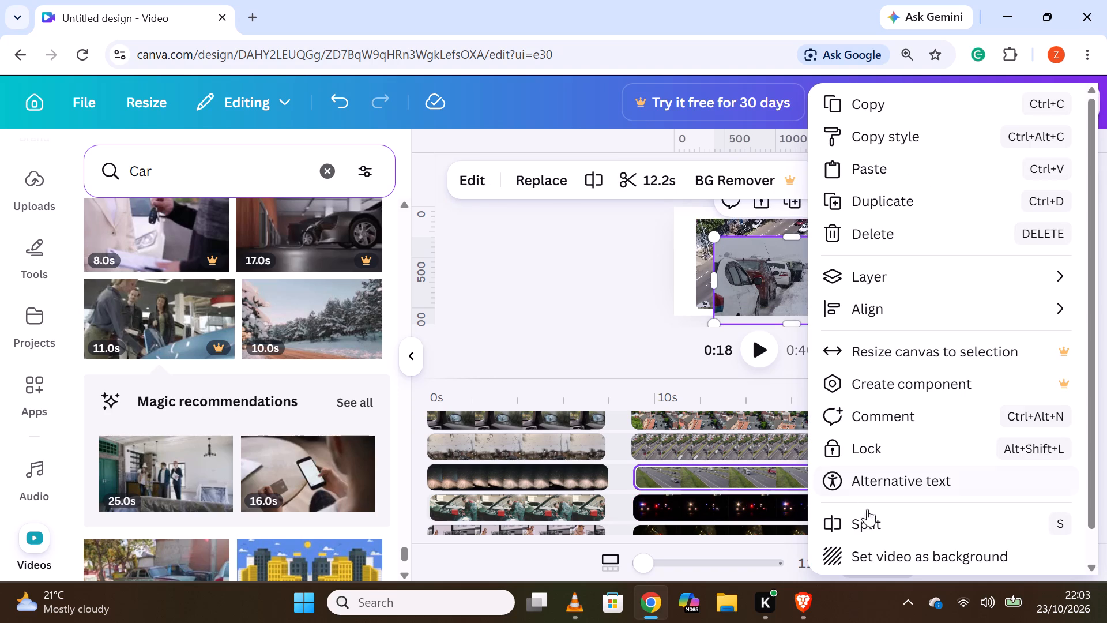
pyautogui.click(867, 520)
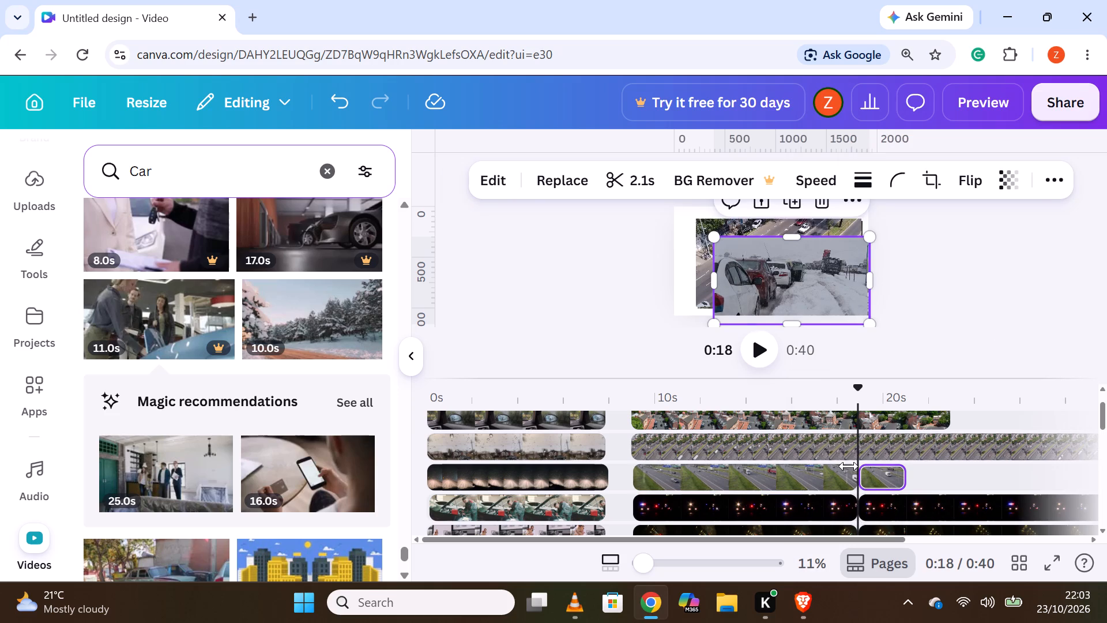
# Split the aerial street traffic, aerial town and snowy traffic jam clips in the top tracks at about 18.8 seconds.
pyautogui.rightClick(858, 446)
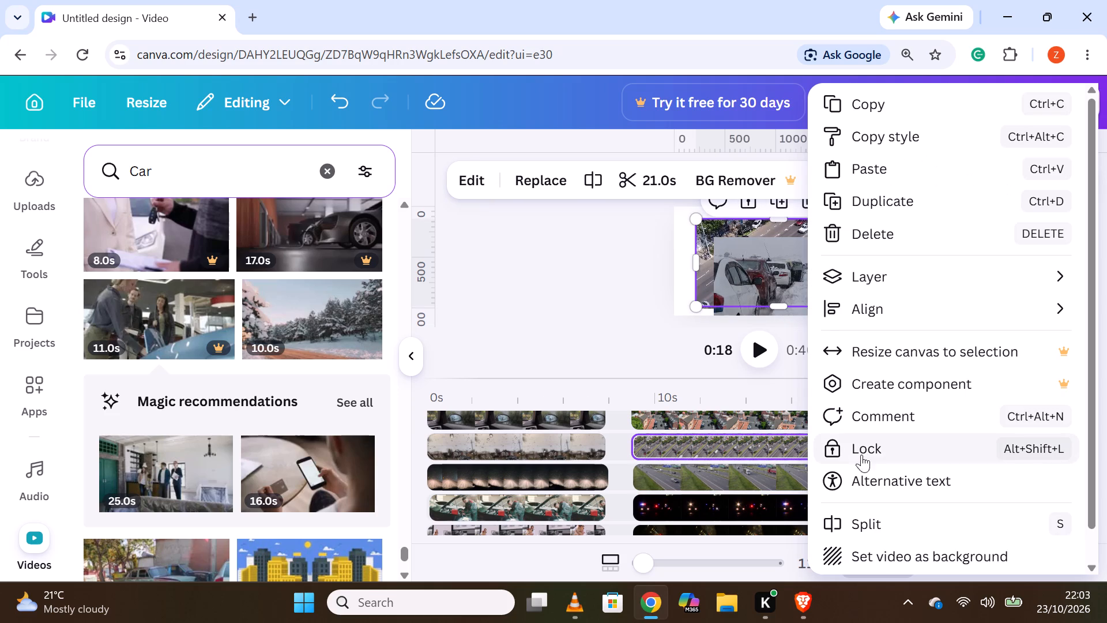
pyautogui.click(871, 520)
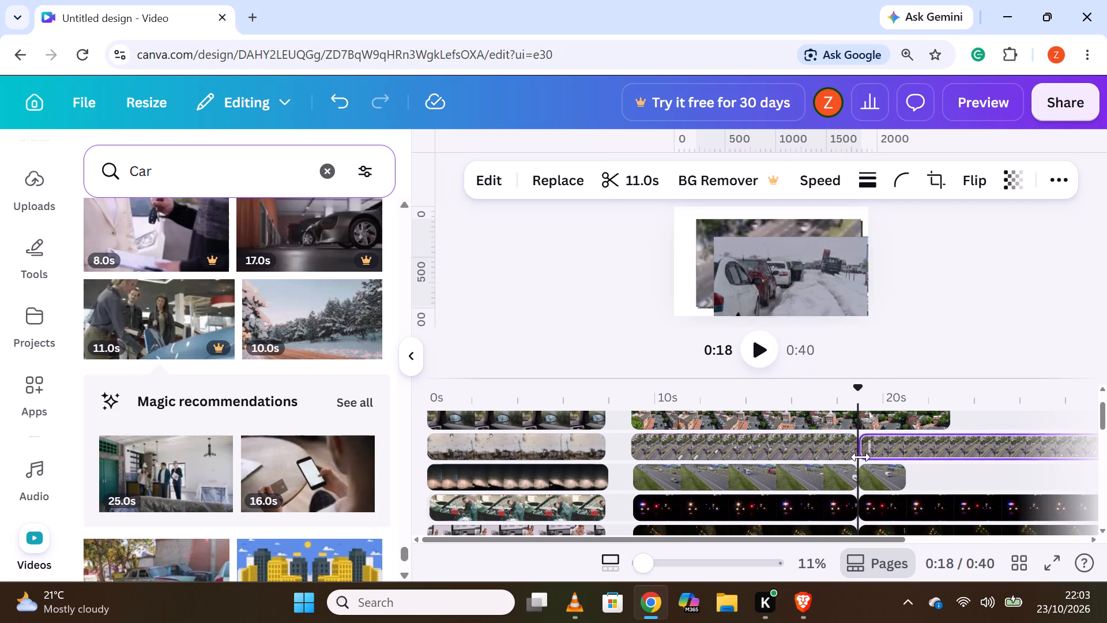
pyautogui.scroll(1, 860, 456)
pyautogui.rightClick(857, 459)
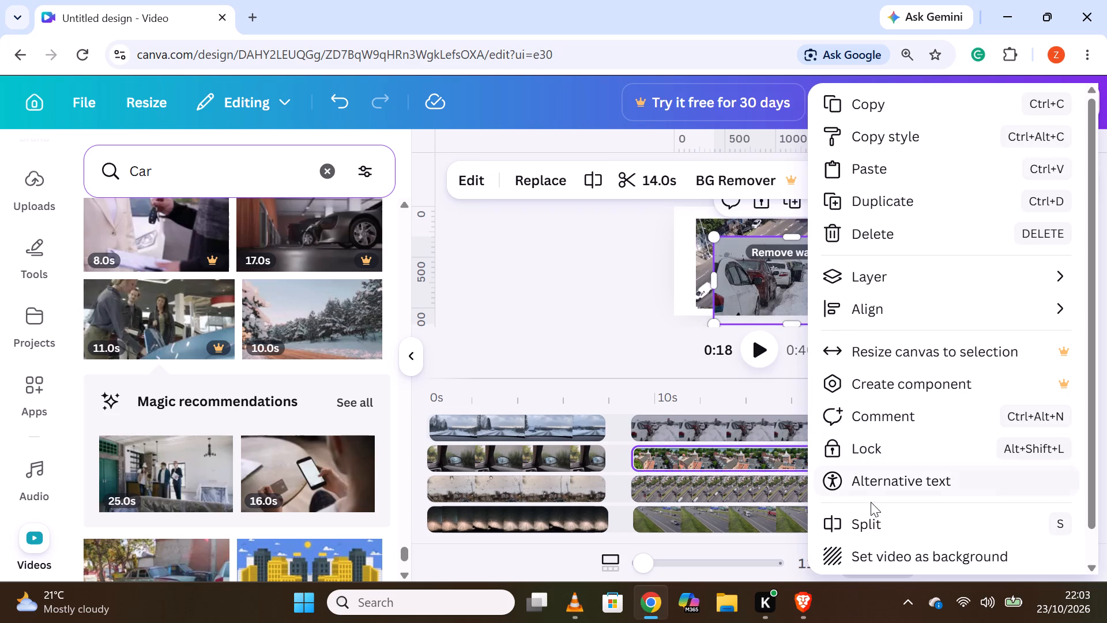
pyautogui.click(868, 521)
pyautogui.scroll(1, 869, 470)
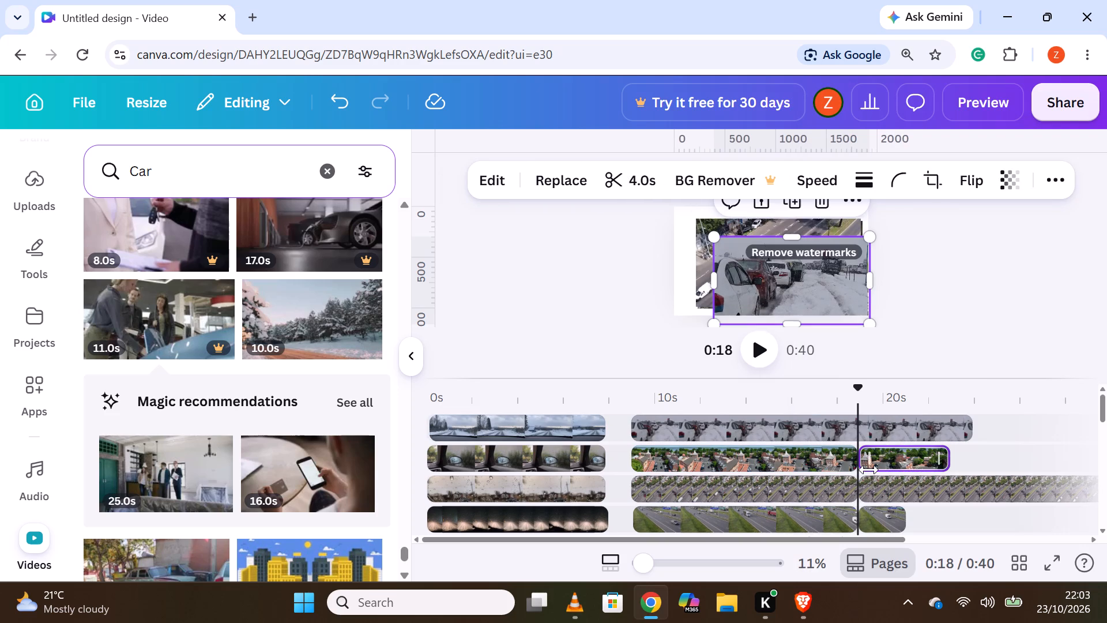
pyautogui.rightClick(859, 425)
pyautogui.click(854, 522)
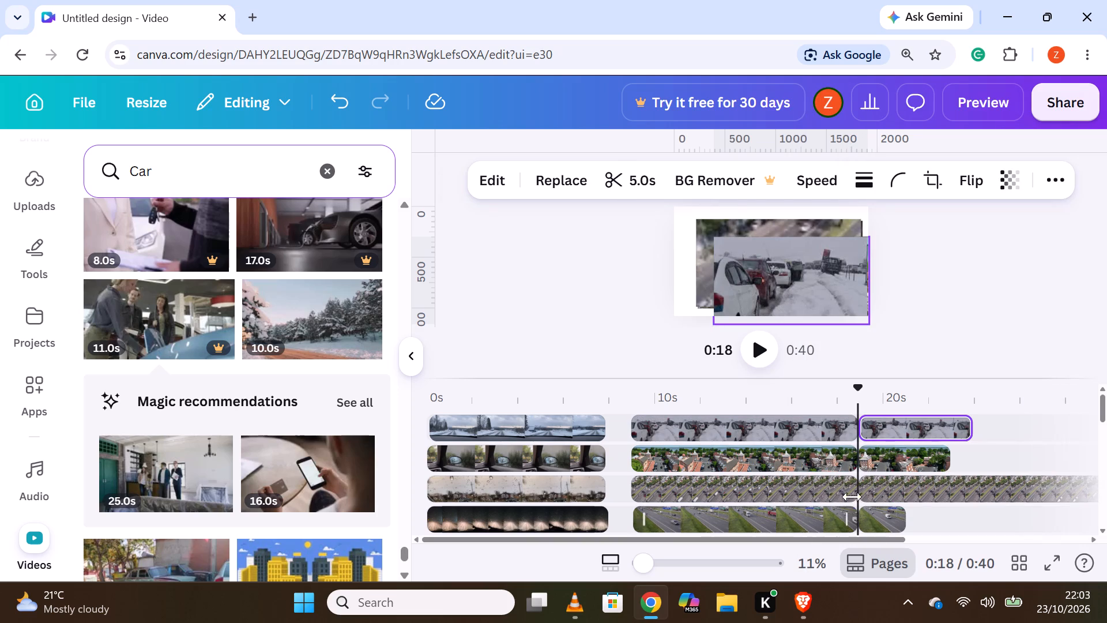
# Delete the segments after the 18.8-second split from the snowy traffic jam and aerial town clips.
pyautogui.scroll(3, 853, 486)
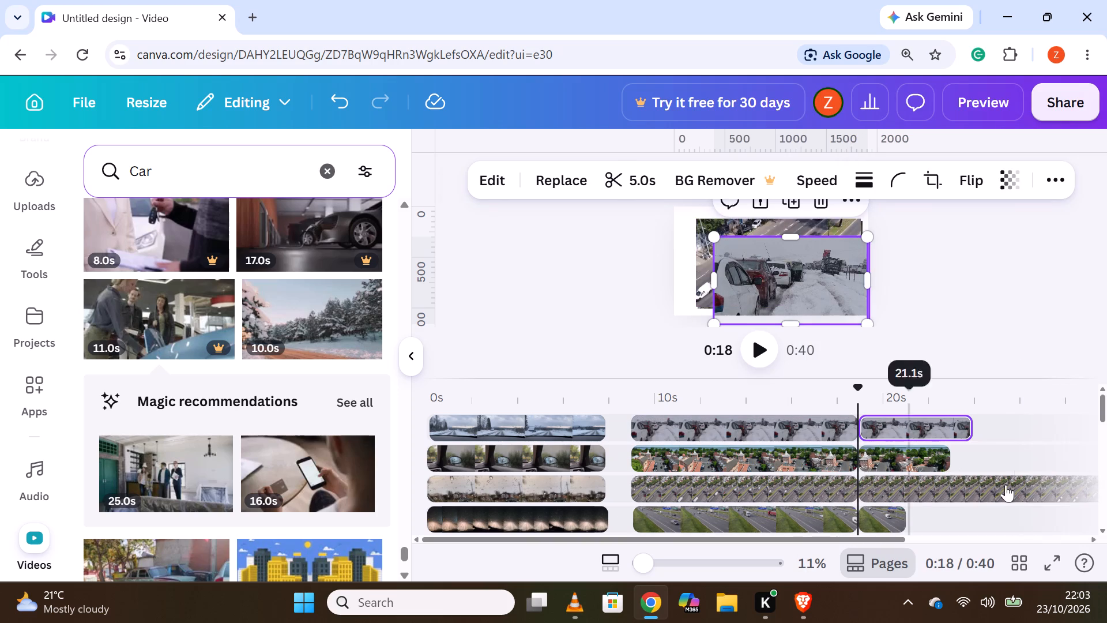
pyautogui.scroll(2, 993, 467)
pyautogui.scroll(3, 864, 471)
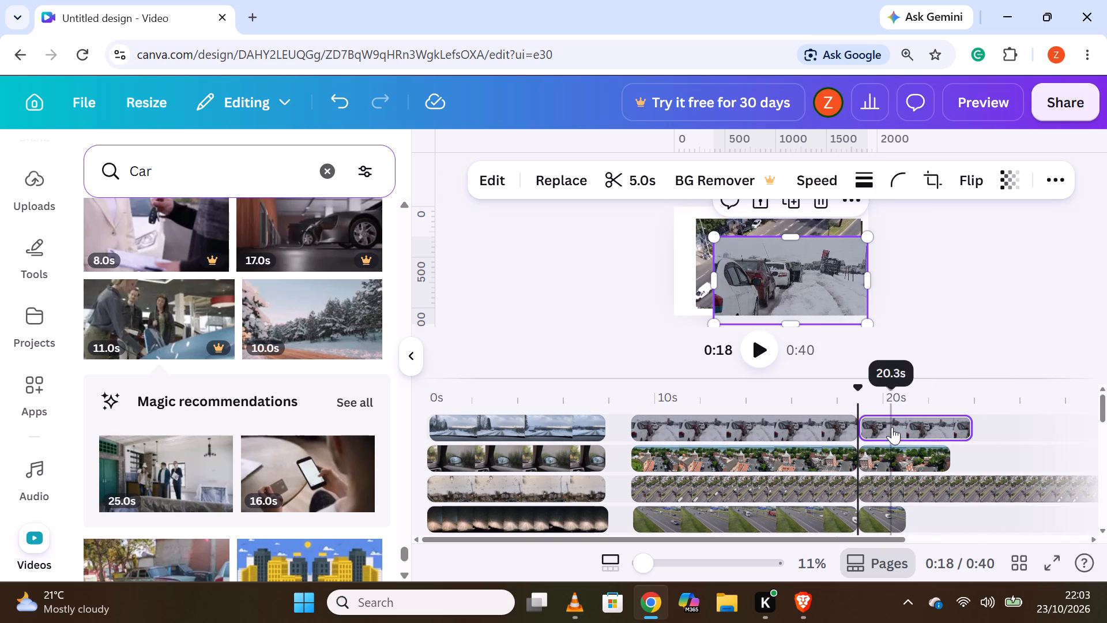
pyautogui.rightClick(893, 424)
pyautogui.click(933, 234)
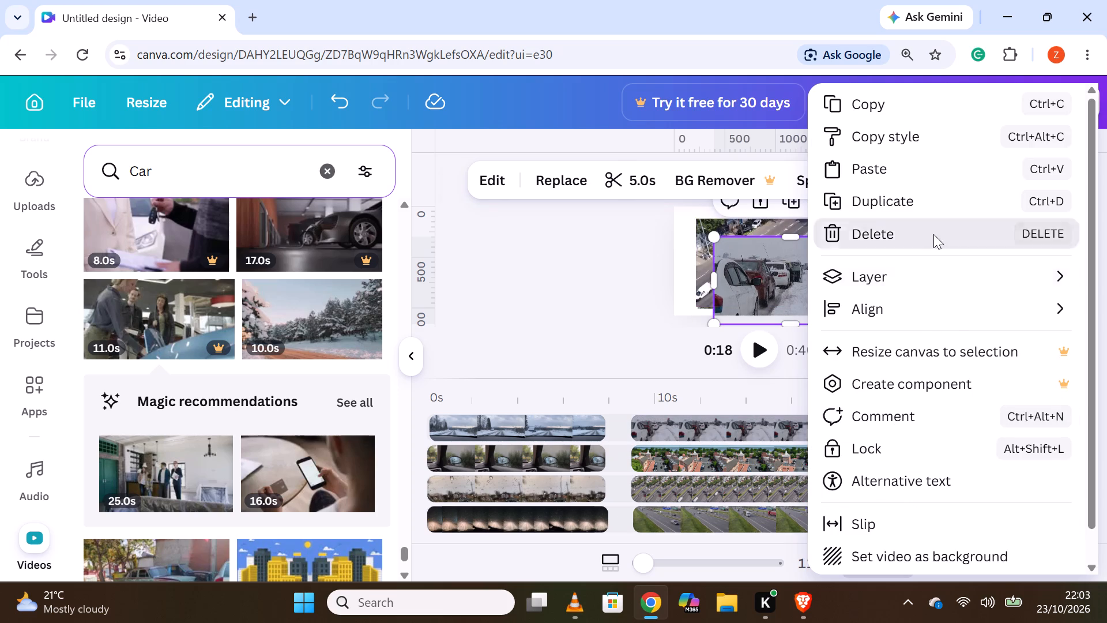
pyautogui.rightClick(901, 454)
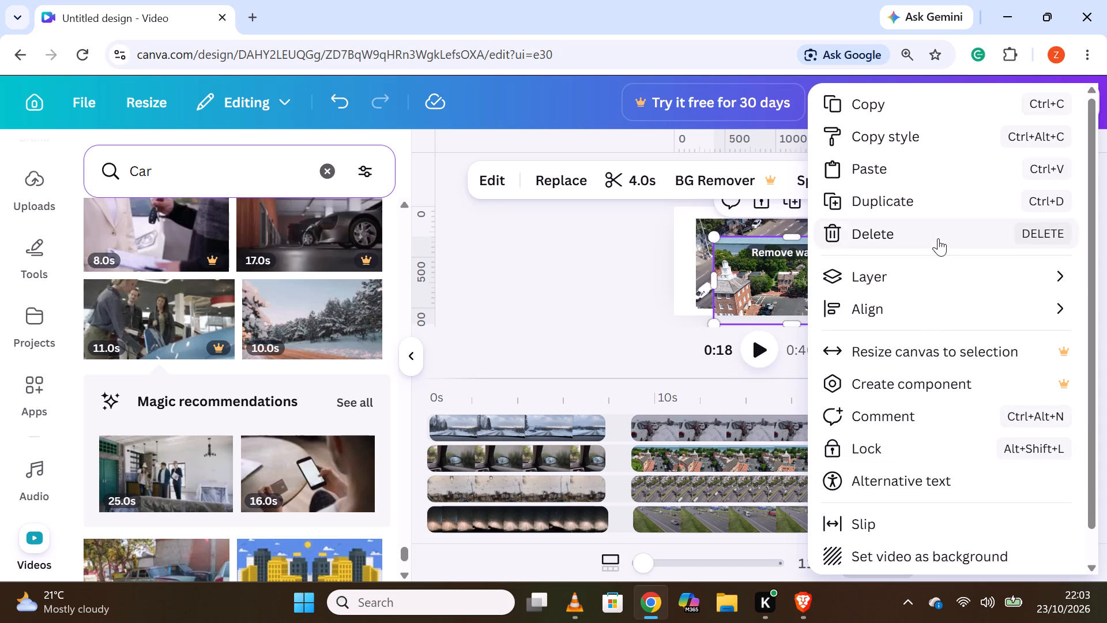
pyautogui.click(937, 238)
# Delete the segments after the 18.8-second split from the aerial street traffic and grassy highway clips.
pyautogui.scroll(-1, 902, 488)
pyautogui.scroll(1, 906, 436)
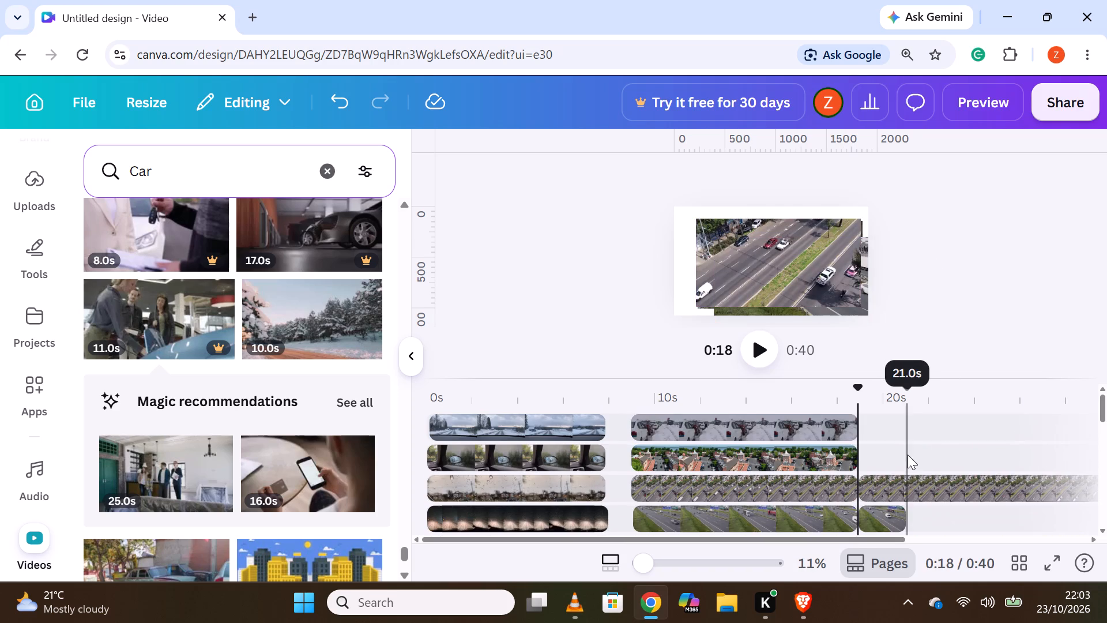
pyautogui.rightClick(899, 479)
pyautogui.click(914, 238)
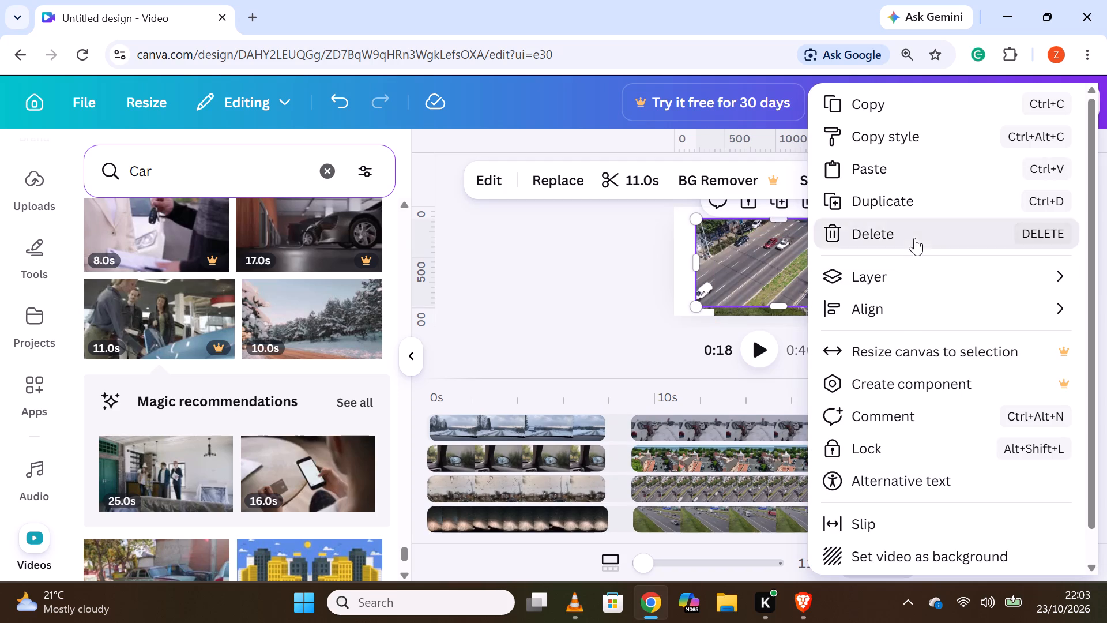
pyautogui.scroll(-1, 876, 477)
pyautogui.rightClick(884, 435)
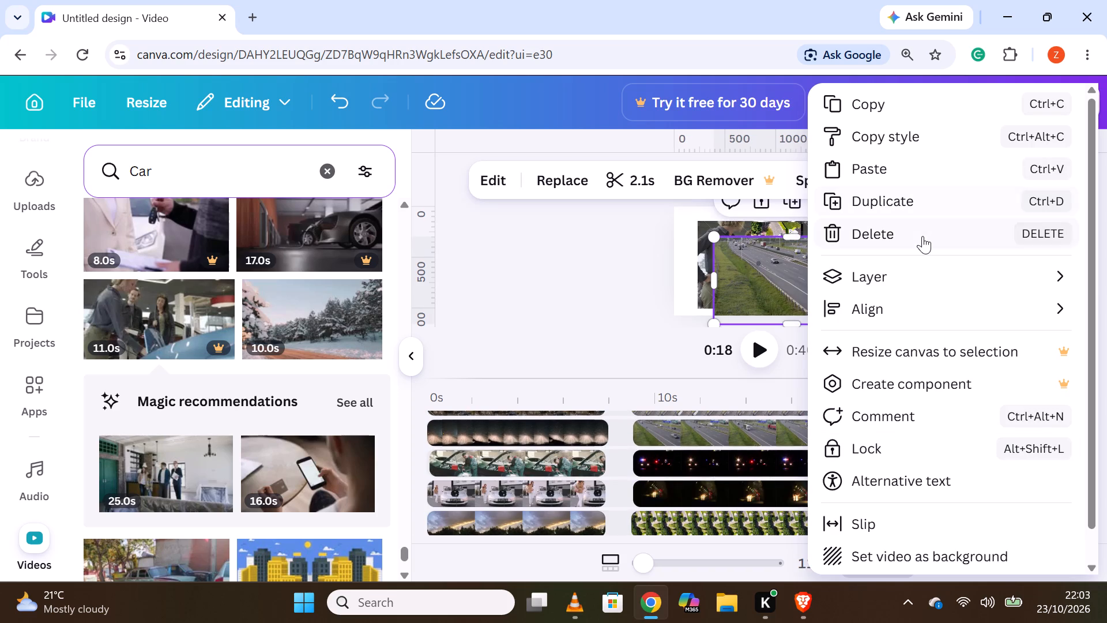
pyautogui.click(922, 236)
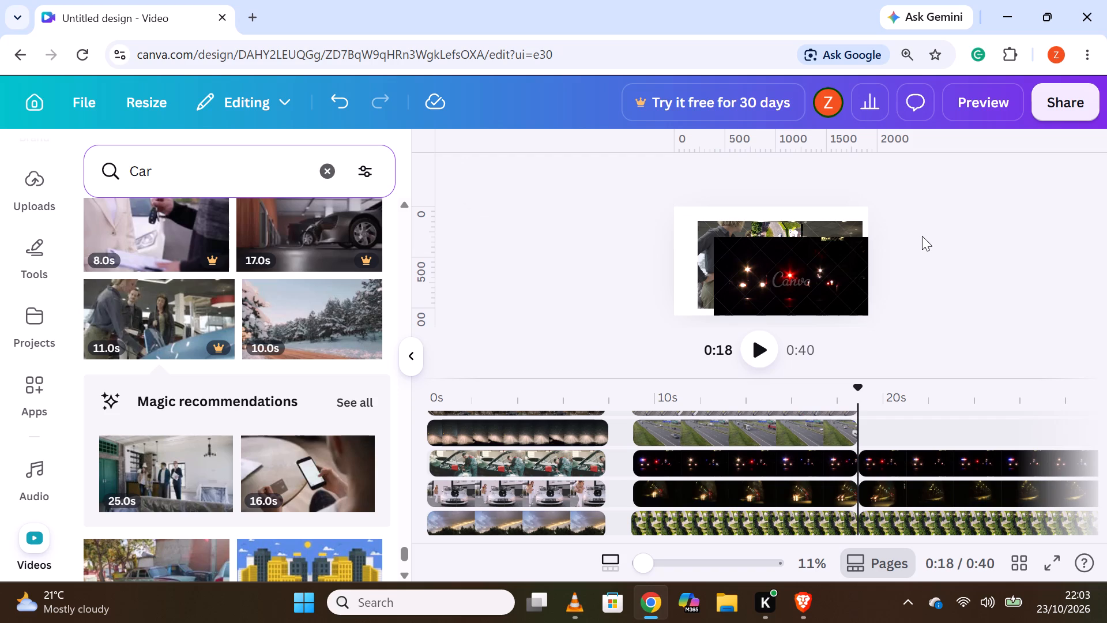
# Delete the segments after the 18.8-second split from the red night lights clip and the dark night road clip below it.
pyautogui.rightClick(895, 459)
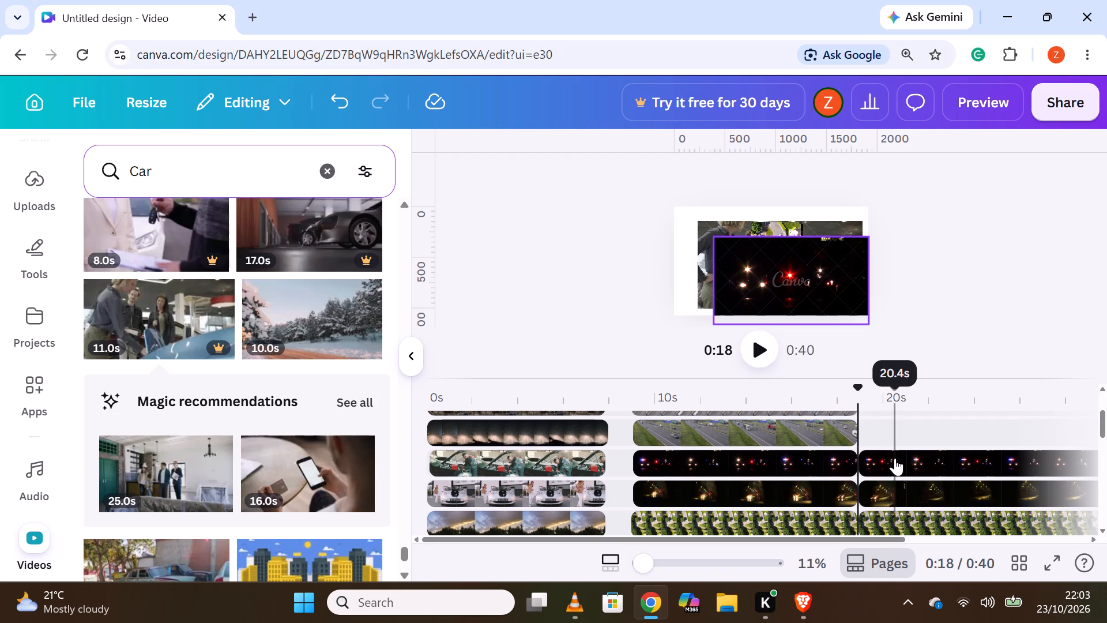
pyautogui.click(914, 229)
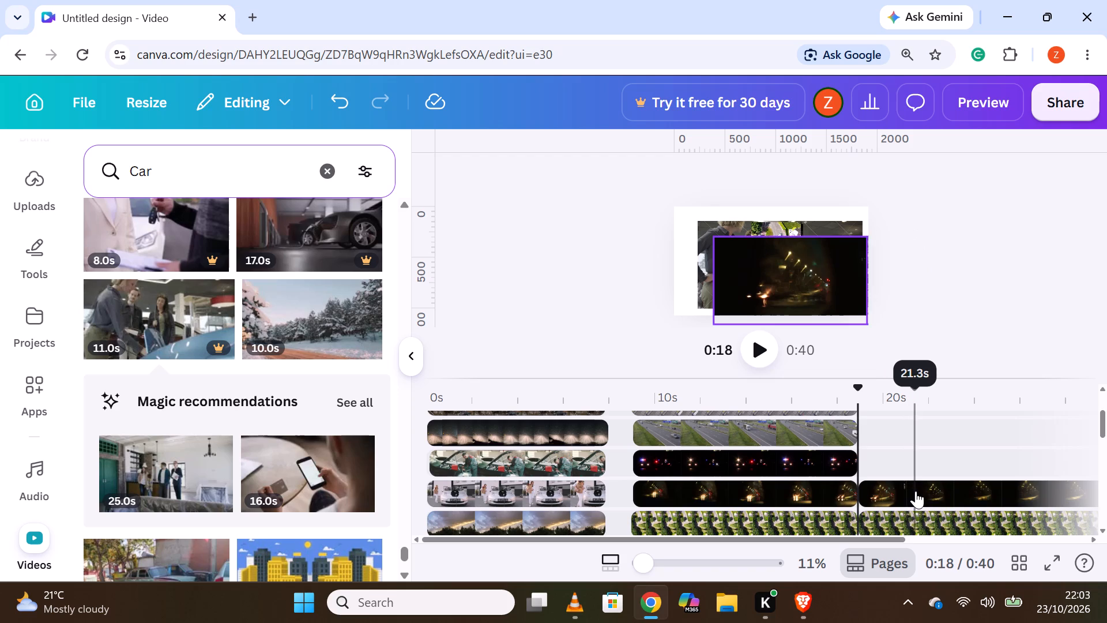
pyautogui.rightClick(916, 491)
pyautogui.click(905, 227)
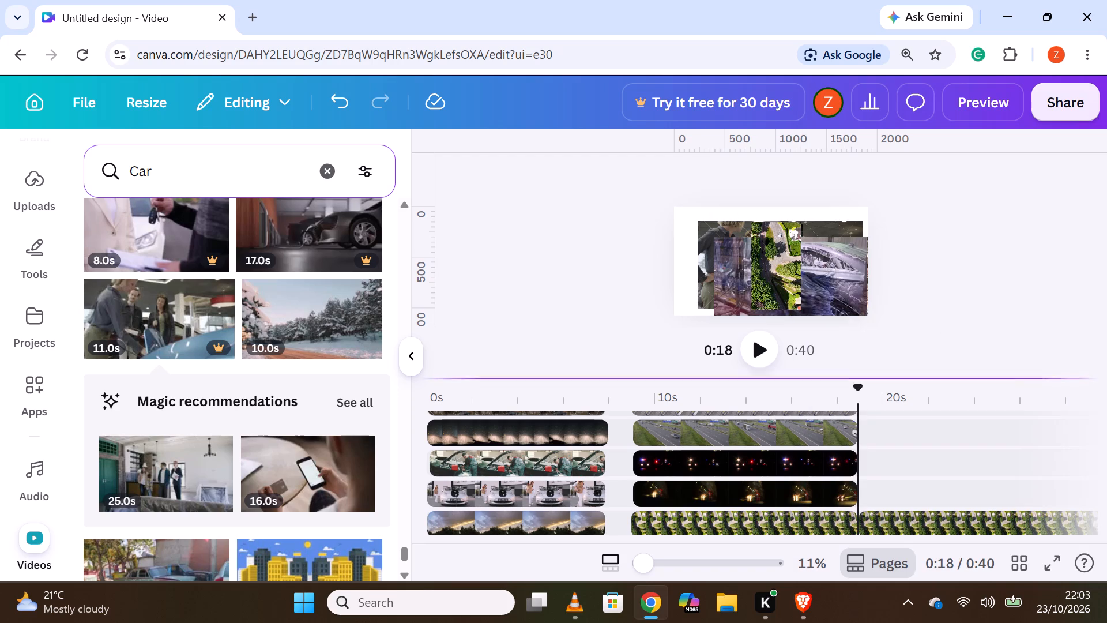
# Delete the segments after the 18.8-second split from the vertical green aerial clip and the soapy car wash clip.
pyautogui.scroll(-1, 889, 474)
pyautogui.rightClick(898, 427)
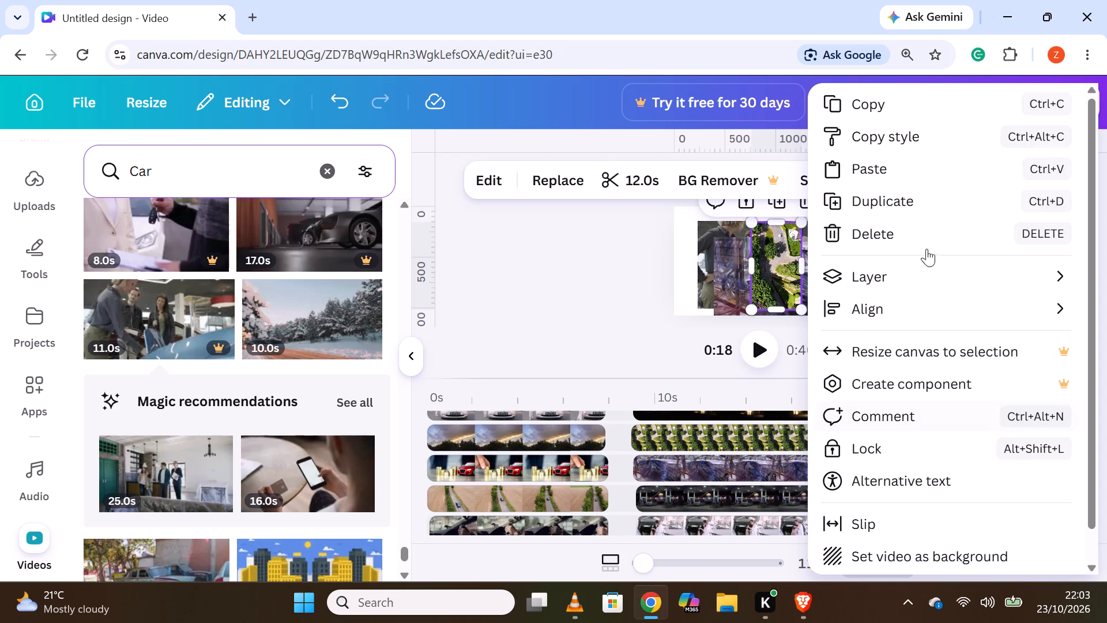
pyautogui.click(925, 230)
pyautogui.scroll(-2, 891, 351)
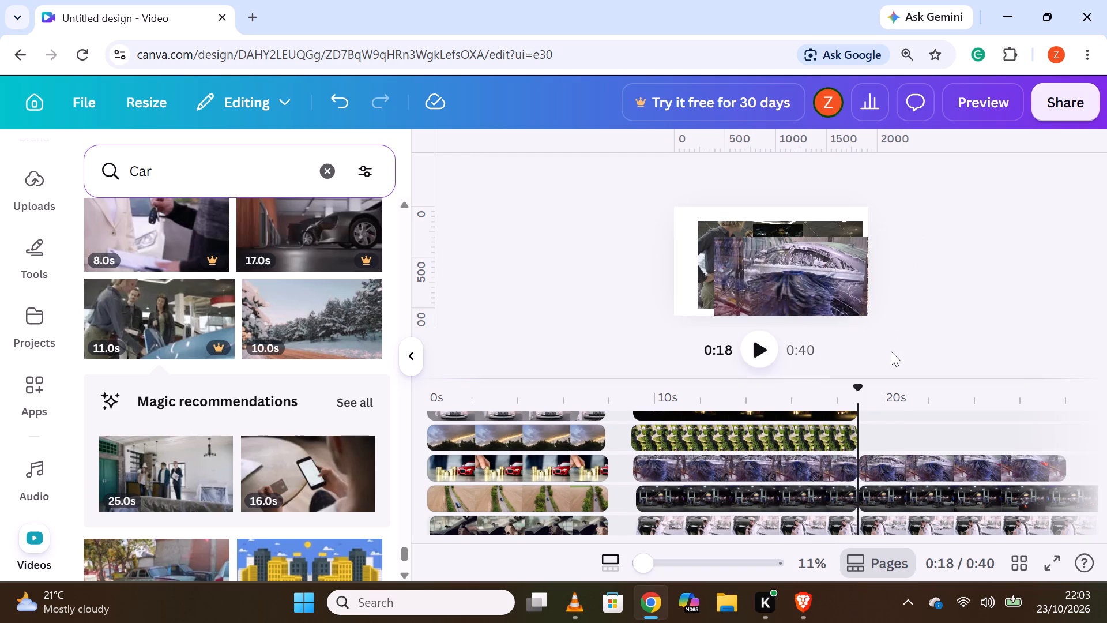
pyautogui.rightClick(892, 467)
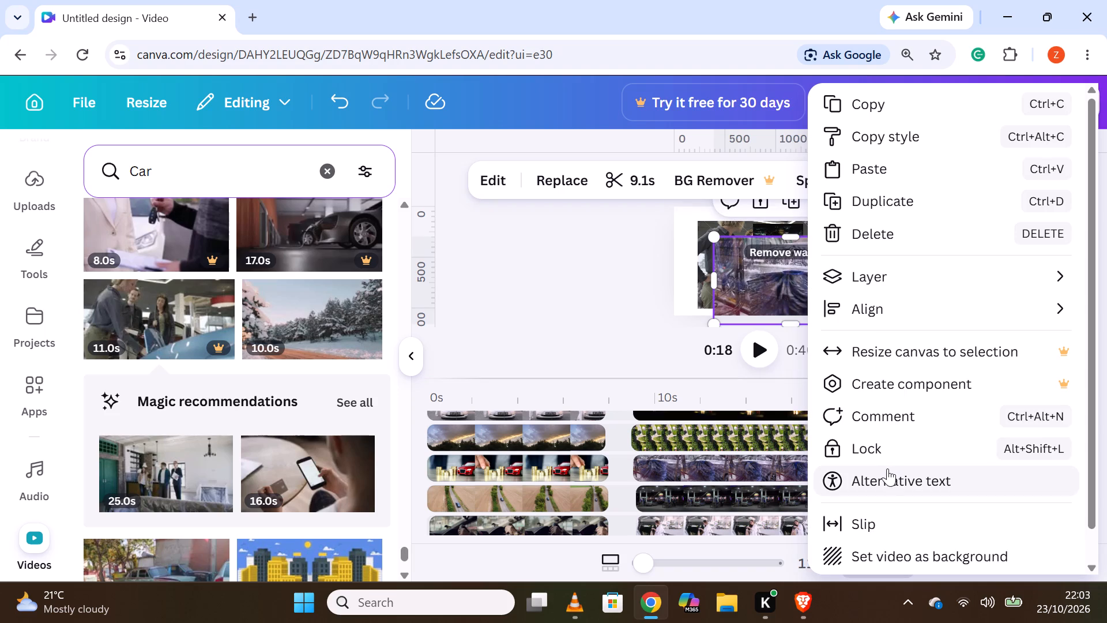
pyautogui.click(900, 238)
# Delete the segments after the 18.8-second split from the night gas station clip and the trunk-loading woman clip.
pyautogui.rightClick(907, 505)
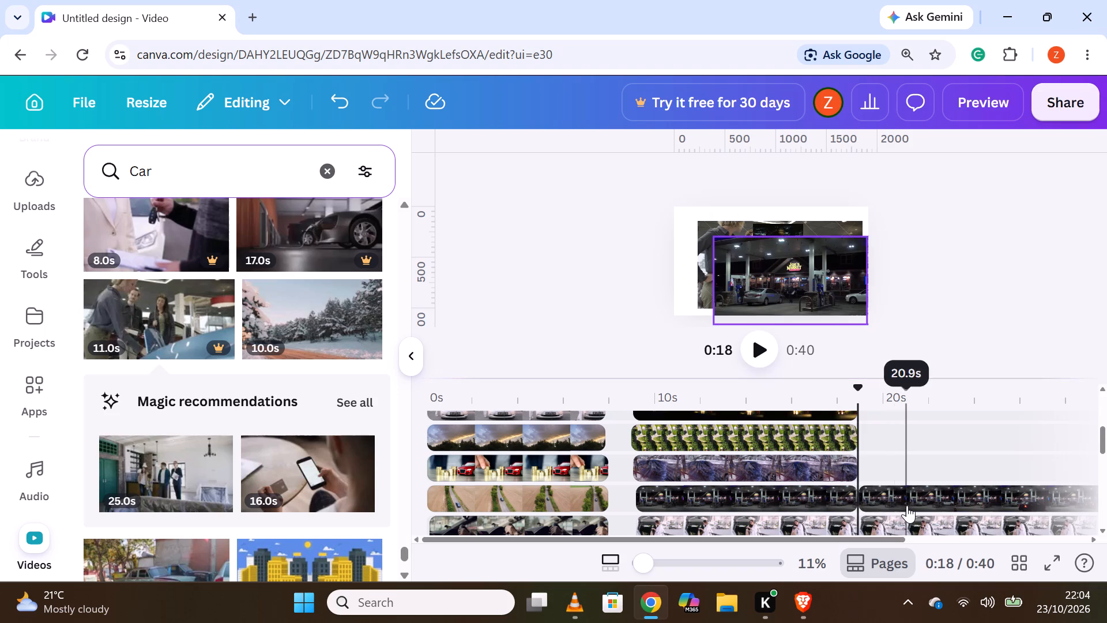
pyautogui.click(919, 231)
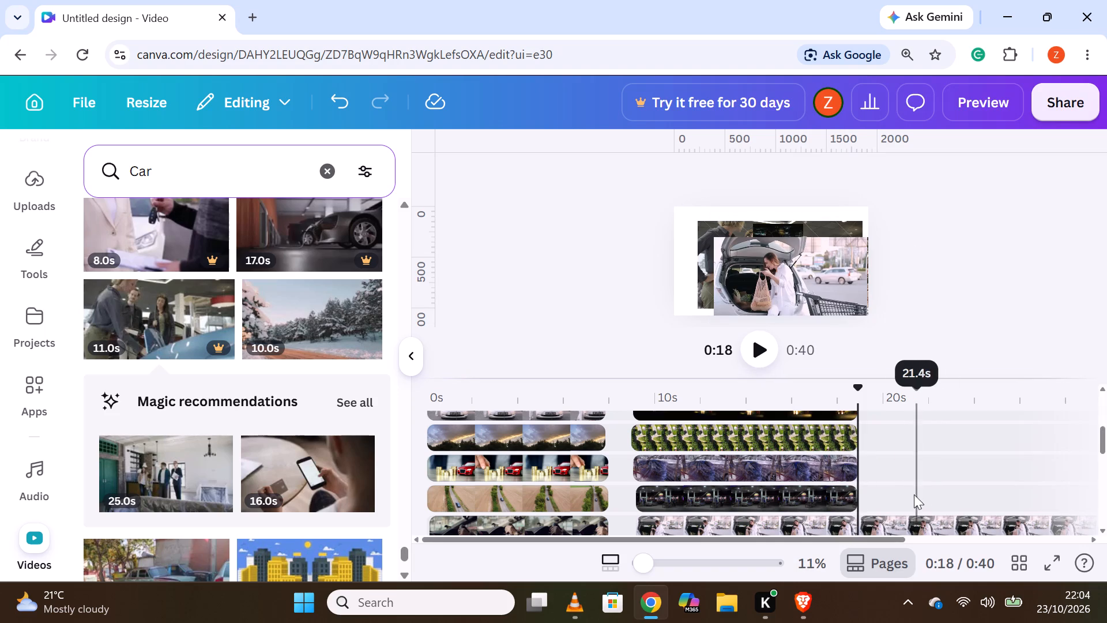
pyautogui.scroll(-2, 908, 490)
pyautogui.scroll(1, 908, 490)
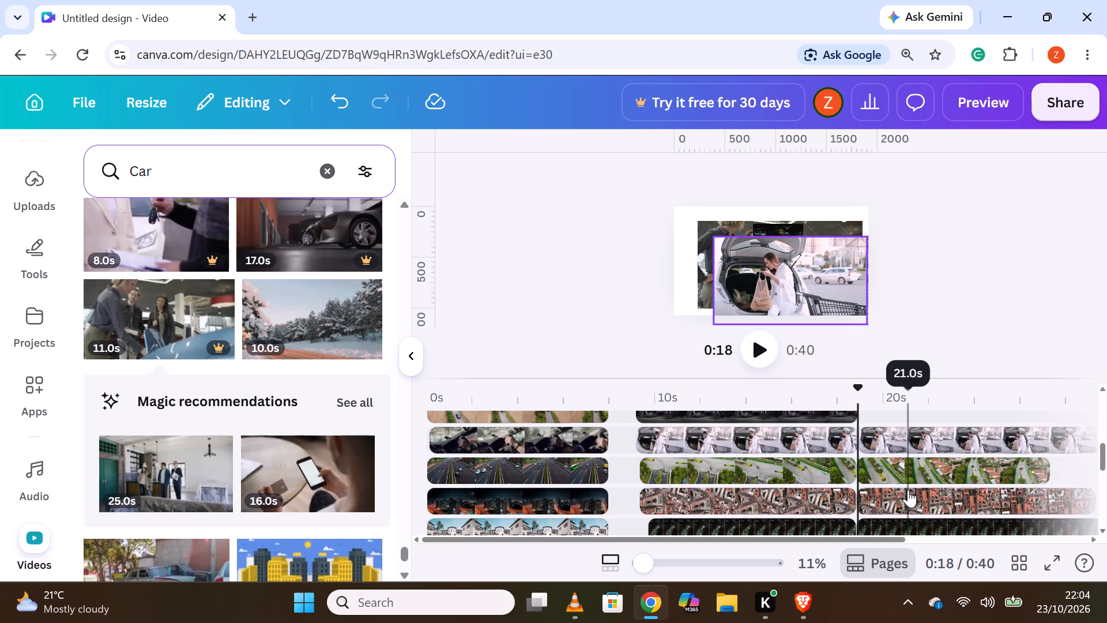
pyautogui.scroll(1, 908, 489)
pyautogui.scroll(-1, 908, 488)
pyautogui.rightClick(908, 433)
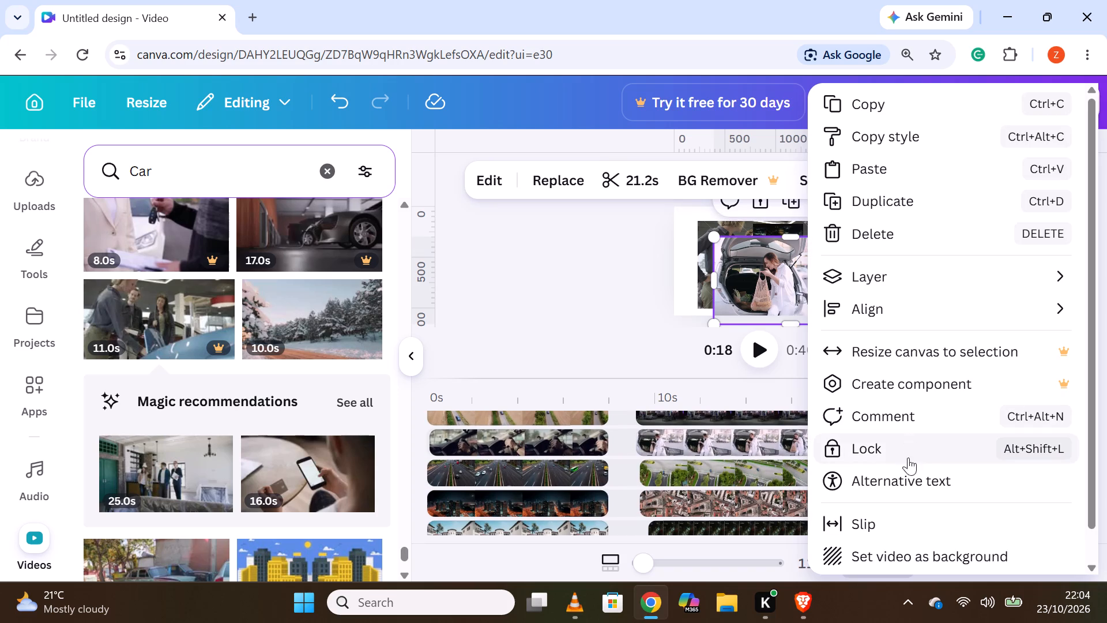
pyautogui.click(928, 242)
# Delete the segments after the 18.8-second split from the green aerial road clip and the aerial city rooftops clip.
pyautogui.scroll(-1, 898, 389)
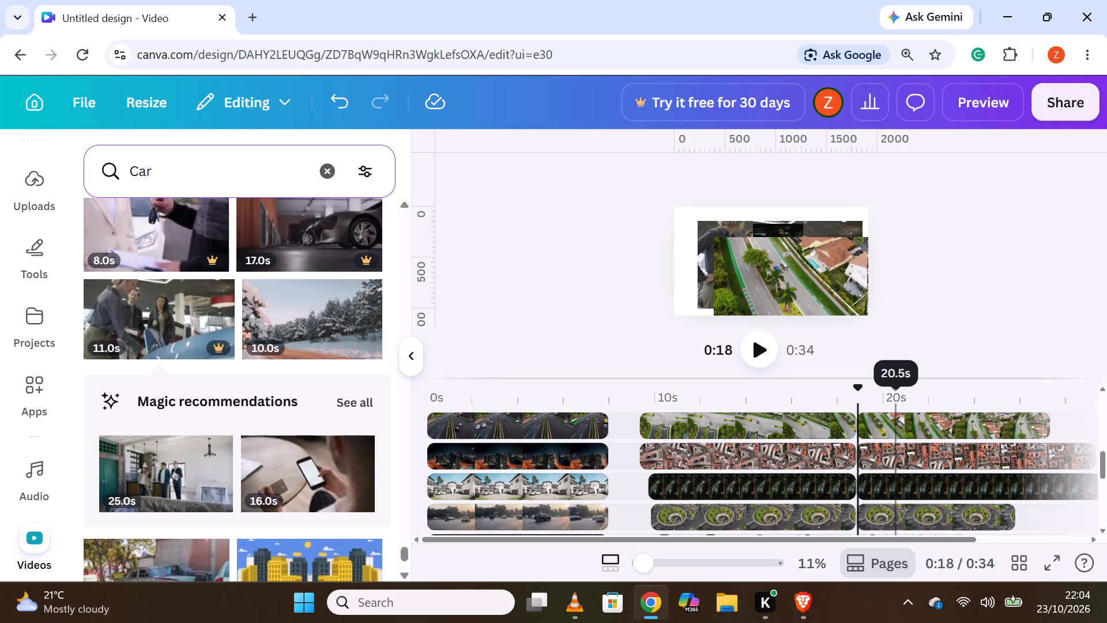
pyautogui.scroll(1, 895, 399)
pyautogui.rightClick(901, 475)
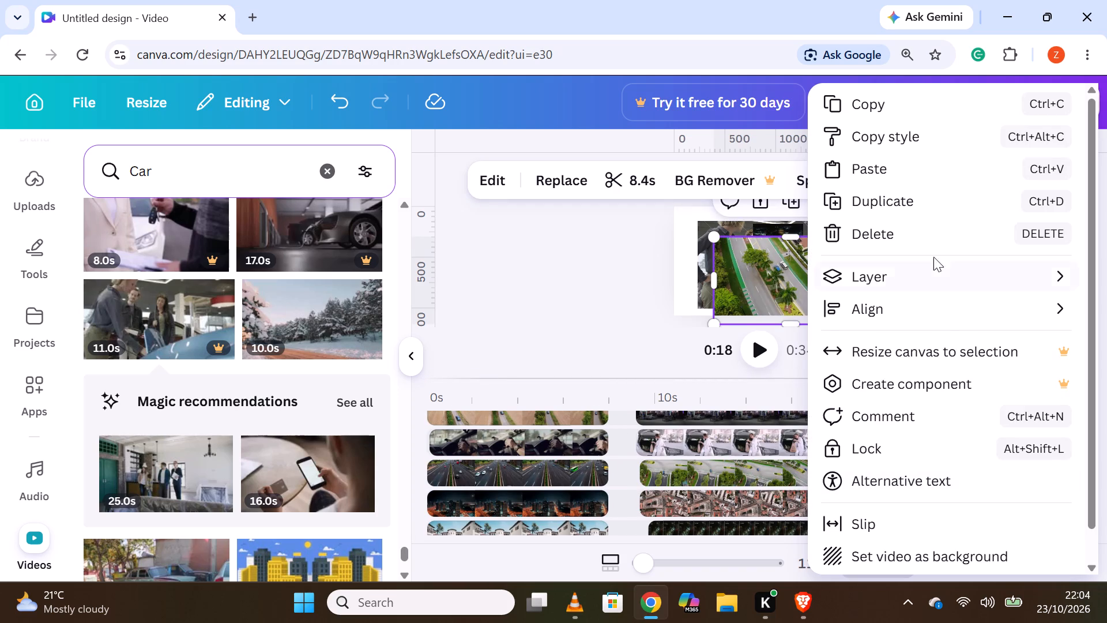
pyautogui.click(931, 240)
pyautogui.scroll(-1, 899, 459)
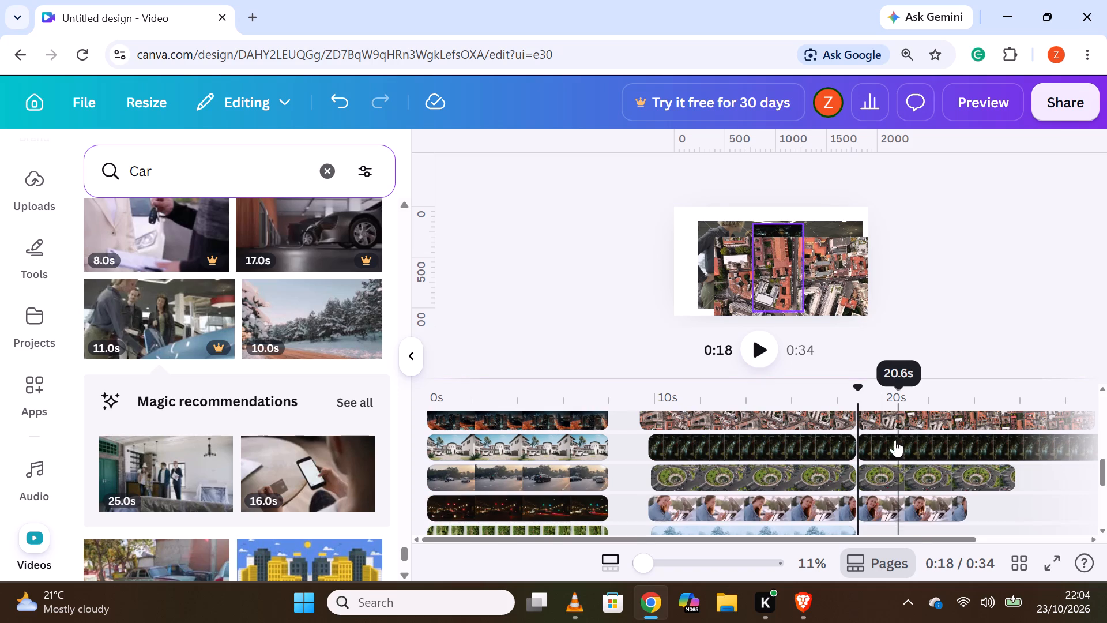
pyautogui.rightClick(894, 421)
pyautogui.click(910, 231)
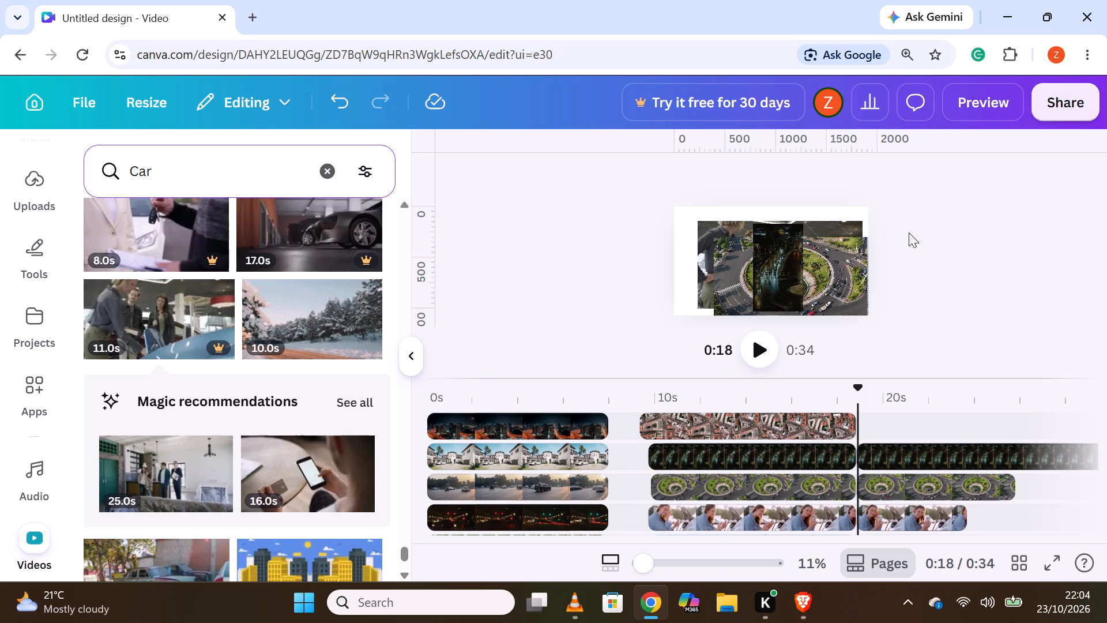
# Delete the segments after the 18.8-second split from the vertical night street, aerial roundabout and smiling woman clips.
pyautogui.rightClick(888, 456)
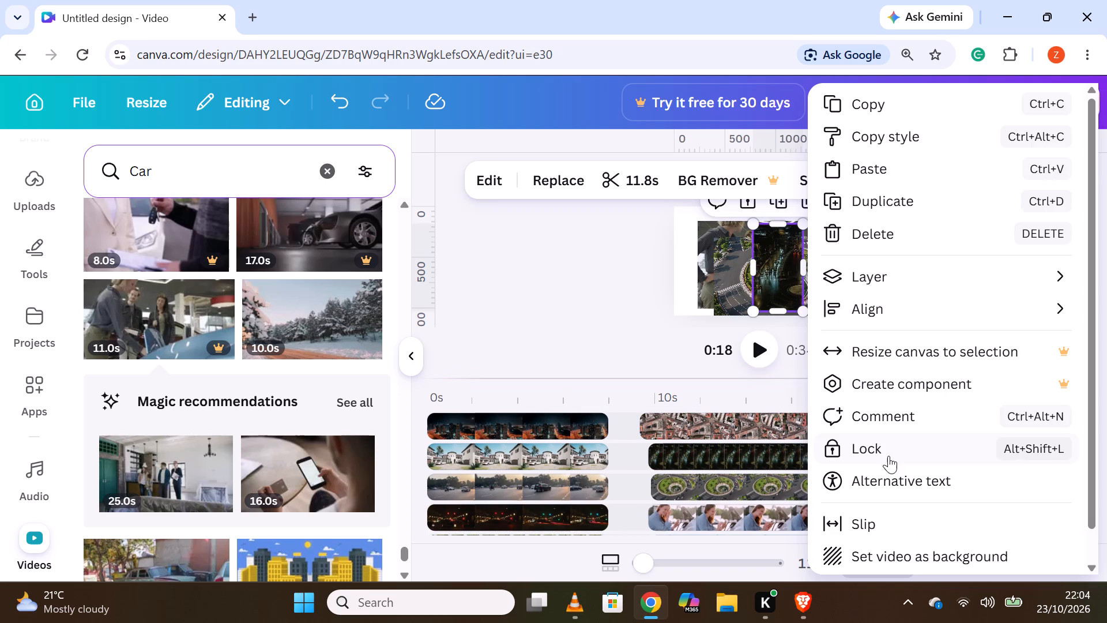
pyautogui.click(890, 237)
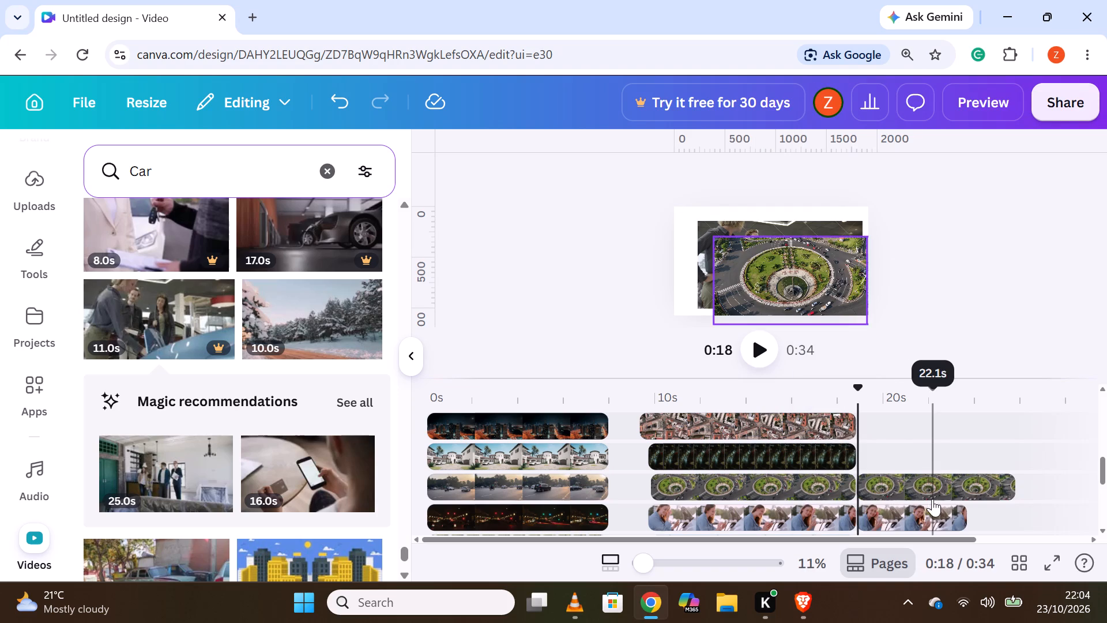
pyautogui.rightClick(924, 487)
pyautogui.click(942, 232)
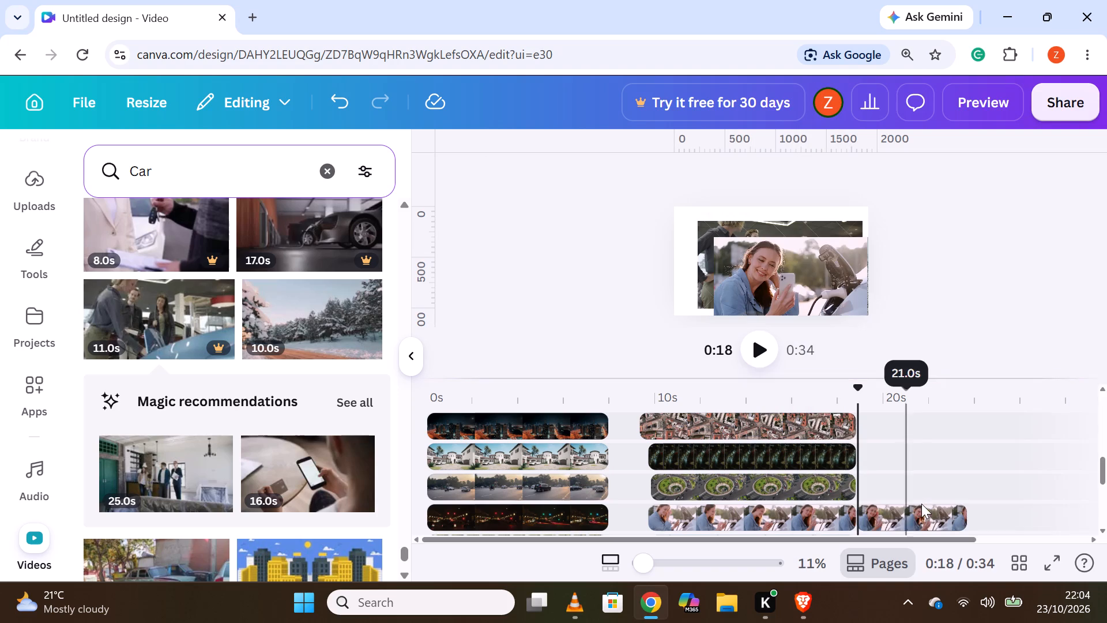
pyautogui.rightClick(918, 509)
pyautogui.click(888, 237)
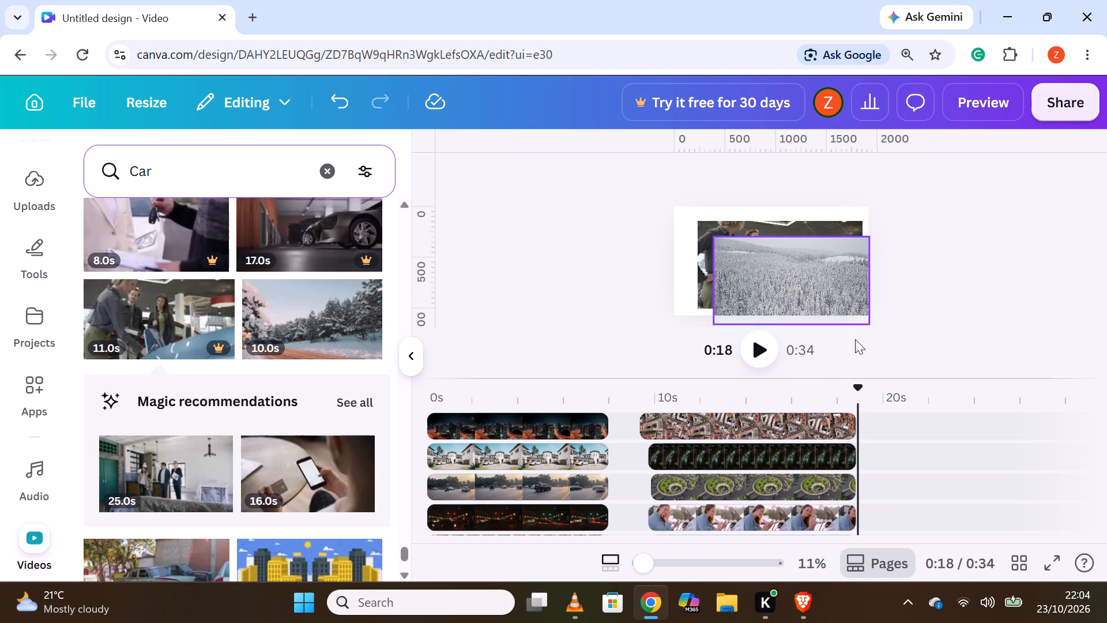
# Delete the segments after the 18.8-second split from the snowy forest aerial, railway-crossing silver car and blue-car showroom clips.
pyautogui.scroll(-1, 913, 494)
pyautogui.rightClick(908, 486)
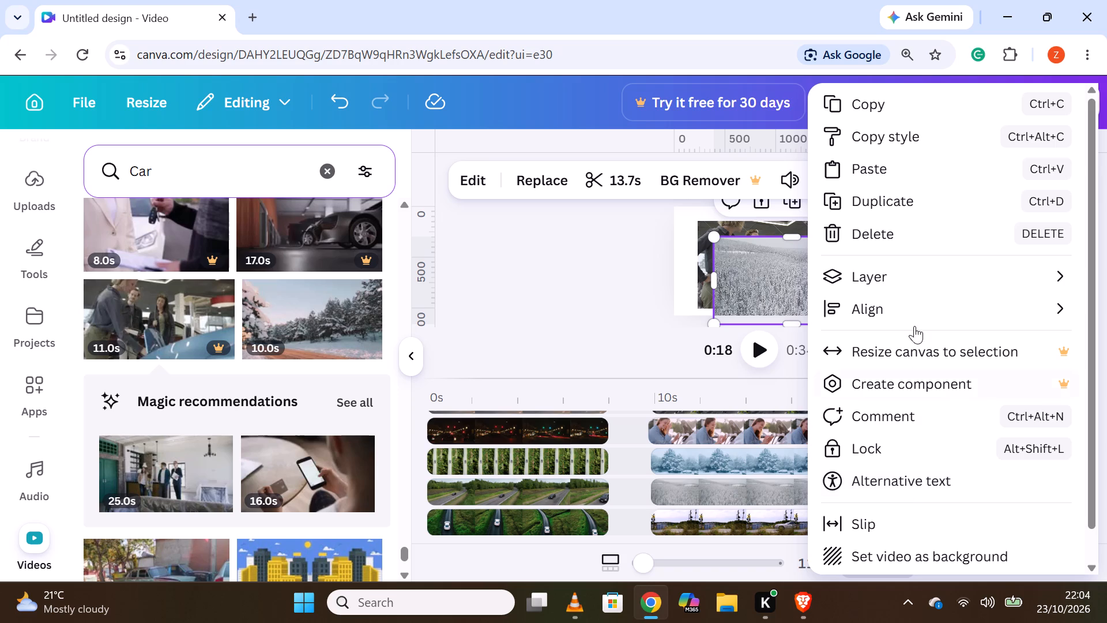
pyautogui.click(904, 239)
pyautogui.scroll(-1, 903, 526)
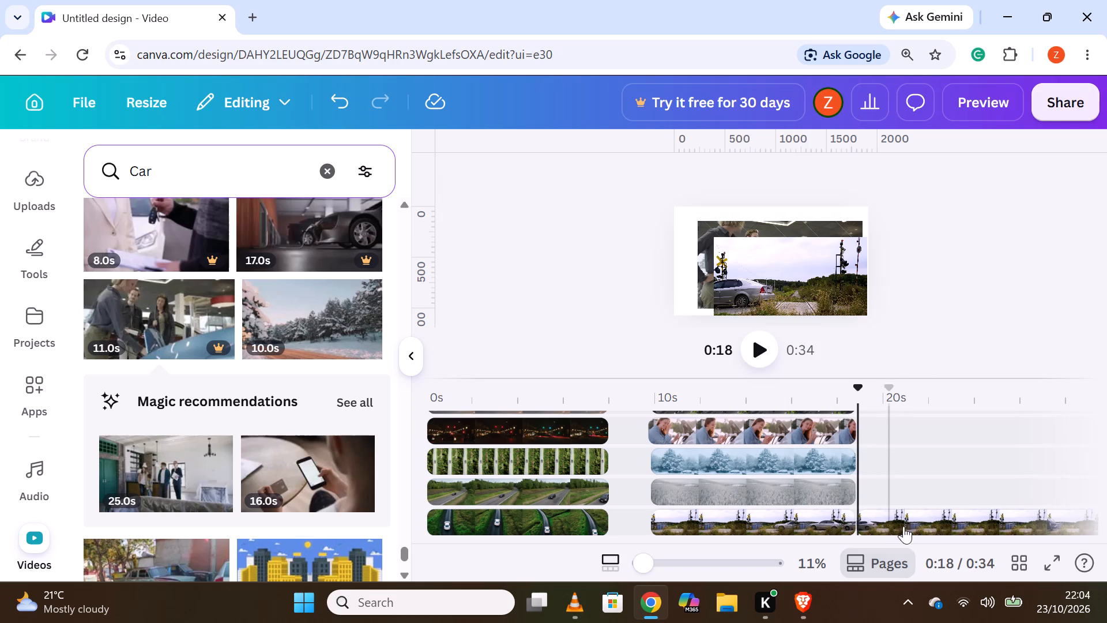
pyautogui.rightClick(909, 429)
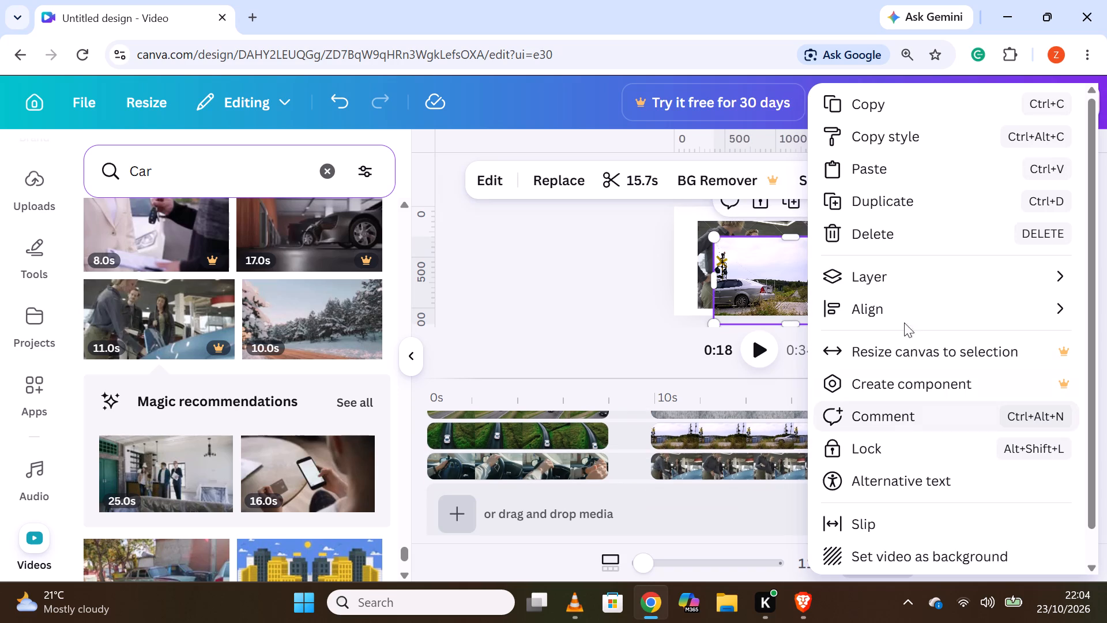
pyautogui.click(897, 232)
pyautogui.scroll(-1, 874, 370)
pyautogui.scroll(1, 879, 423)
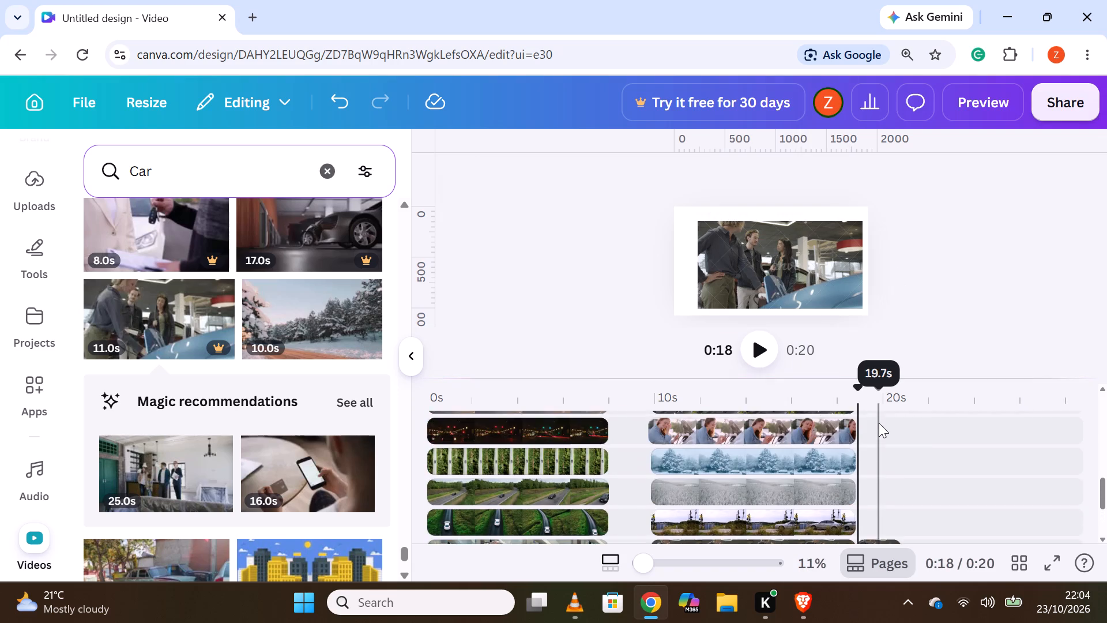
pyautogui.scroll(-1, 879, 423)
pyautogui.rightClick(868, 471)
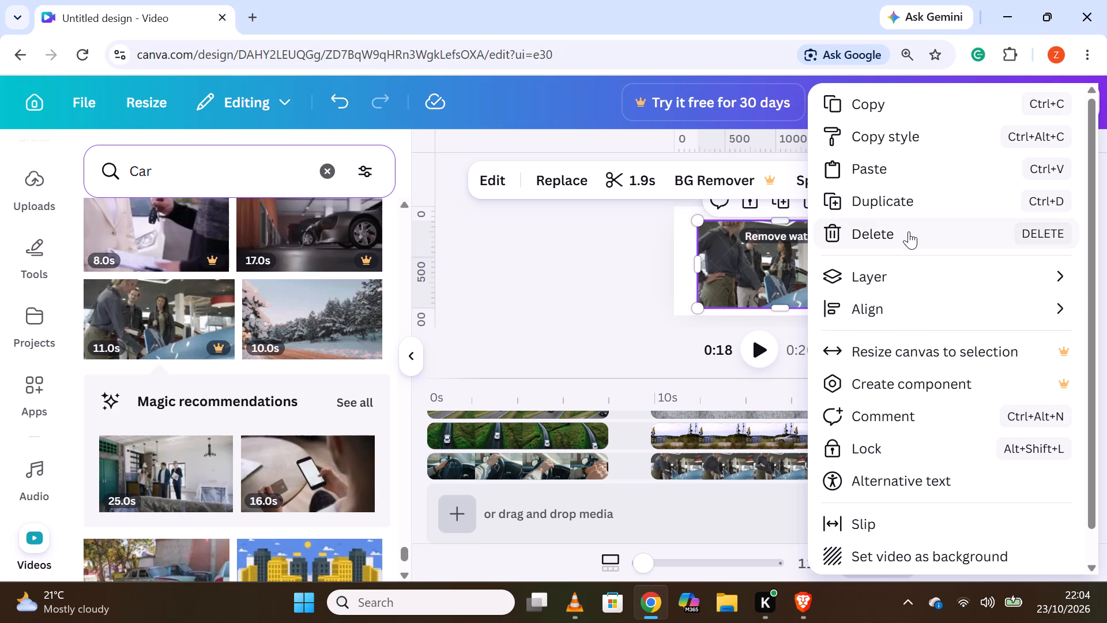
pyautogui.click(909, 230)
# Review the stacked tracks from first to last and inspect the vertical night street clip at about 11 seconds.
pyautogui.scroll(6, 857, 459)
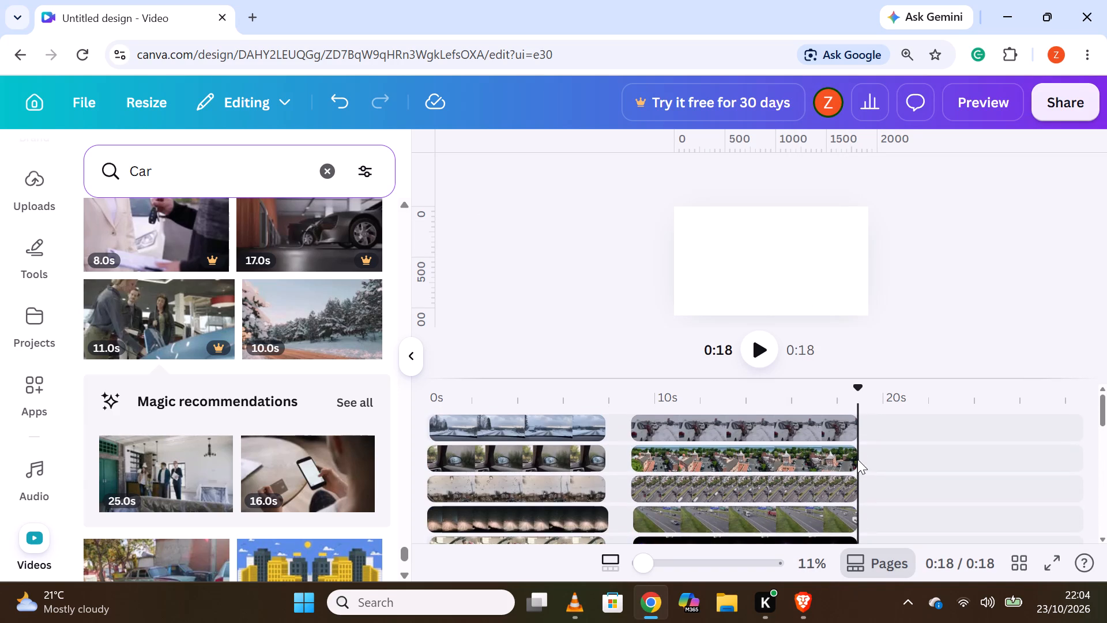
pyautogui.scroll(1, 857, 459)
pyautogui.scroll(-4, 857, 459)
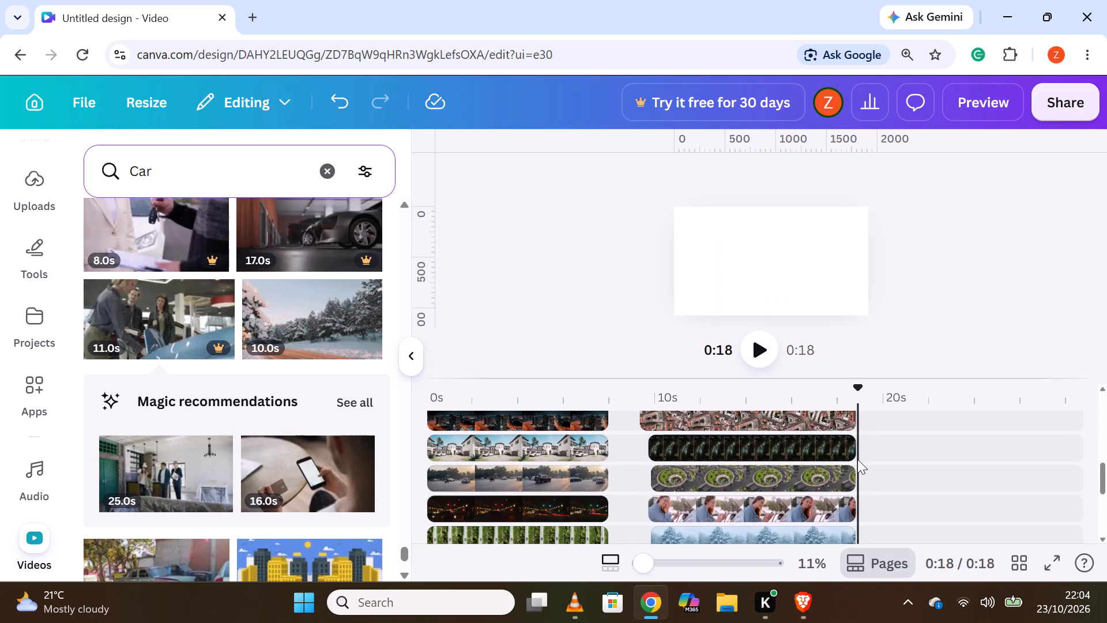
pyautogui.click(692, 444)
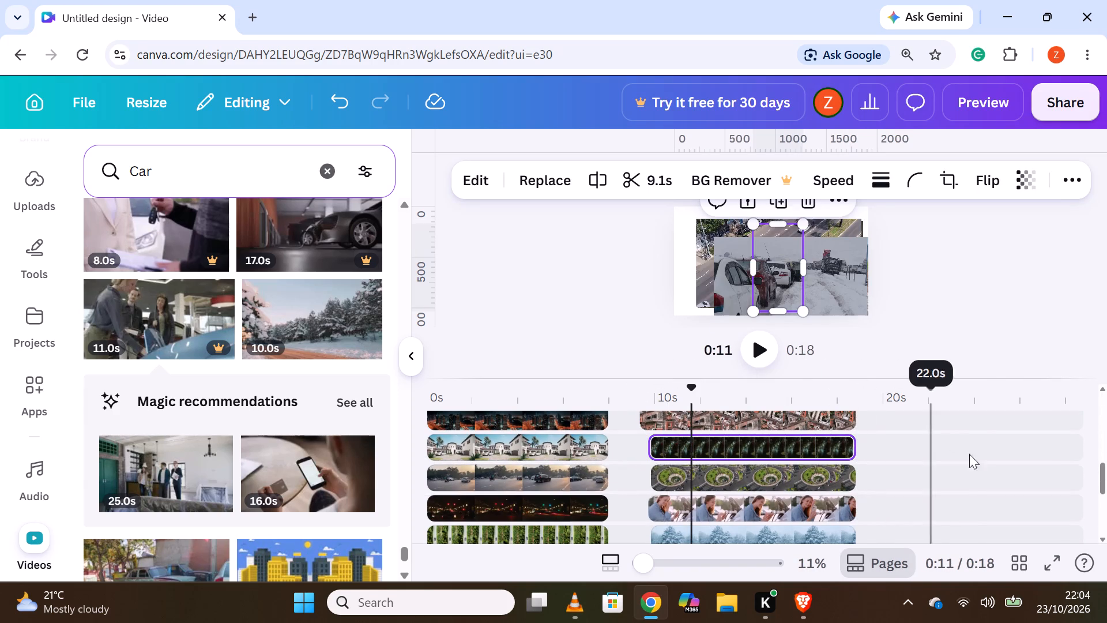
pyautogui.scroll(8, 945, 475)
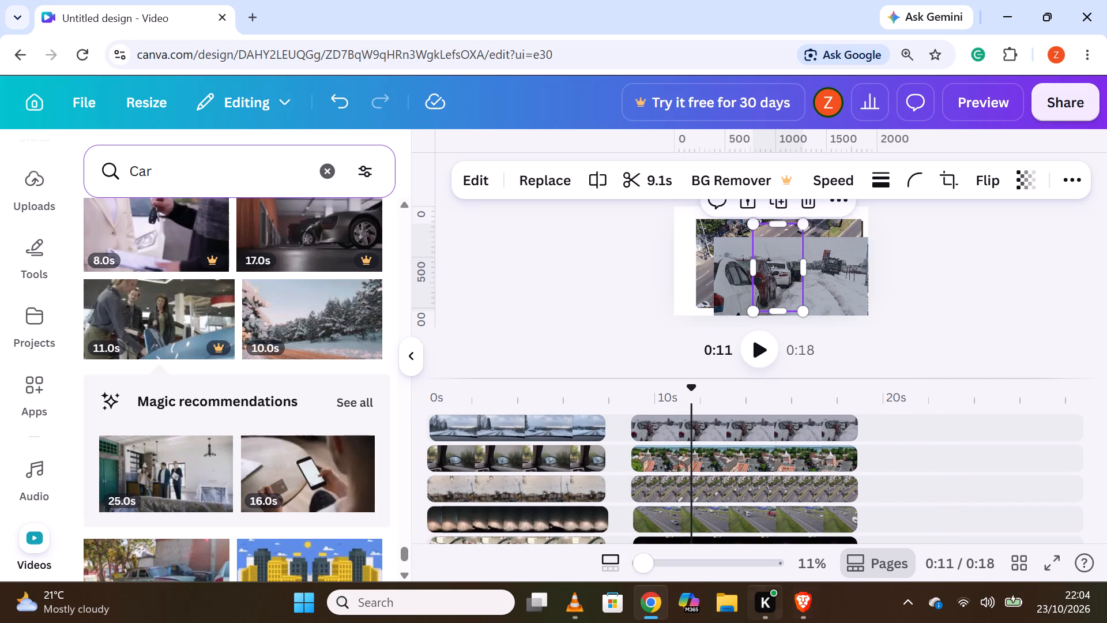
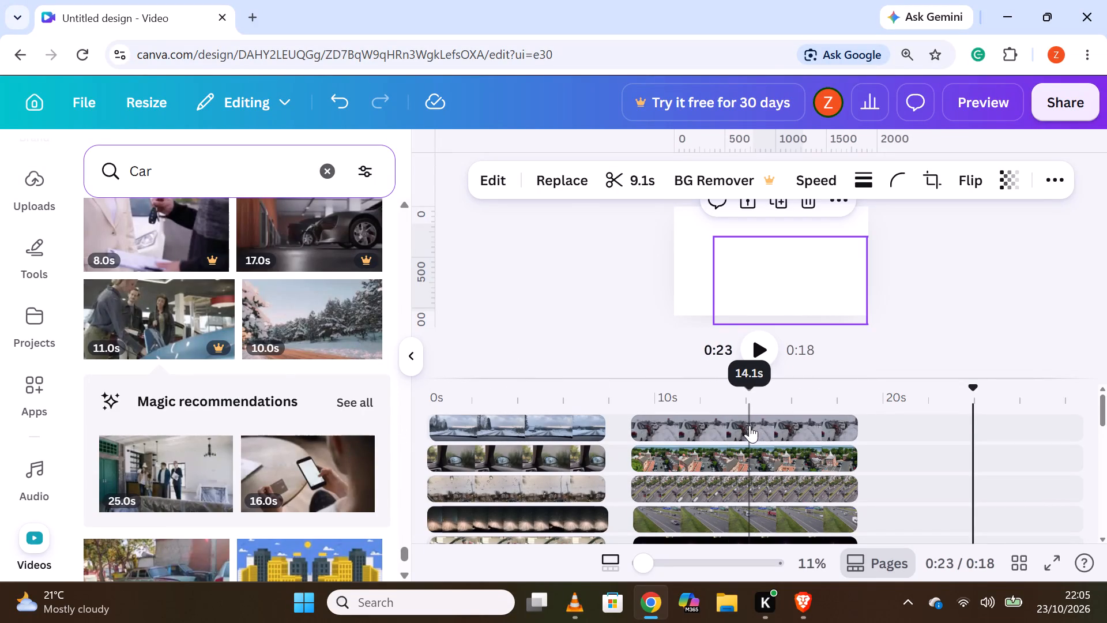
# Add the 10-second yellow cartoon city clip as the third clip on the first track.
pyautogui.scroll(-1, 236, 387)
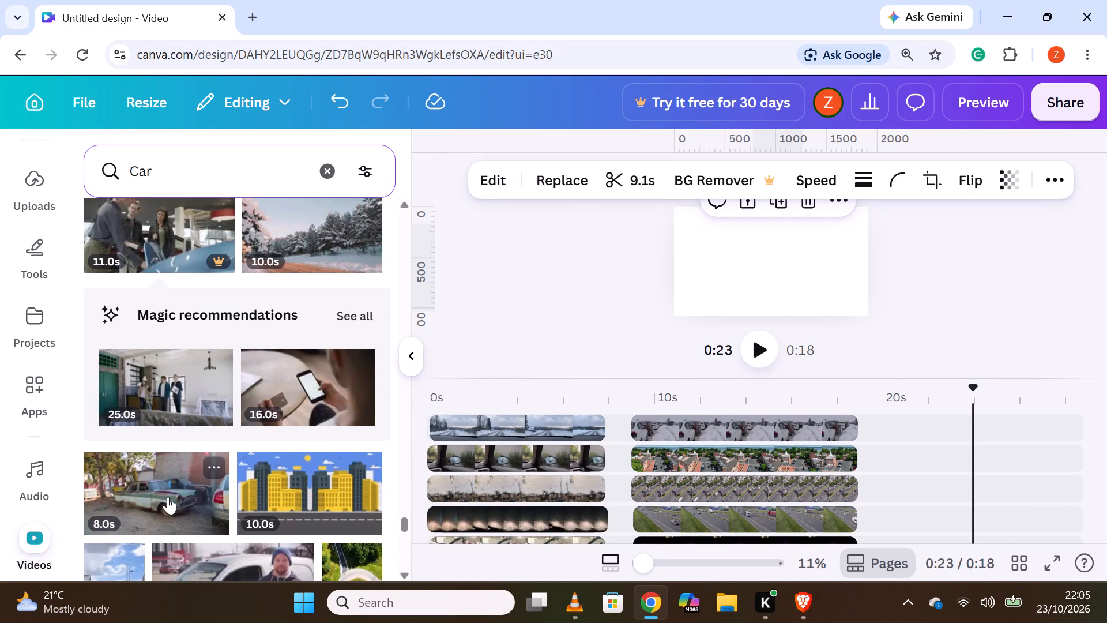
pyautogui.moveTo(307, 495); pyautogui.dragTo(940, 428)
pyautogui.scroll(-1, 935, 437)
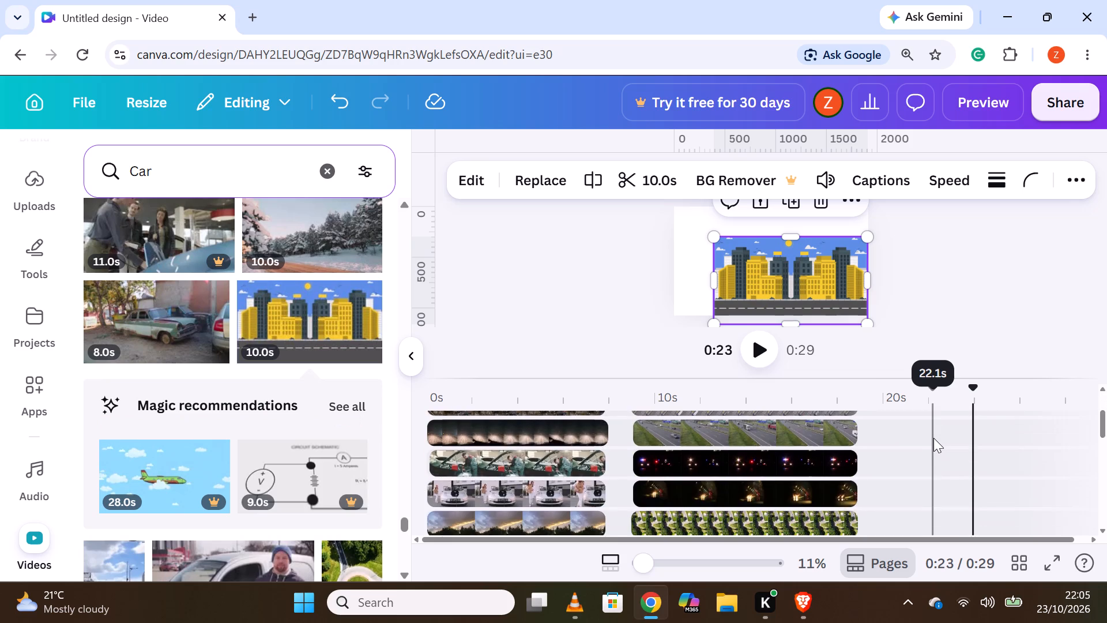
pyautogui.scroll(2, 933, 438)
# Add the 9-second dashboard gauges clip as the third clip on the second track, aligned with the start of the city clip.
pyautogui.scroll(-1, 182, 496)
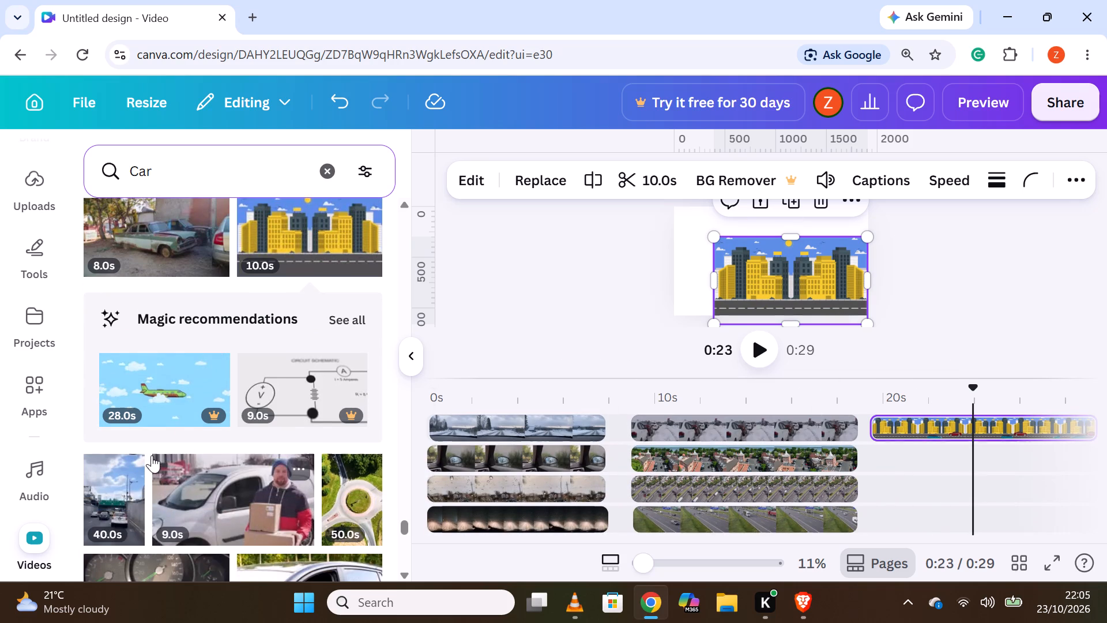
pyautogui.scroll(-1, 235, 506)
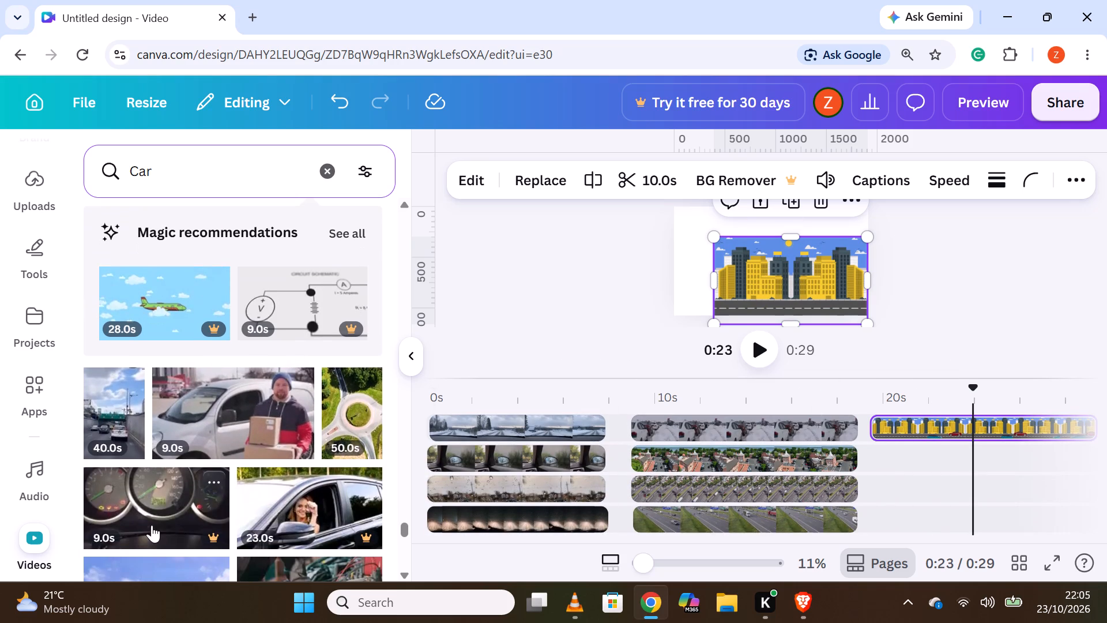
pyautogui.moveTo(152, 525); pyautogui.dragTo(959, 466)
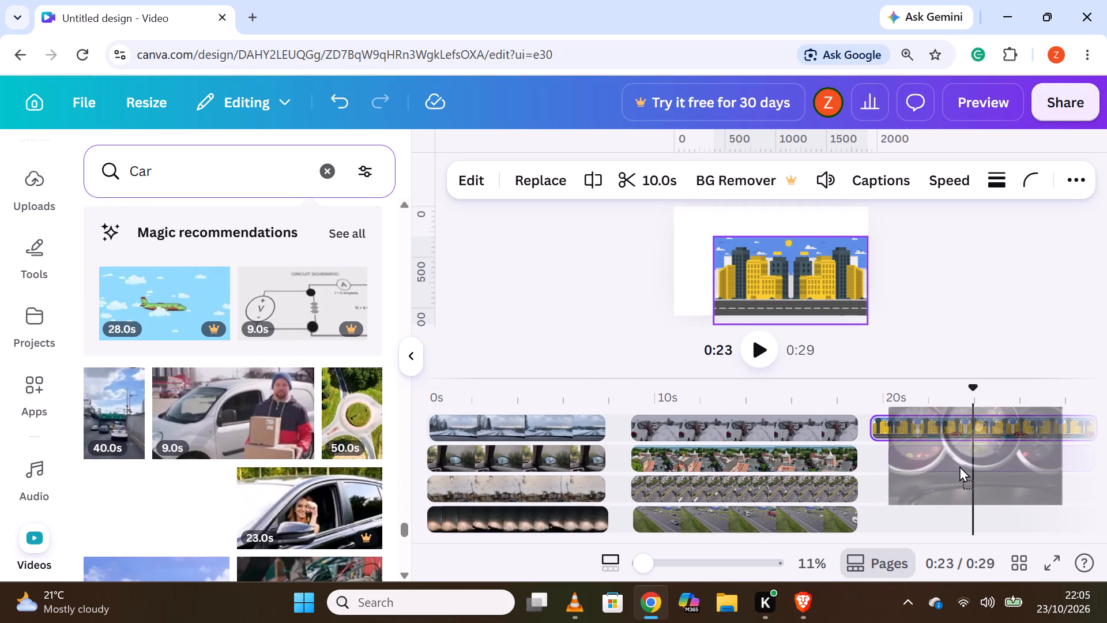
pyautogui.moveTo(959, 466); pyautogui.dragTo(959, 465)
pyautogui.moveTo(912, 451); pyautogui.dragTo(893, 452)
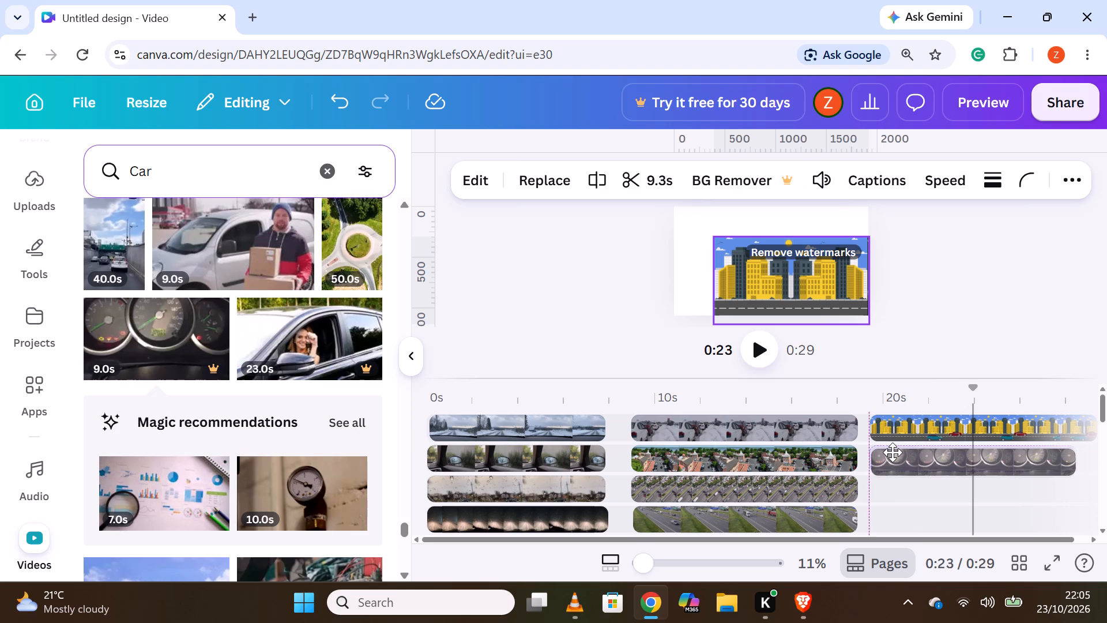
pyautogui.moveTo(893, 452); pyautogui.dragTo(896, 450)
# Place the 14-second engine repair clip third on the third track, aligned with the start of the clips above.
pyautogui.scroll(-1, 837, 486)
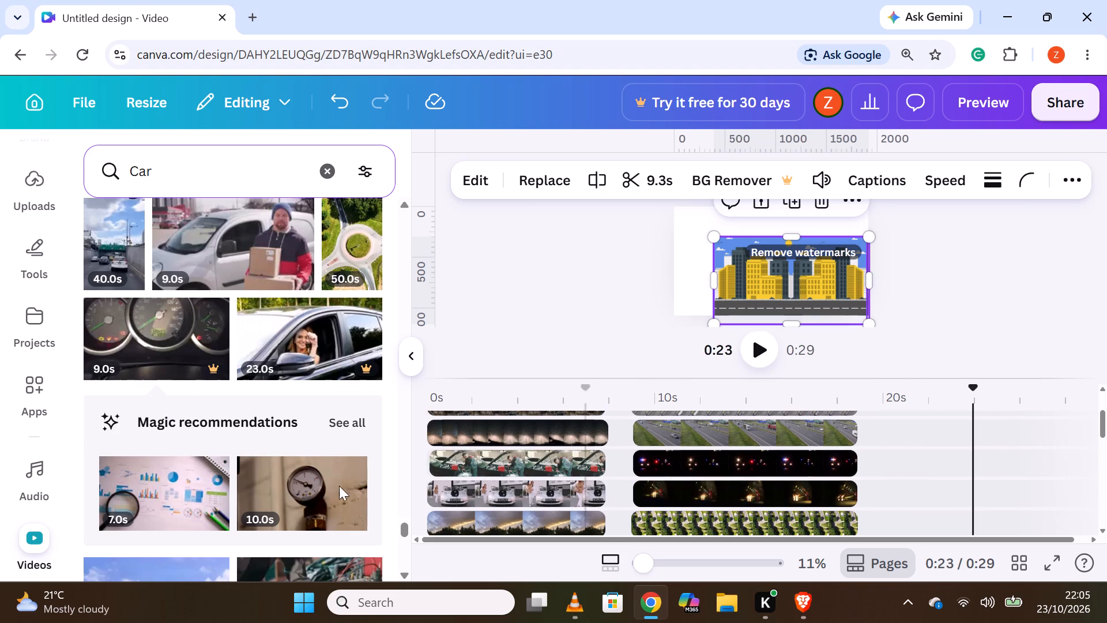
pyautogui.scroll(-1, 260, 509)
pyautogui.moveTo(282, 505); pyautogui.dragTo(283, 504)
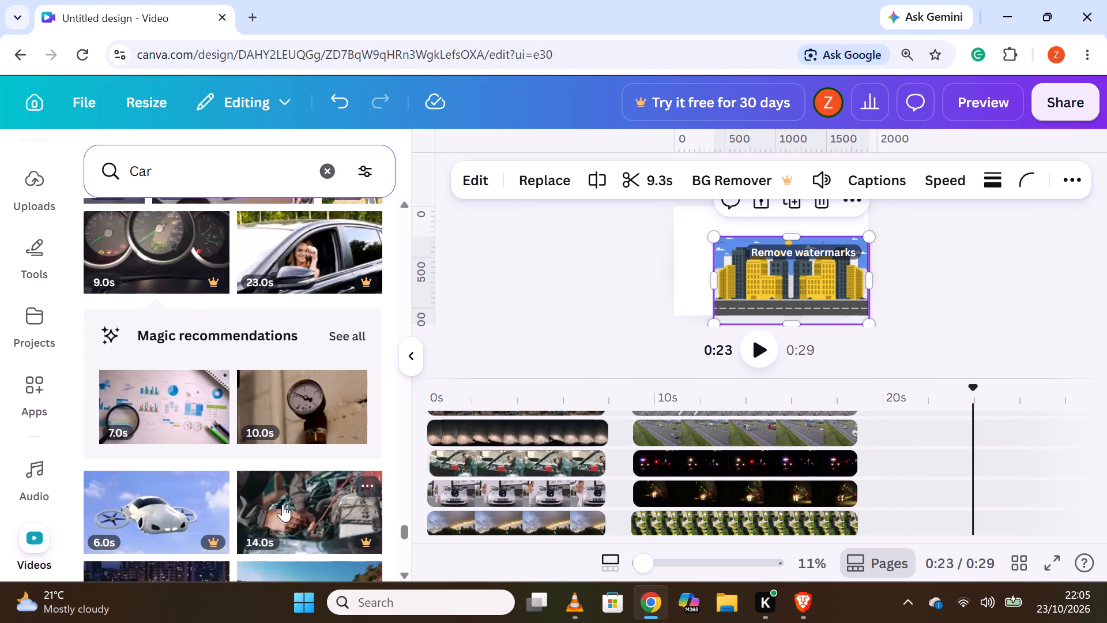
pyautogui.moveTo(283, 504); pyautogui.dragTo(937, 419)
pyautogui.scroll(1, 938, 425)
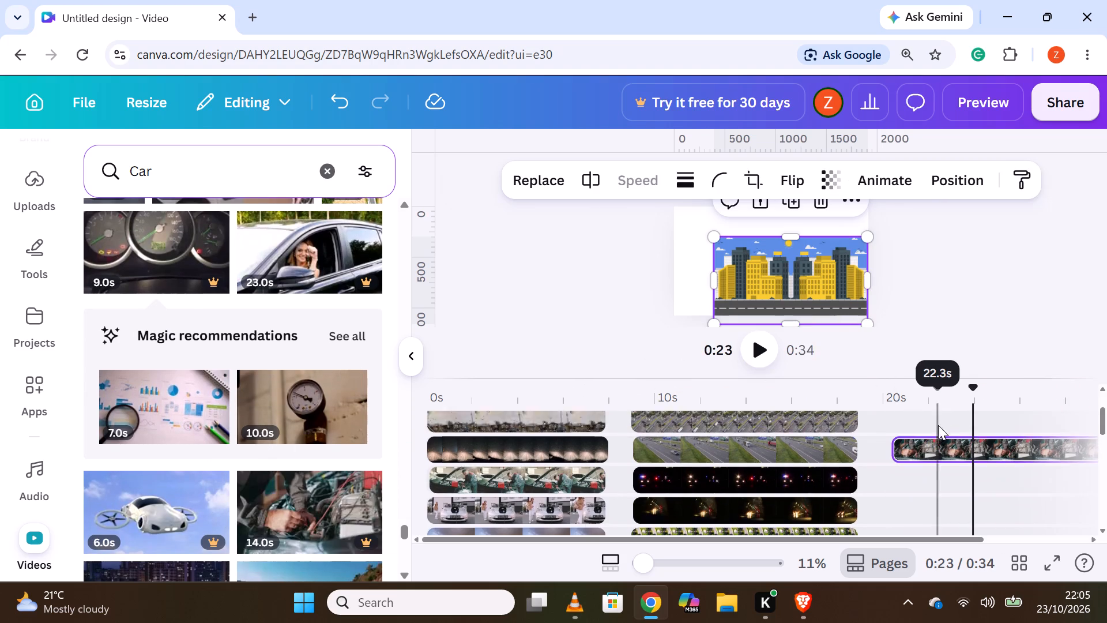
pyautogui.moveTo(942, 513); pyautogui.dragTo(919, 478)
# Place the 40-second night city street clip third on the fourth track, aligned near the start of the clips above.
pyautogui.scroll(-1, 838, 474)
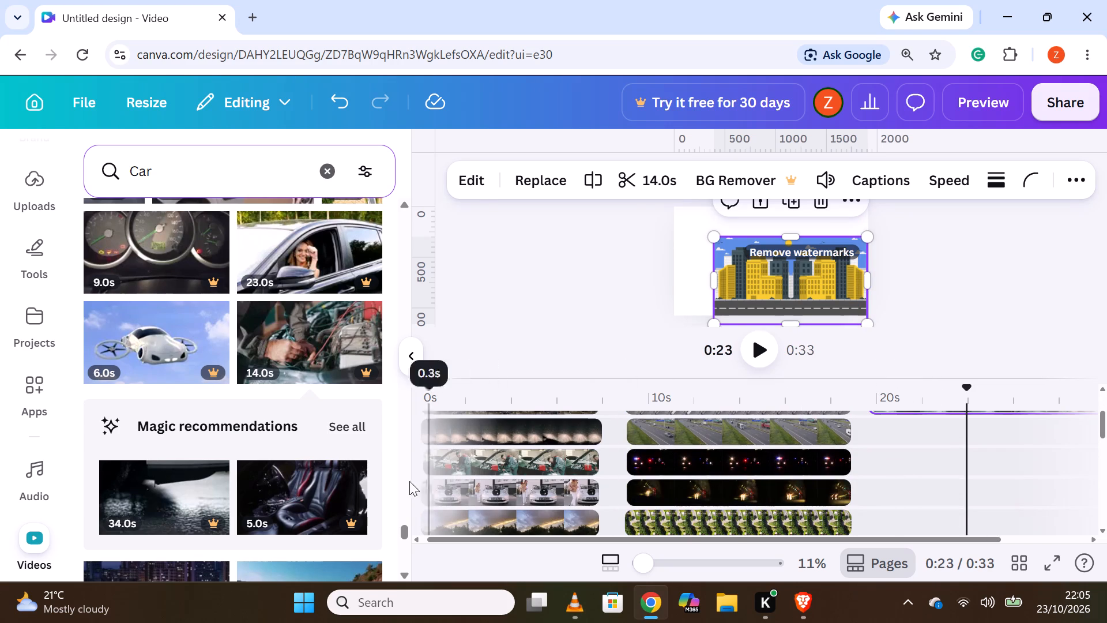
pyautogui.scroll(-1, 83, 520)
pyautogui.scroll(-1, 125, 497)
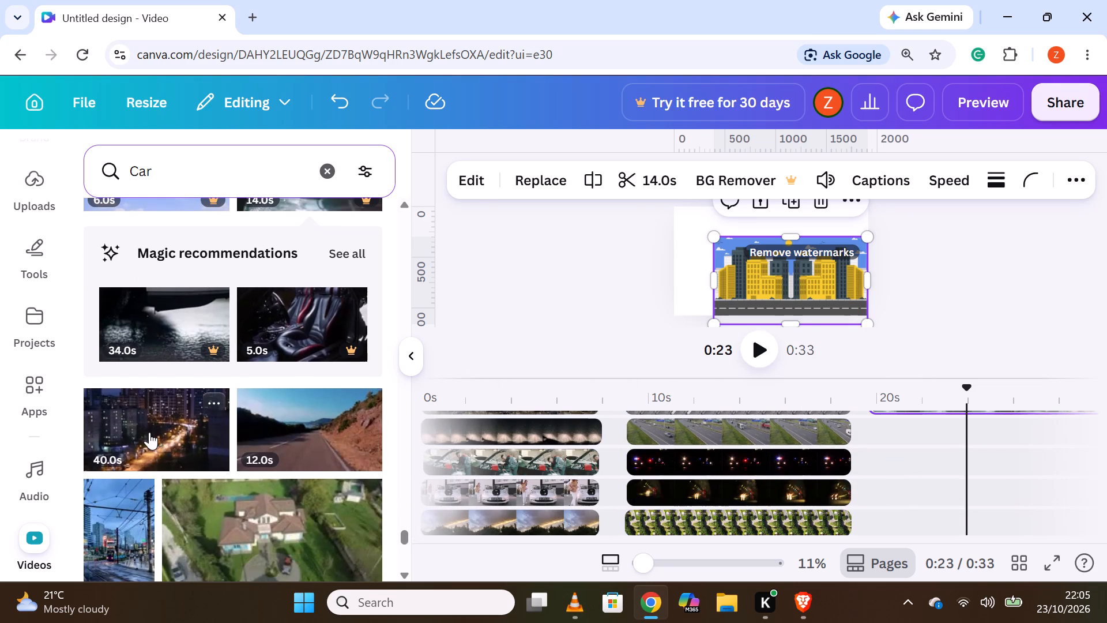
pyautogui.moveTo(149, 431); pyautogui.dragTo(949, 438)
pyautogui.click(946, 436)
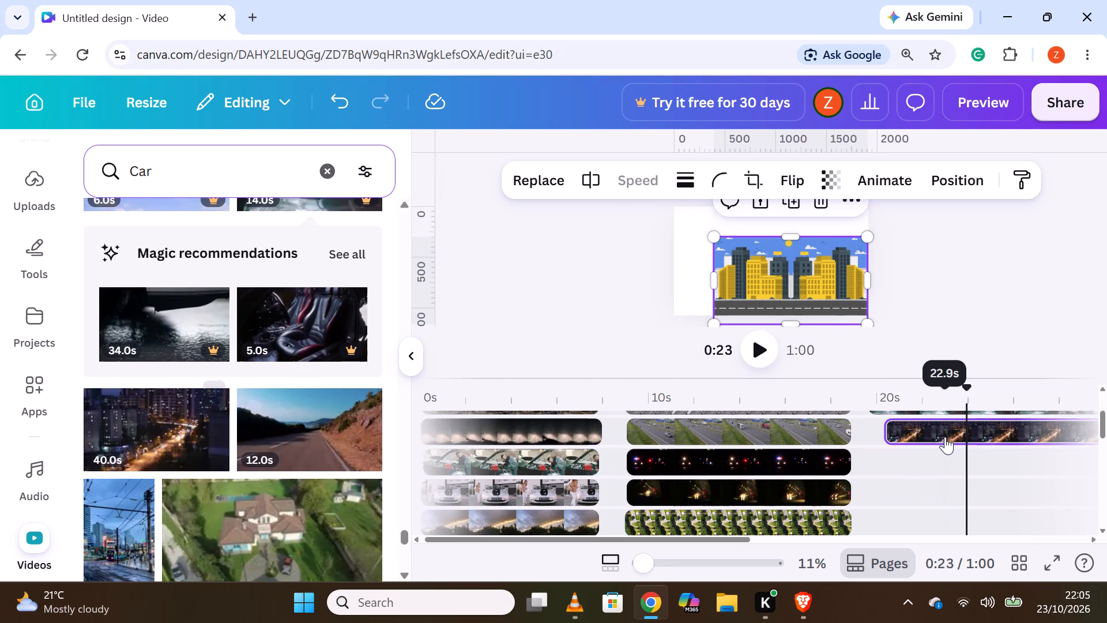
pyautogui.moveTo(937, 430); pyautogui.dragTo(924, 429)
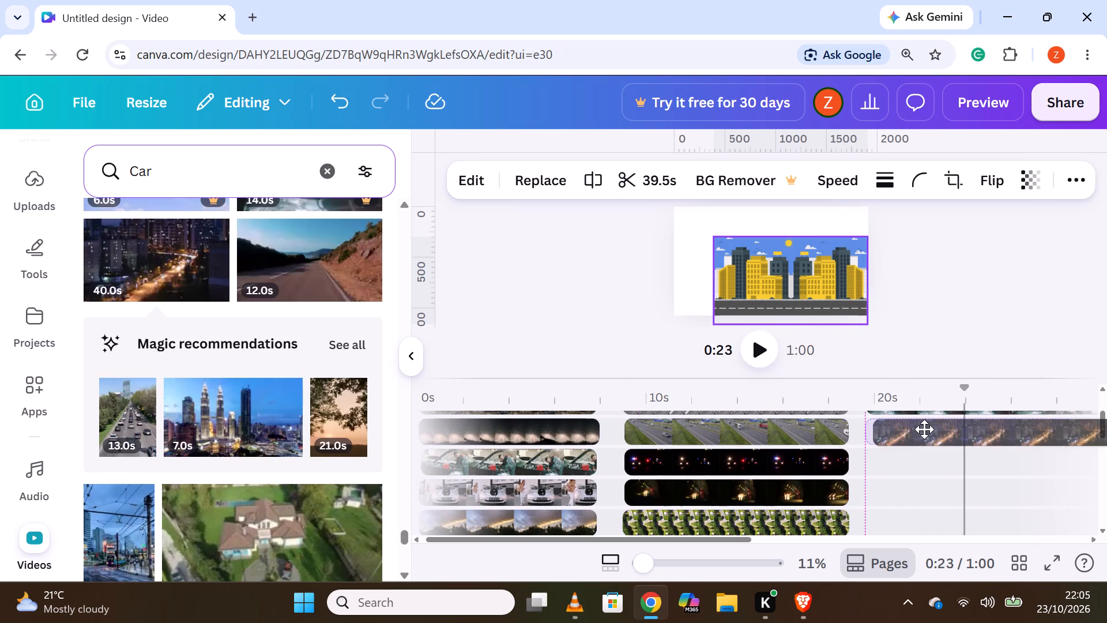
pyautogui.moveTo(924, 429); pyautogui.dragTo(922, 429)
pyautogui.scroll(1, 930, 437)
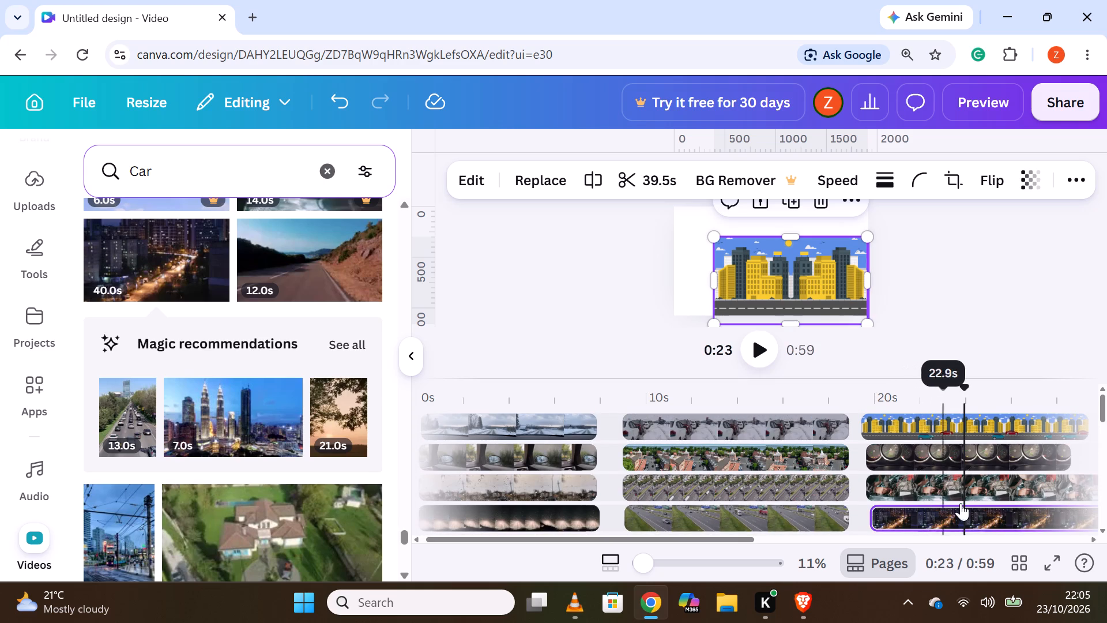
pyautogui.moveTo(963, 513); pyautogui.dragTo(875, 476)
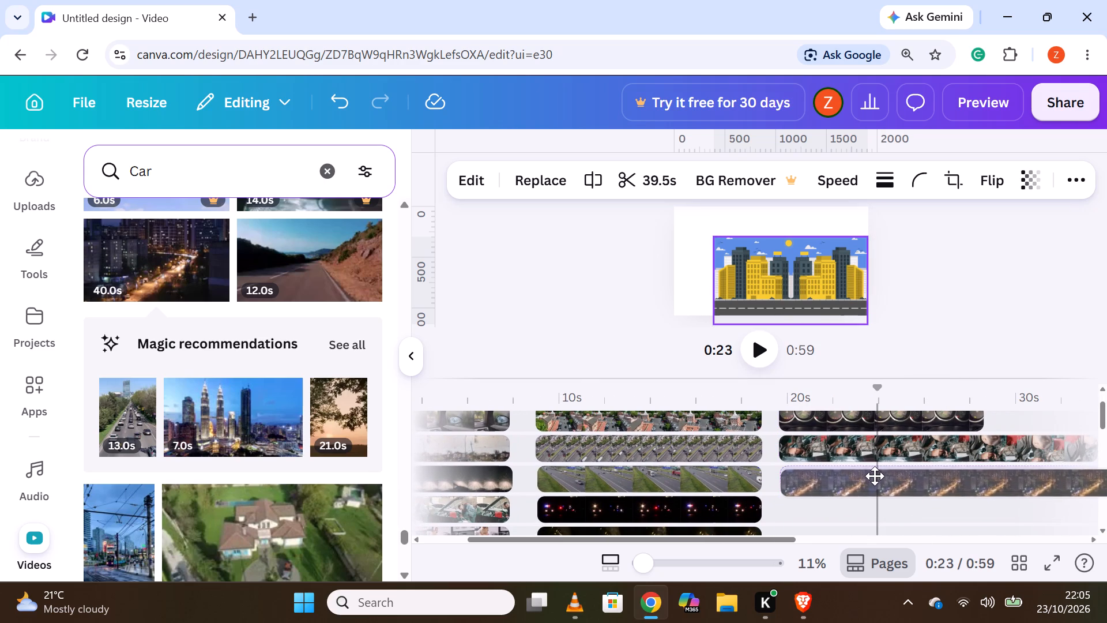
pyautogui.moveTo(875, 476); pyautogui.dragTo(873, 472)
pyautogui.scroll(-2, 880, 476)
pyautogui.scroll(2, 880, 476)
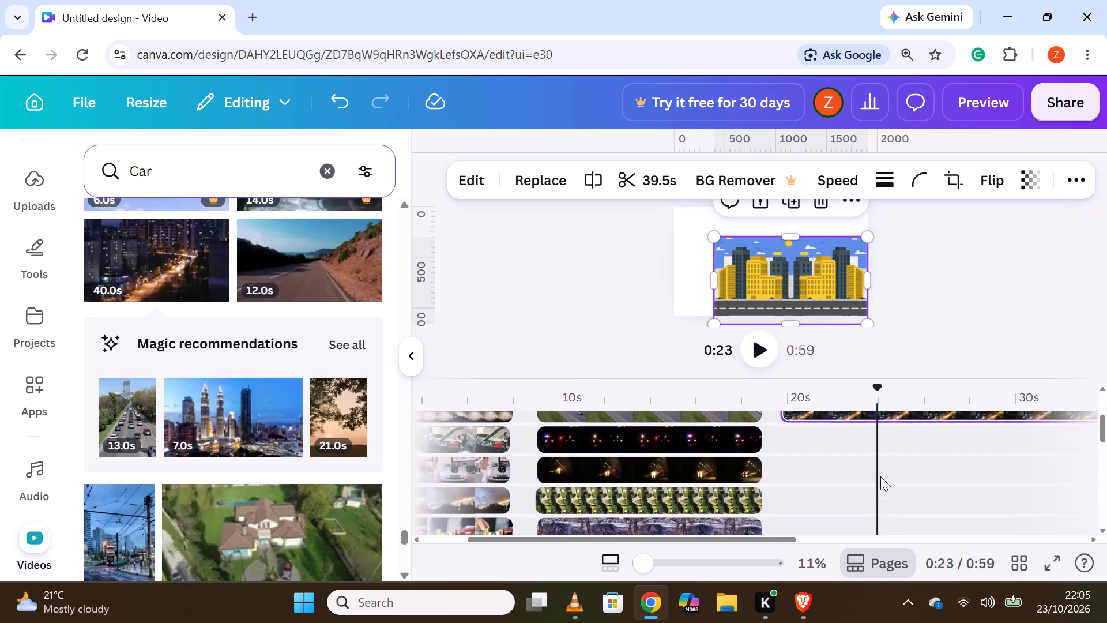
# Add the 26-second aerial winding forest road clip as the third clip on the fifth track, aligned with the clips above.
pyautogui.scroll(-3, 247, 508)
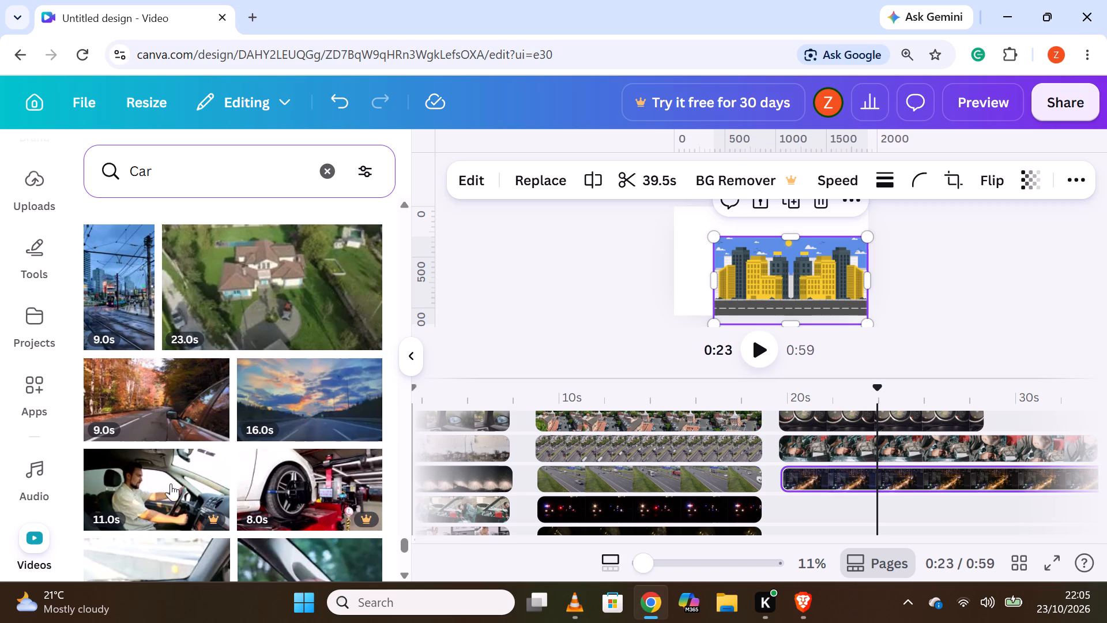
pyautogui.scroll(-3, 248, 474)
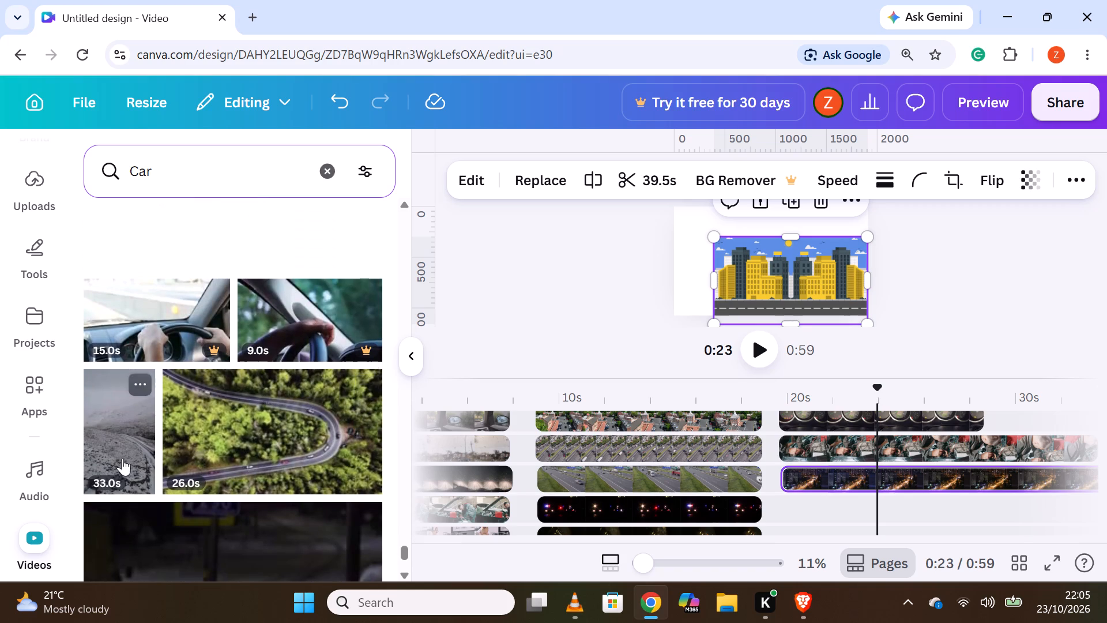
pyautogui.moveTo(235, 446); pyautogui.dragTo(857, 506)
pyautogui.moveTo(856, 505); pyautogui.dragTo(855, 499)
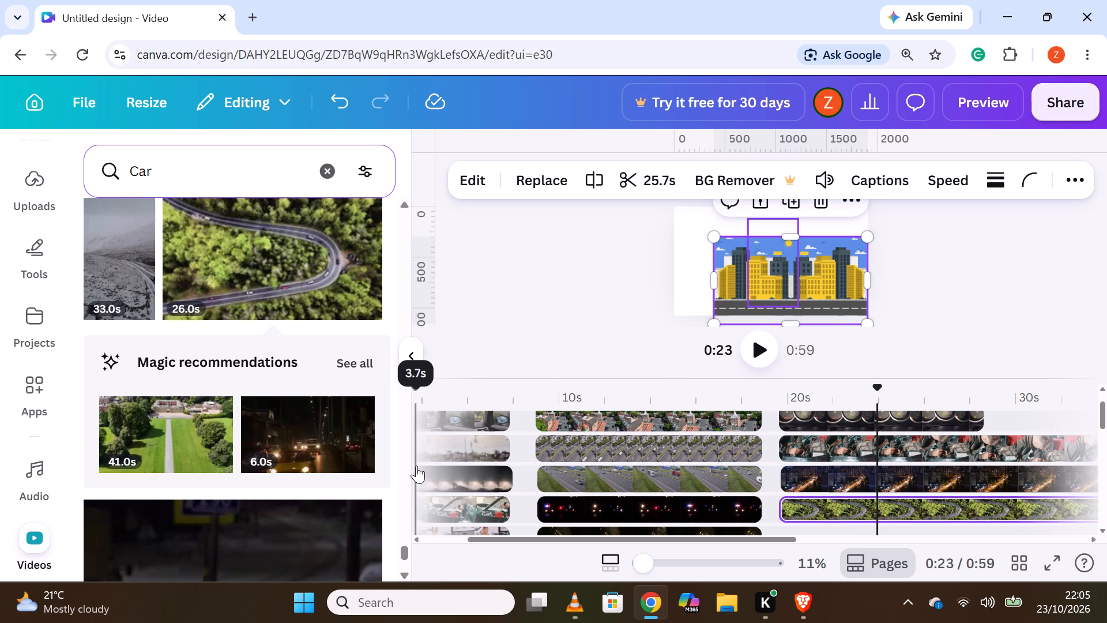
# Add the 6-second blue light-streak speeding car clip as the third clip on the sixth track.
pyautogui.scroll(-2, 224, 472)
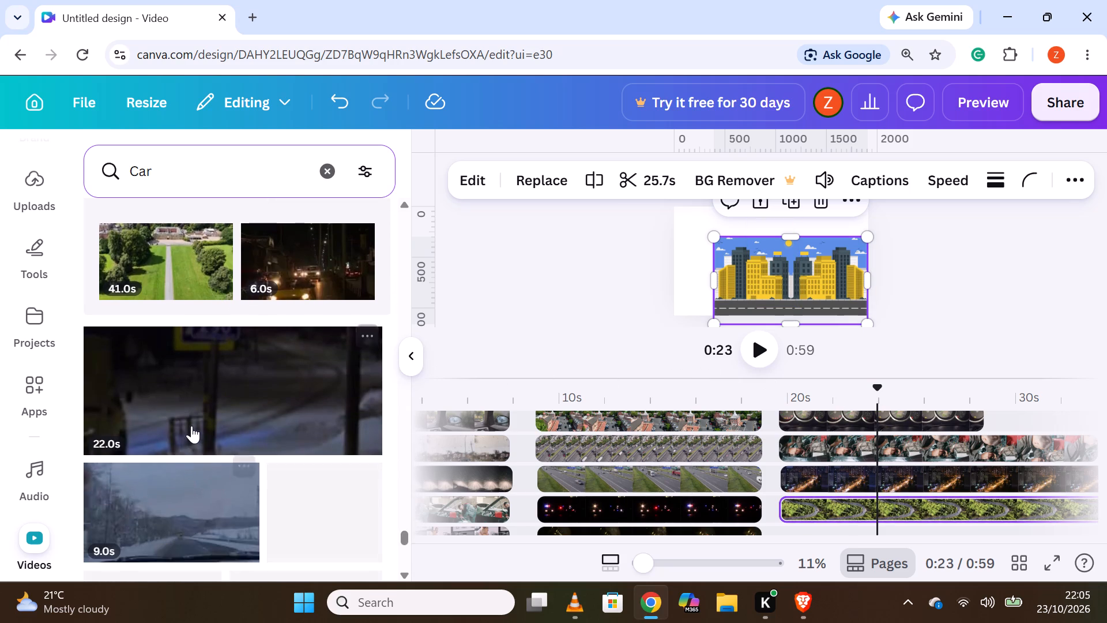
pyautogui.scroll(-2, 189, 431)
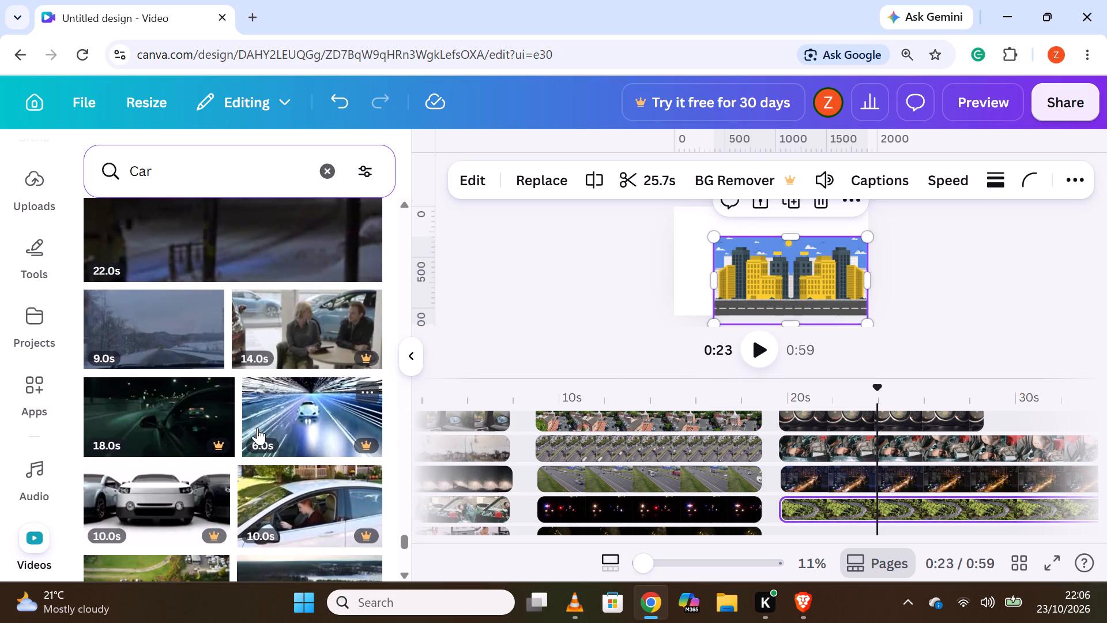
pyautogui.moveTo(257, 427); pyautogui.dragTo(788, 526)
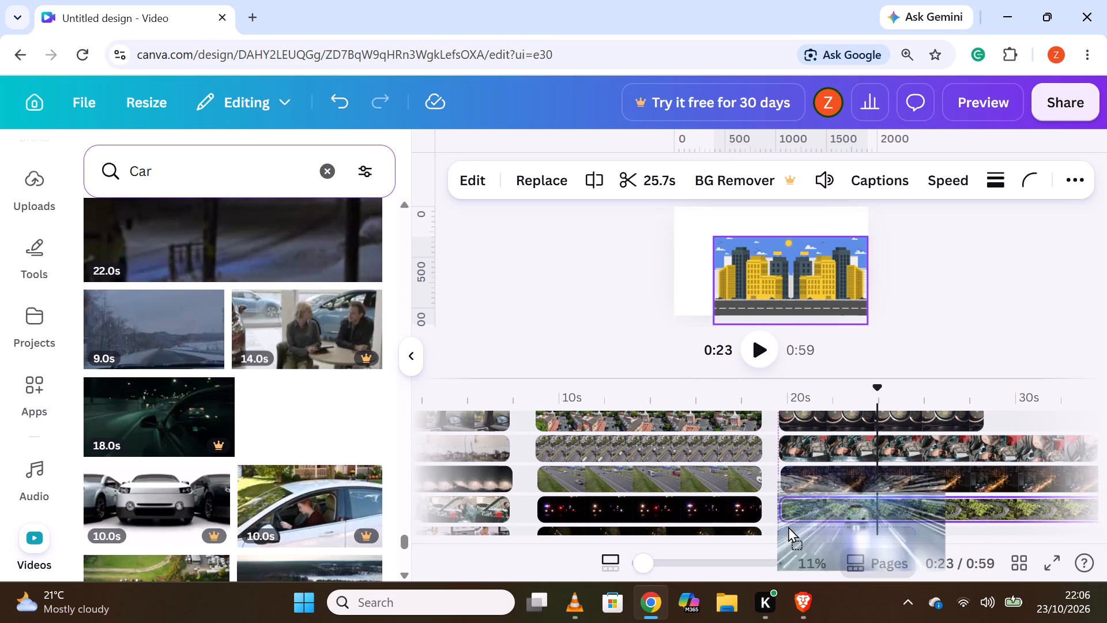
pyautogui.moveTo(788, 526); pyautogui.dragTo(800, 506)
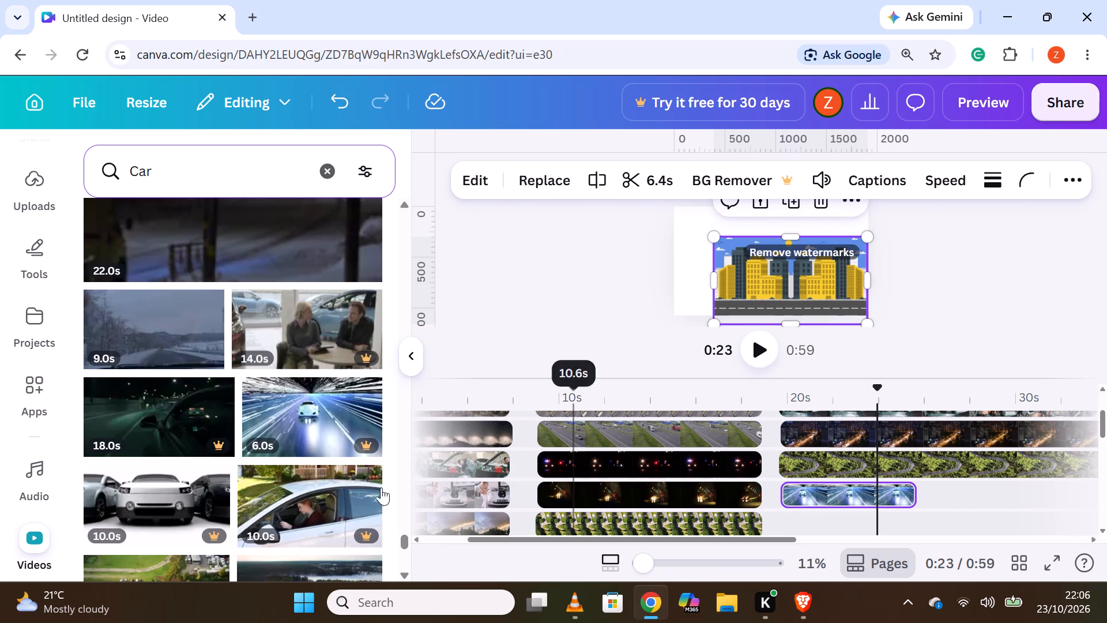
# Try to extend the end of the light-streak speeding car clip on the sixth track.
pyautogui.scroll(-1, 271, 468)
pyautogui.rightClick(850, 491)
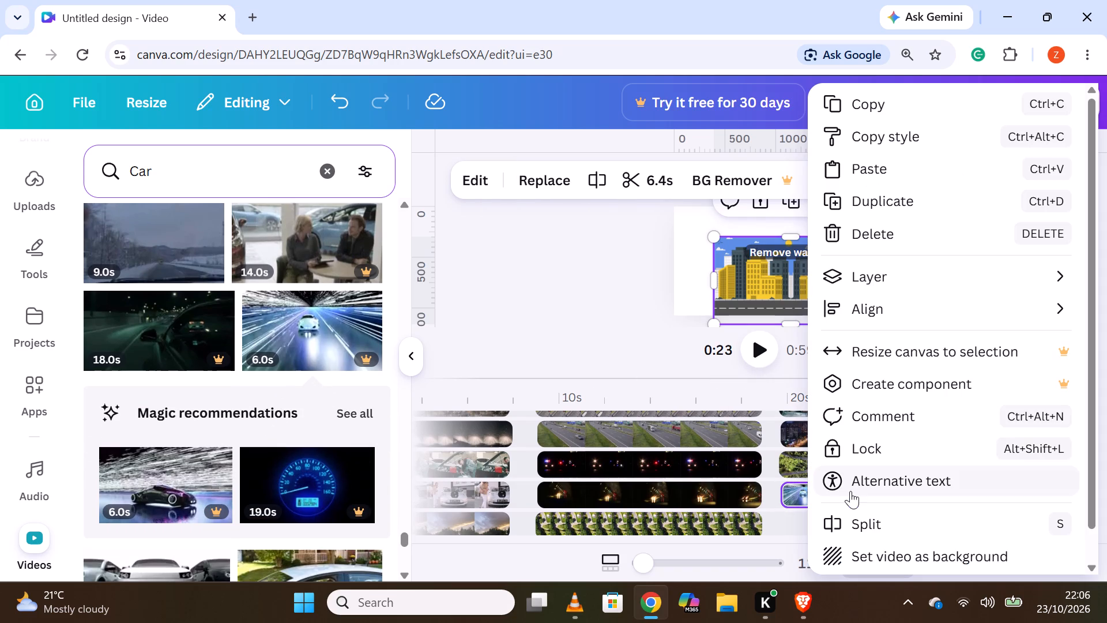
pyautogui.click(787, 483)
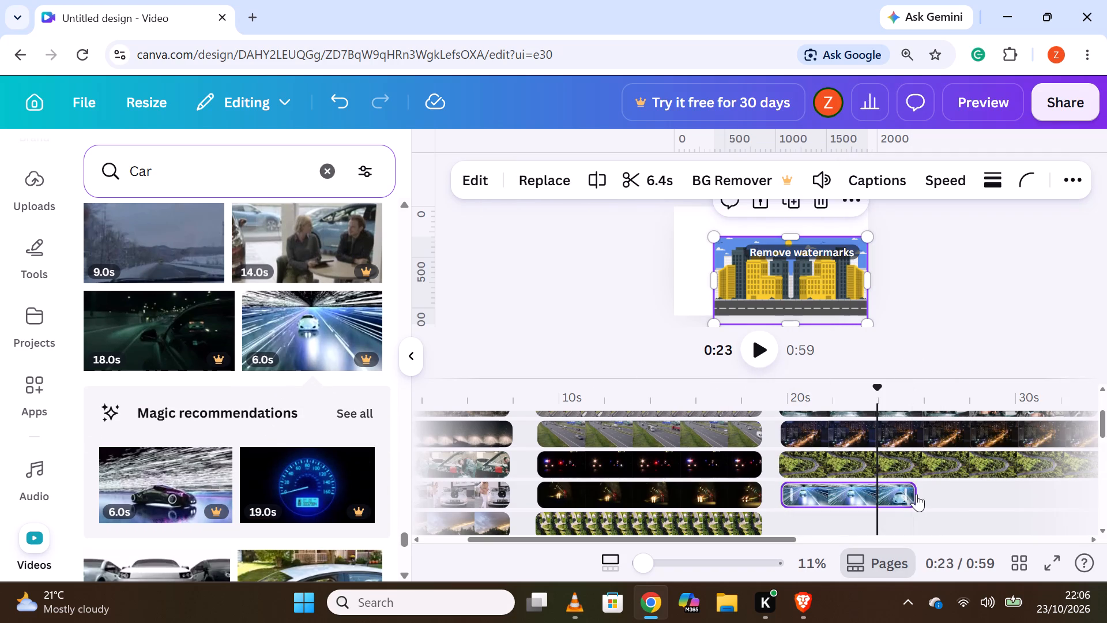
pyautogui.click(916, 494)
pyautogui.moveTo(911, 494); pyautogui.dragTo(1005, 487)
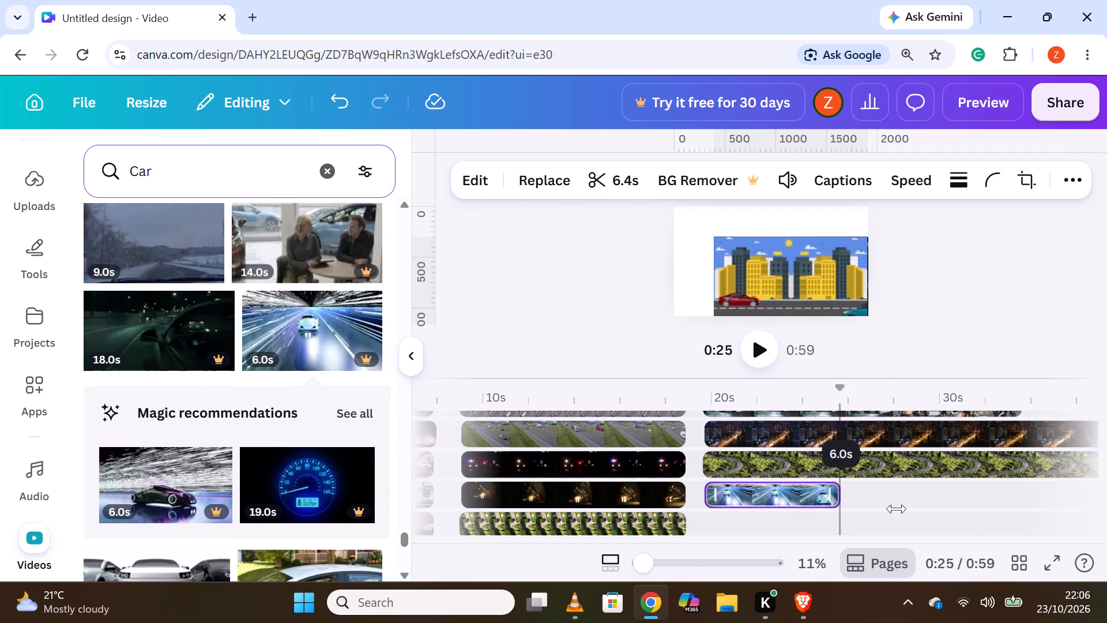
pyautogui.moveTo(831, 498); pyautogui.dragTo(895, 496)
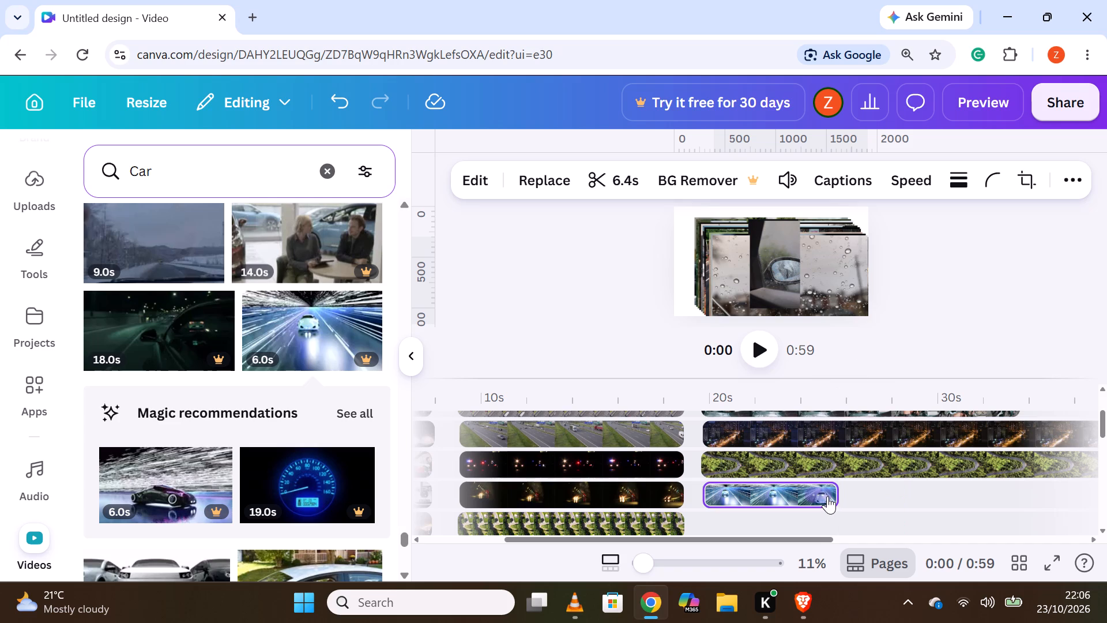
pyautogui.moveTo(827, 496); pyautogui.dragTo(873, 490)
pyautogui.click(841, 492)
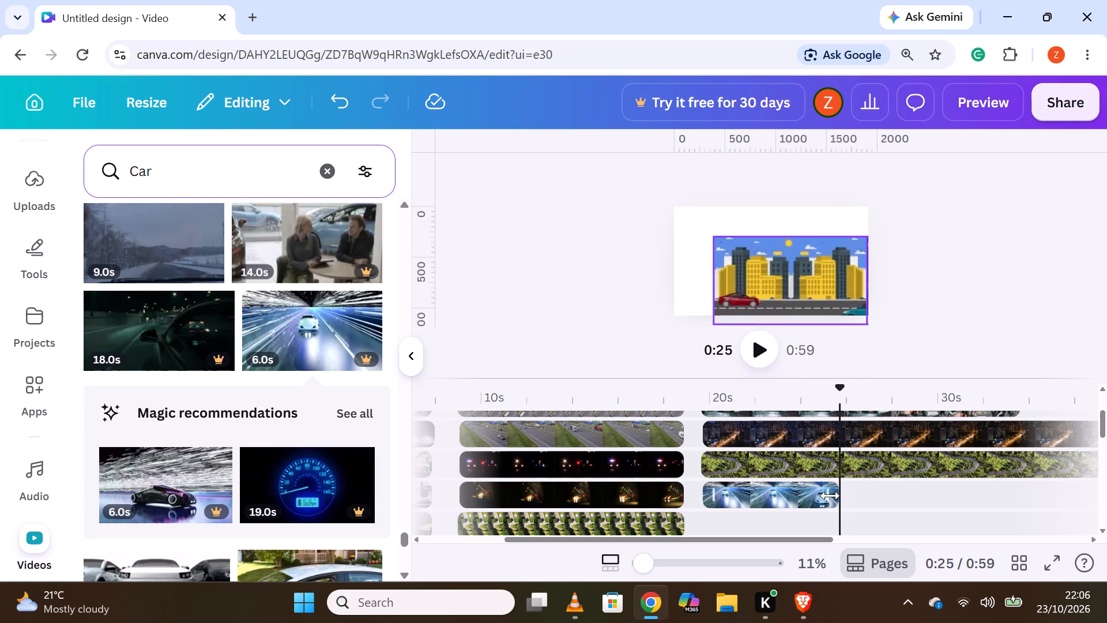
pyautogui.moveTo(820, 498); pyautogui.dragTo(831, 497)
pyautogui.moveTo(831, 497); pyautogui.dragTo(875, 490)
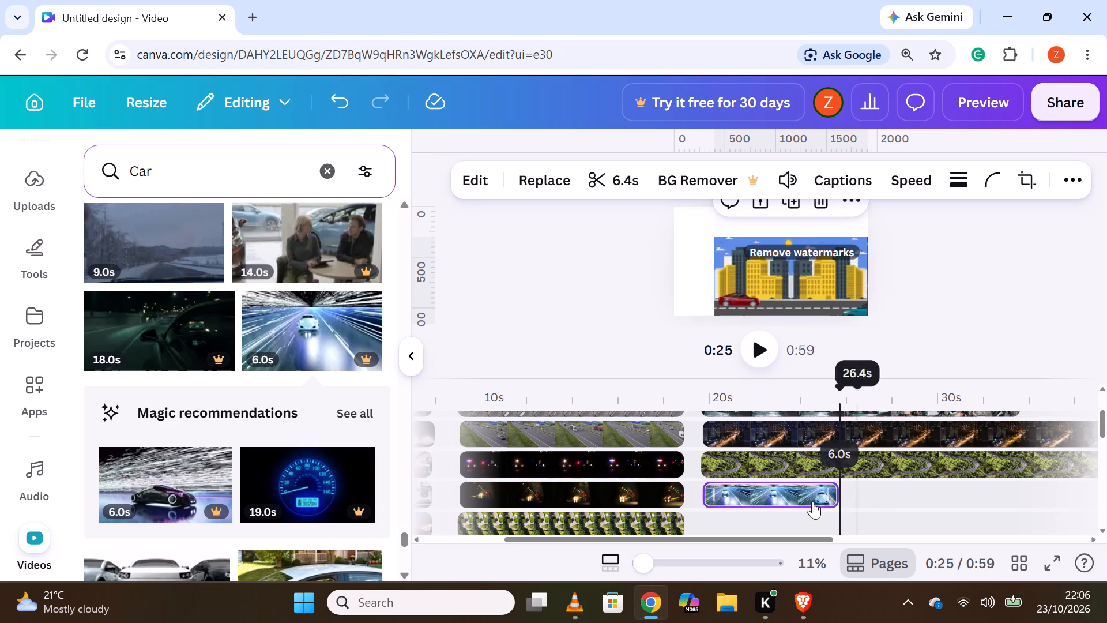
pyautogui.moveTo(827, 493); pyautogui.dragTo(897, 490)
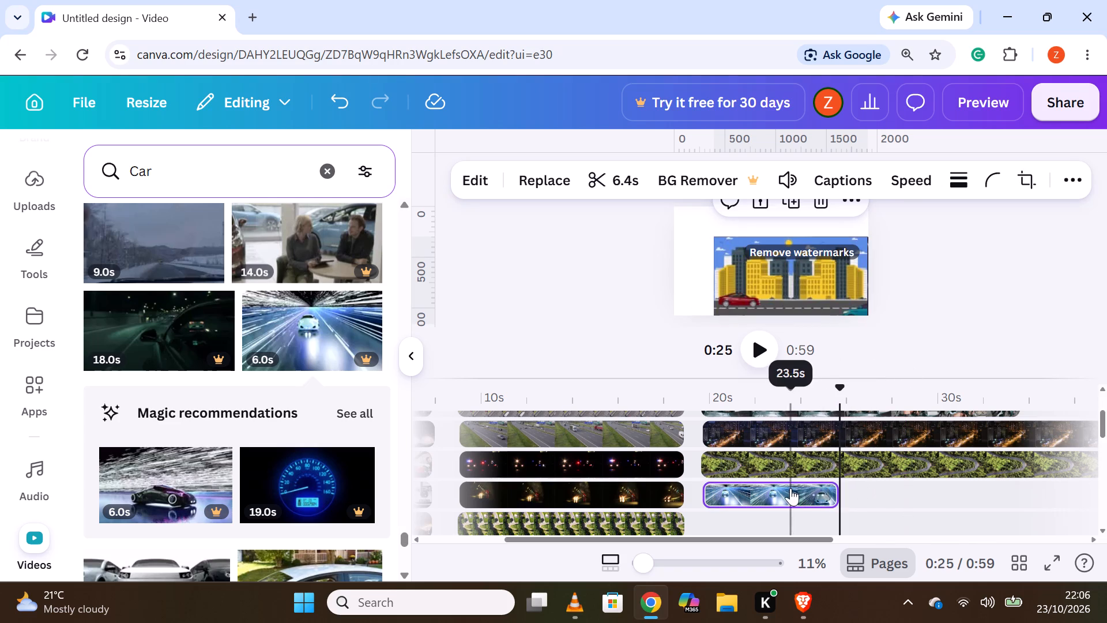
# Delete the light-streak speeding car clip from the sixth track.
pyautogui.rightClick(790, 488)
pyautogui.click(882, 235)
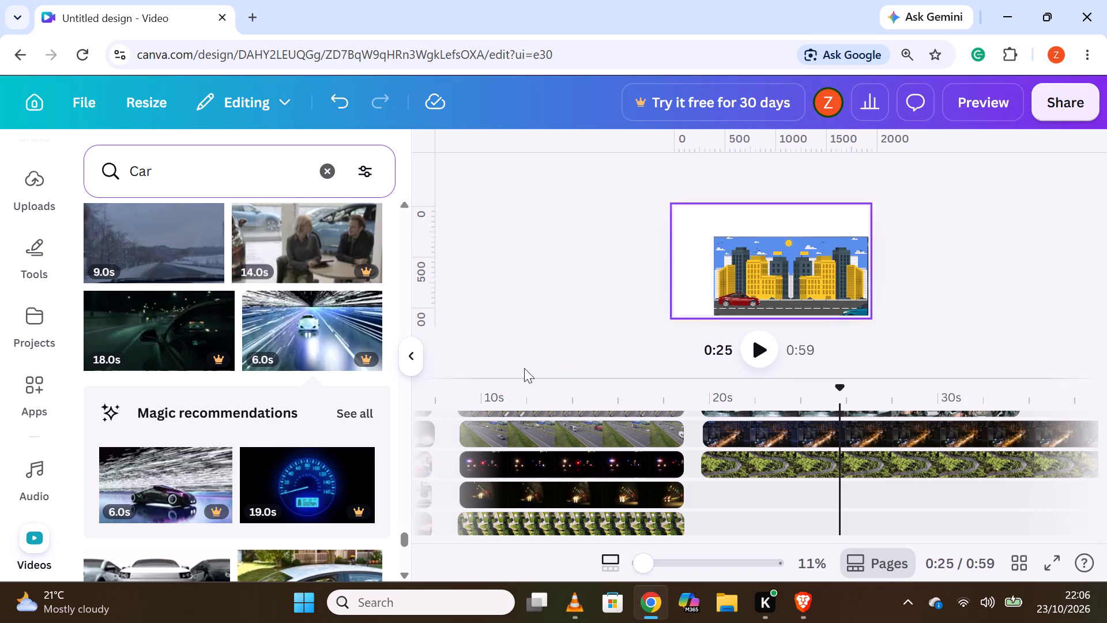
# Add the recommended 6-second dark sports car clip with white streaks as the third clip on the sixth track.
pyautogui.moveTo(177, 490); pyautogui.dragTo(777, 471)
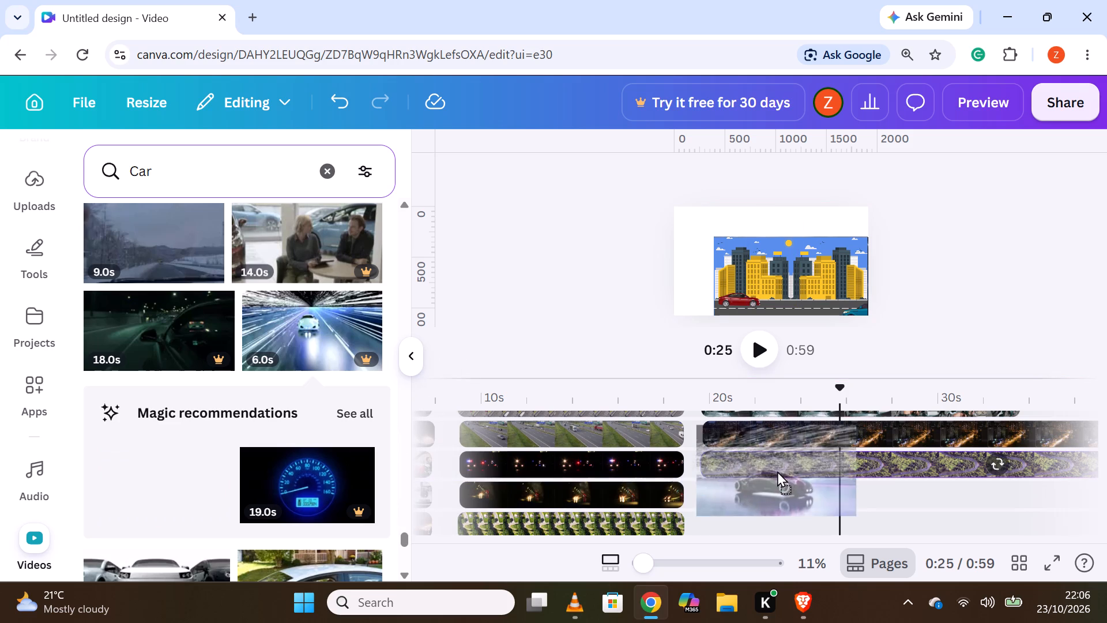
pyautogui.moveTo(777, 471); pyautogui.dragTo(788, 509)
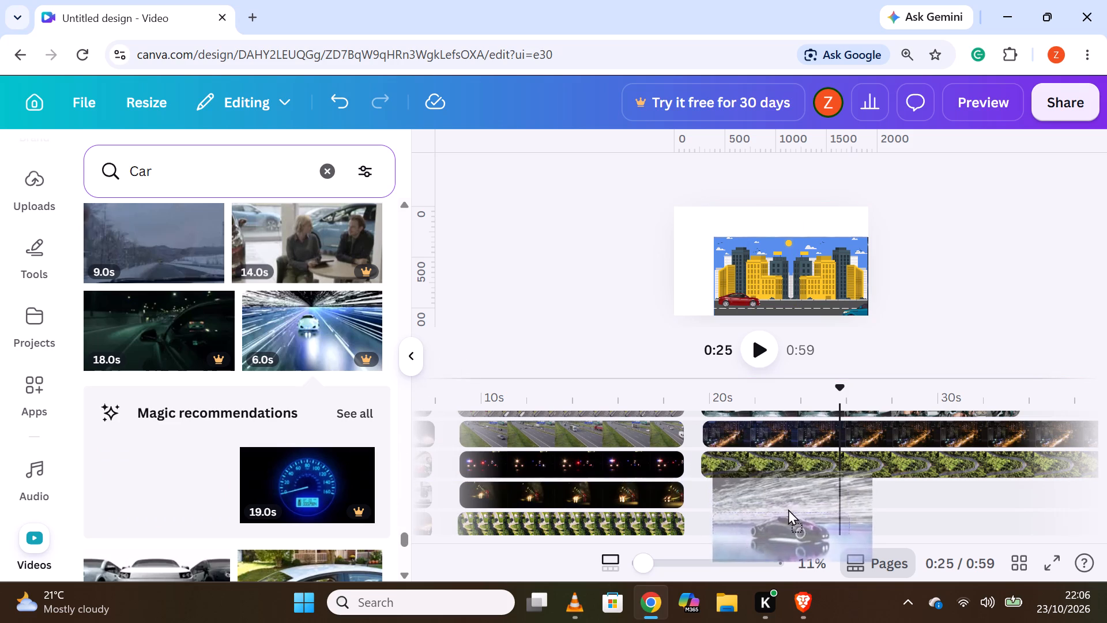
pyautogui.moveTo(788, 509); pyautogui.dragTo(785, 489)
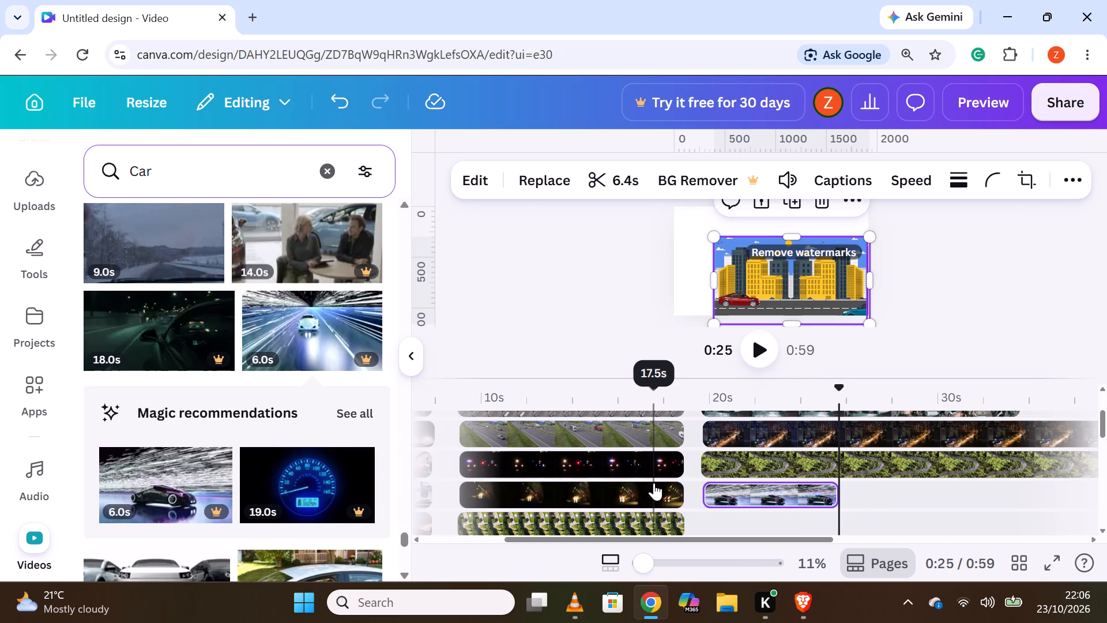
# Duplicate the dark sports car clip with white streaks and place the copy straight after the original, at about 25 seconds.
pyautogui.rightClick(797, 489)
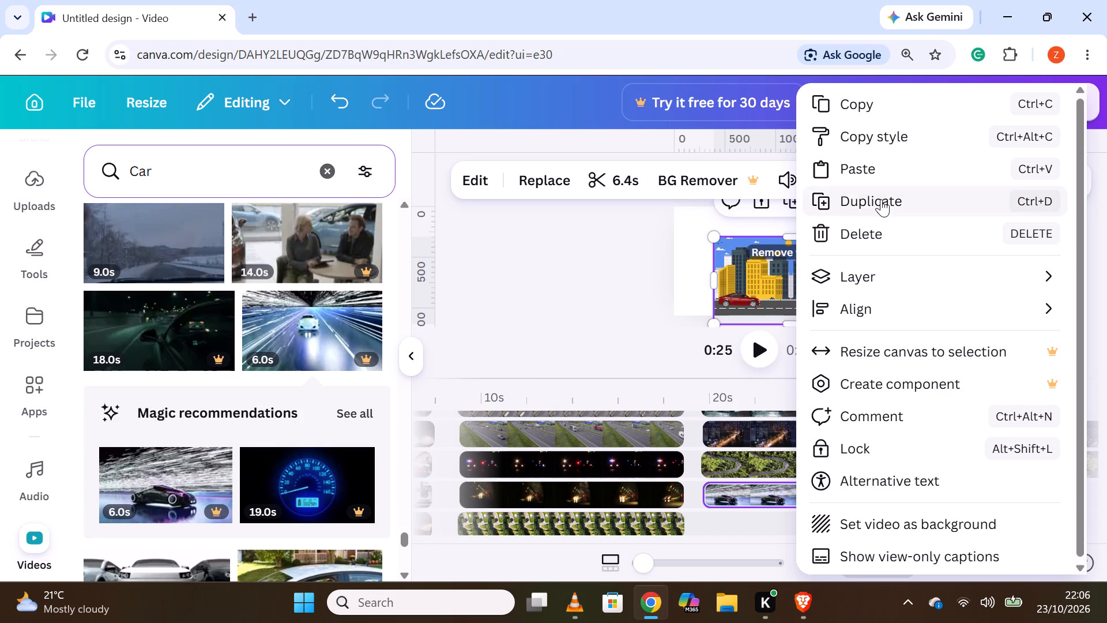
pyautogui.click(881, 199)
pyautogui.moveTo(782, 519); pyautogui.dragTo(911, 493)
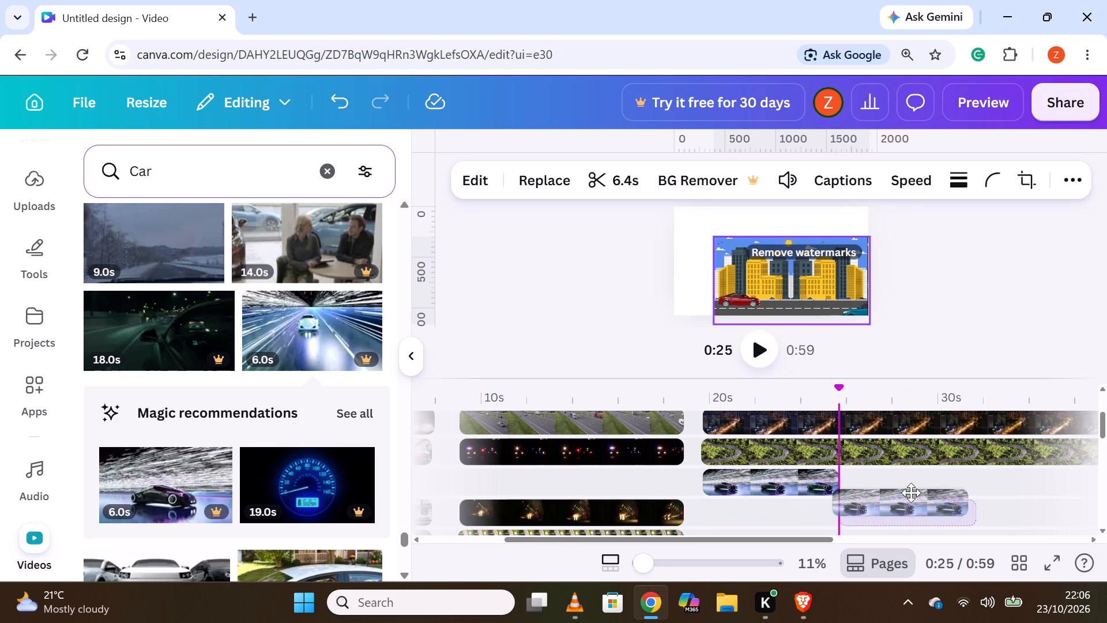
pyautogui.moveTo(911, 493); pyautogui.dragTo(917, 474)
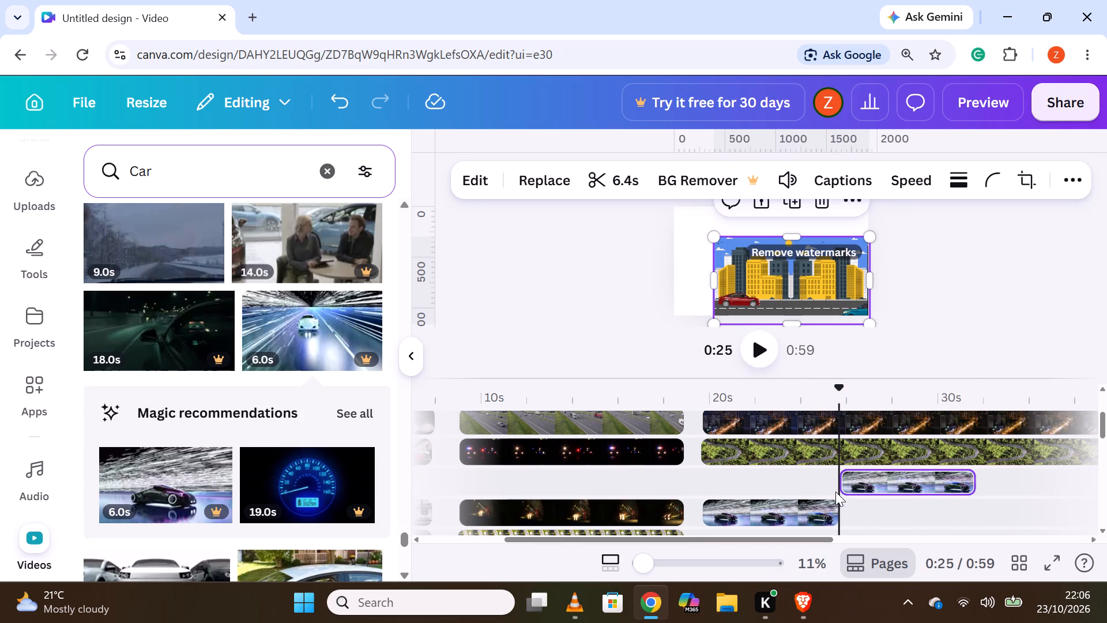
# Delete both the duplicated and the original dark sports car clips from the timeline.
pyautogui.rightClick(913, 474)
pyautogui.click(929, 222)
pyautogui.rightClick(793, 473)
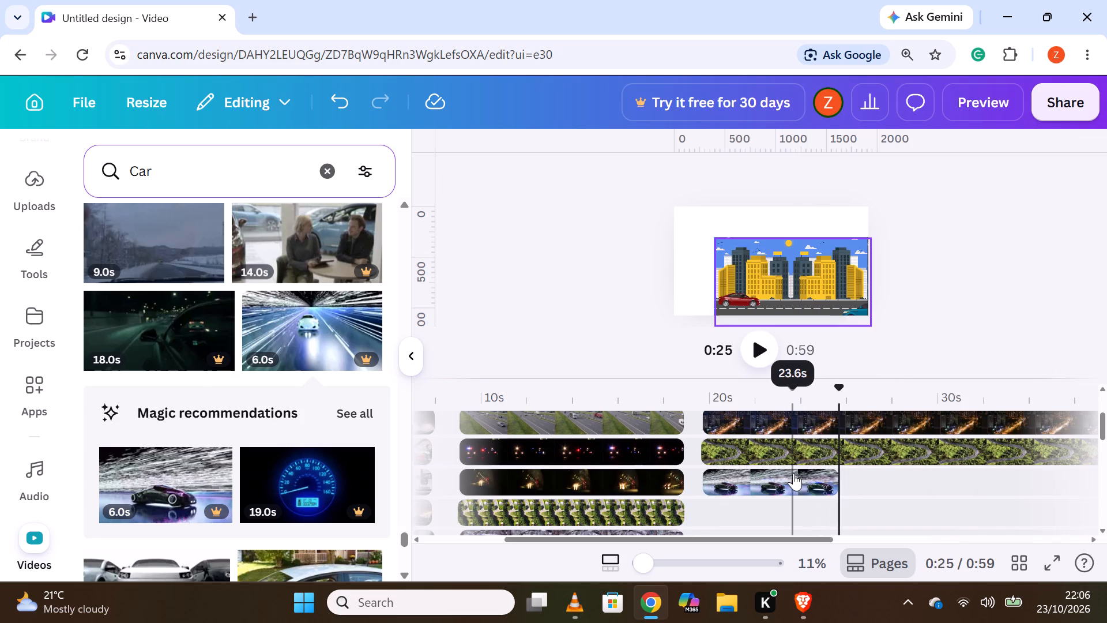
pyautogui.click(848, 231)
# Add the 10-second clip of white cars facing forward as the third clip on the sixth track.
pyautogui.scroll(-2, 321, 478)
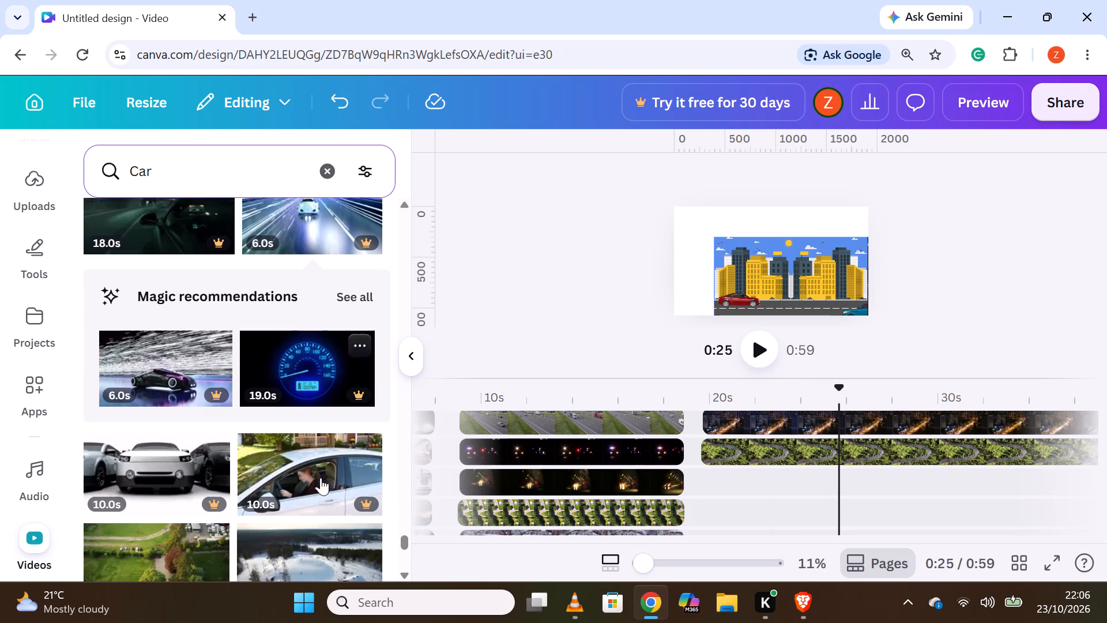
pyautogui.scroll(-1, 321, 478)
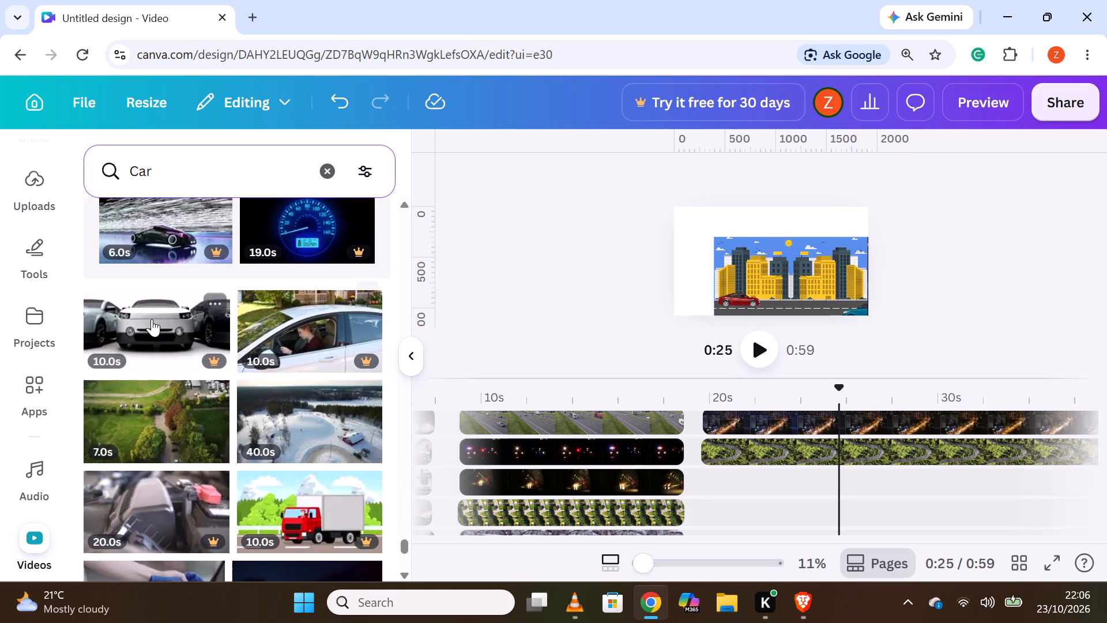
pyautogui.moveTo(152, 319); pyautogui.dragTo(844, 490)
pyautogui.moveTo(818, 486); pyautogui.dragTo(744, 485)
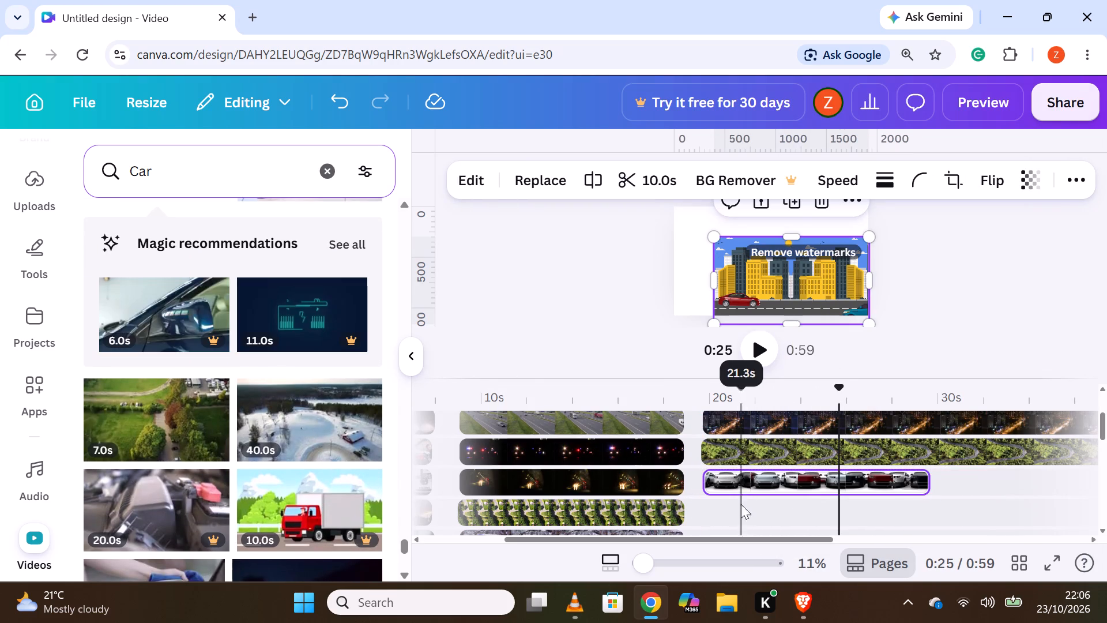
# Add the 13-second dark clip with red car lights as the third clip on the seventh track.
pyautogui.scroll(-2, 306, 556)
pyautogui.moveTo(264, 429); pyautogui.dragTo(719, 504)
pyautogui.moveTo(737, 512); pyautogui.dragTo(762, 506)
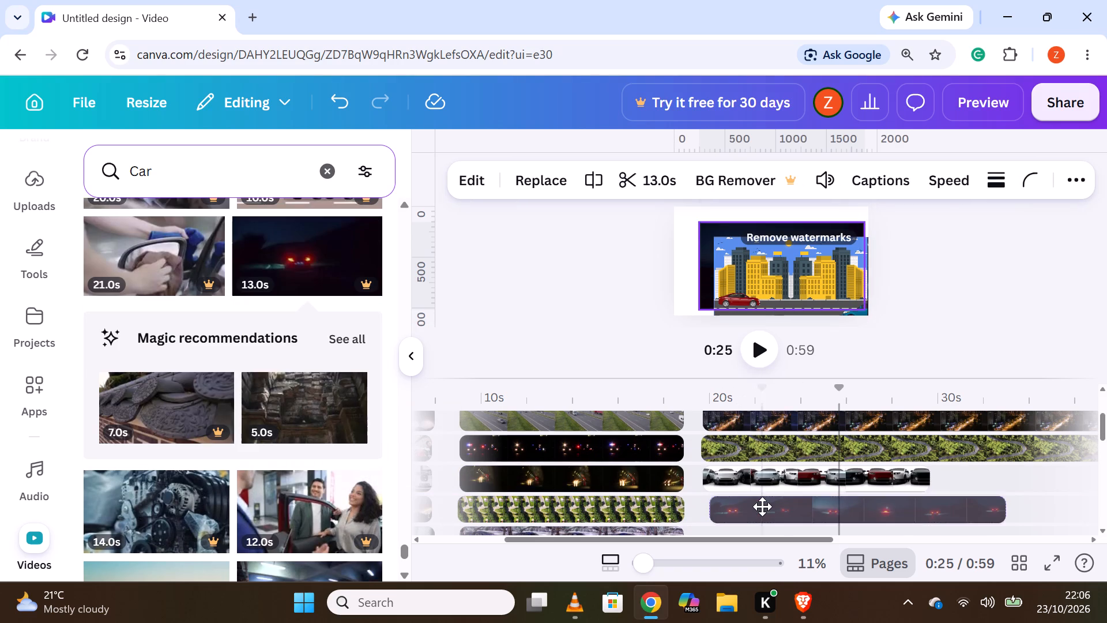
pyautogui.moveTo(762, 506); pyautogui.dragTo(758, 503)
# Add the 12-second aerial coastline clip as the third clip on the eighth track.
pyautogui.scroll(-2, 517, 448)
pyautogui.scroll(1, 517, 448)
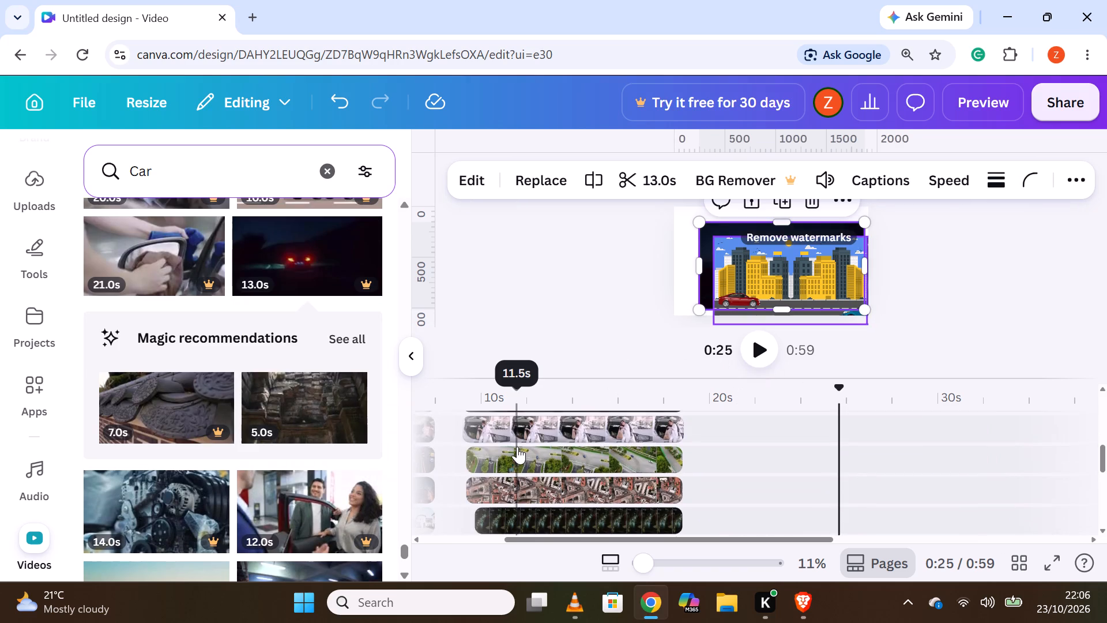
pyautogui.scroll(-1, 276, 486)
pyautogui.scroll(-1, 215, 487)
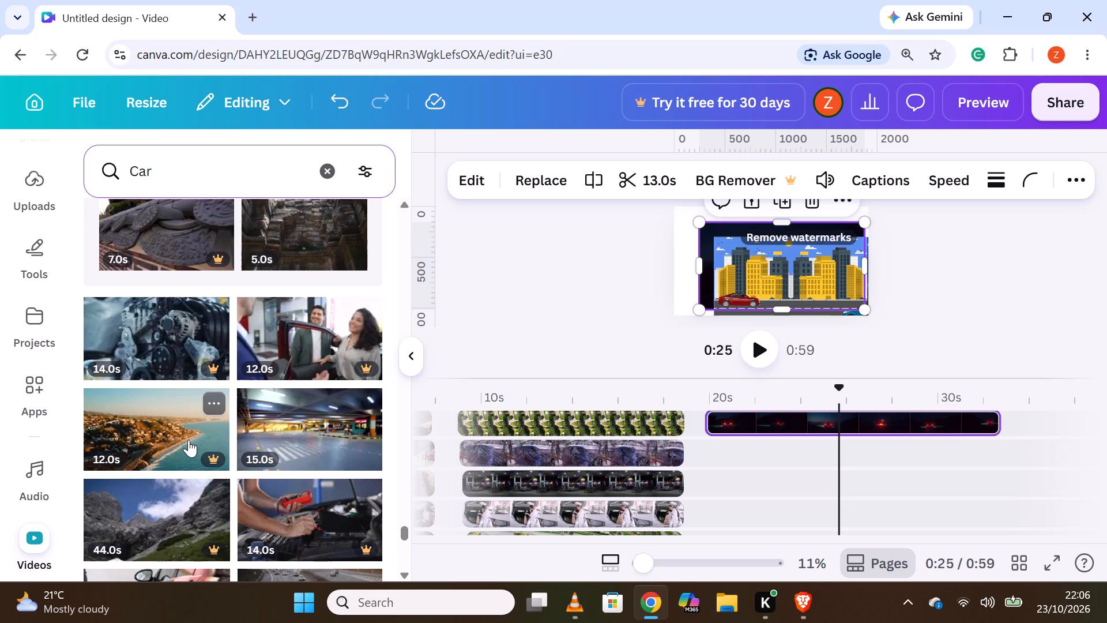
pyautogui.moveTo(160, 455); pyautogui.dragTo(449, 509)
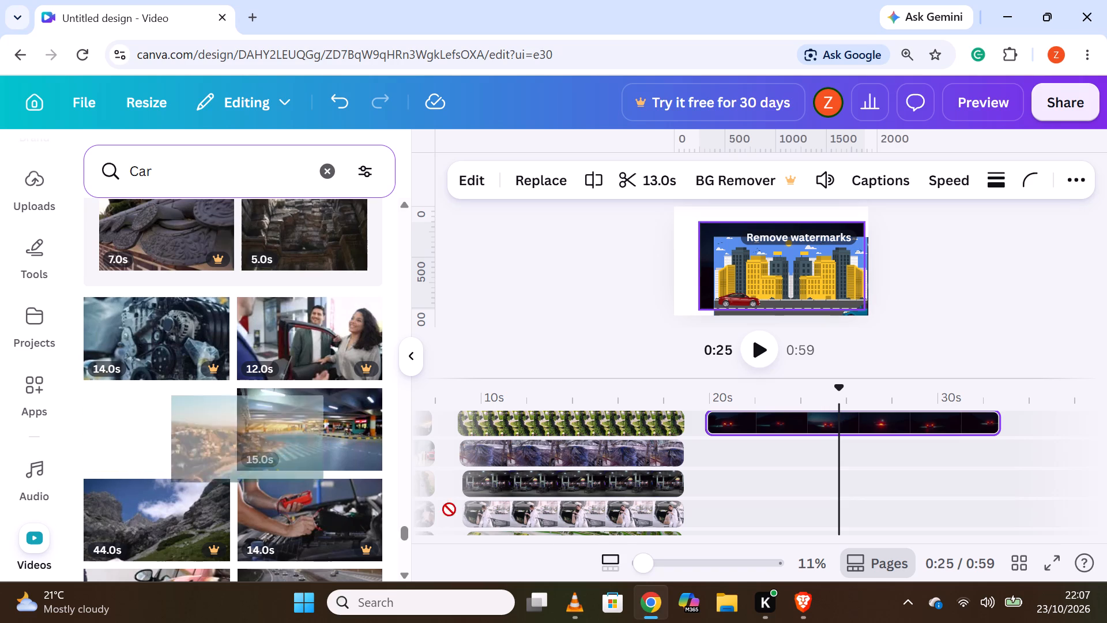
pyautogui.moveTo(449, 509); pyautogui.dragTo(778, 461)
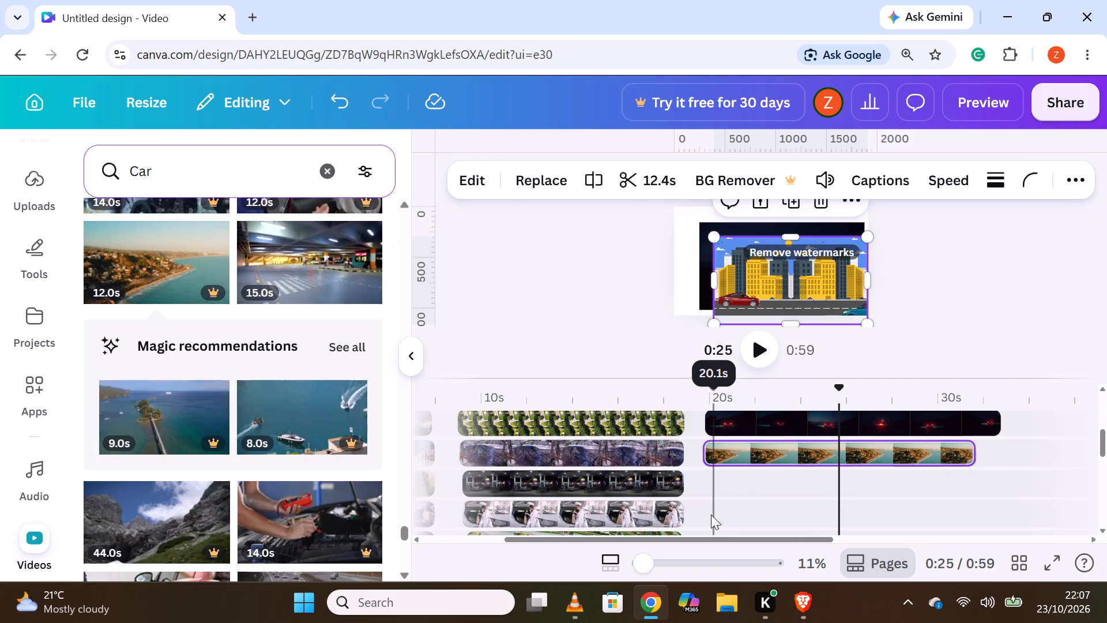
# Add the 14-second clip of hands working under a car hood as the third clip on the ninth track.
pyautogui.scroll(-1, 205, 431)
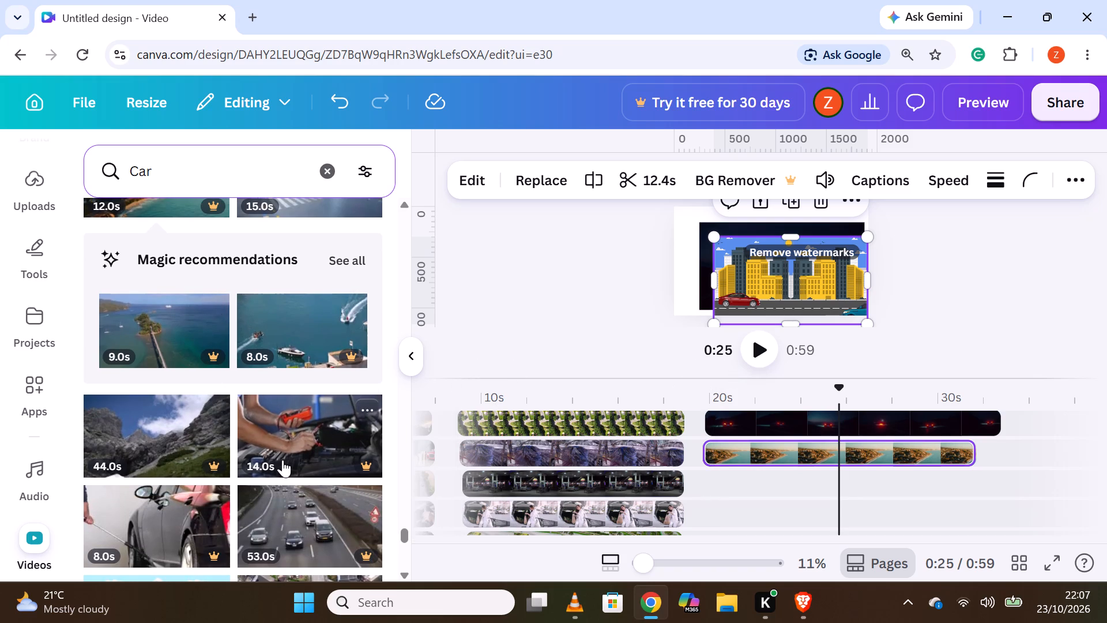
pyautogui.moveTo(283, 460); pyautogui.dragTo(749, 490)
# Add the 15-second overhead parking lot clip as the third clip on the tenth track, aligned with the third clips above.
pyautogui.scroll(-2, 231, 482)
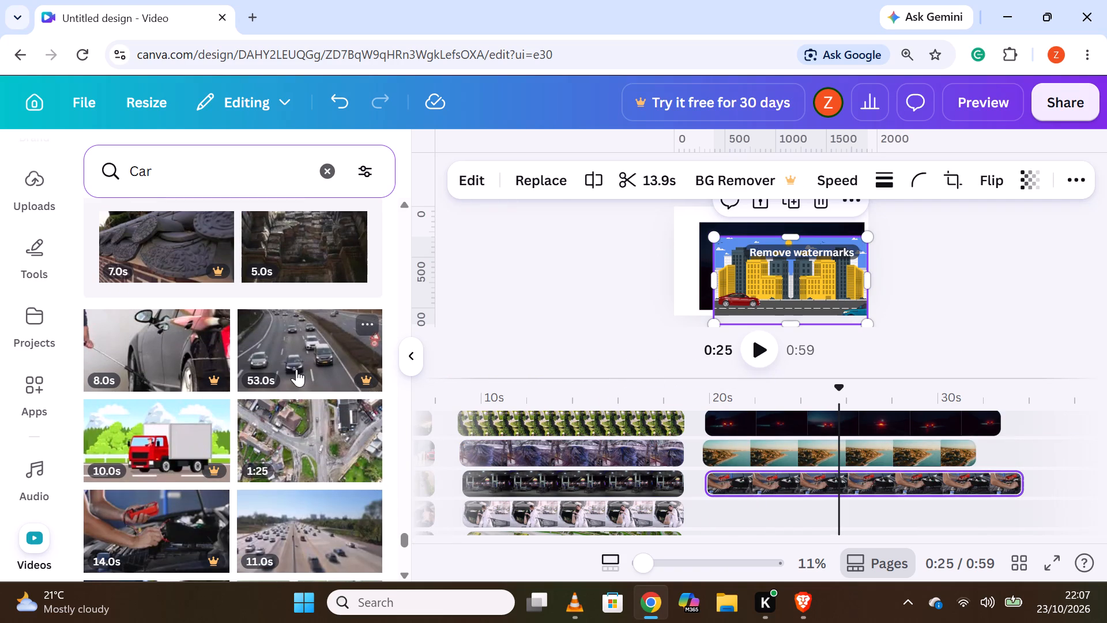
pyautogui.scroll(-1, 292, 463)
pyautogui.scroll(-1, 124, 488)
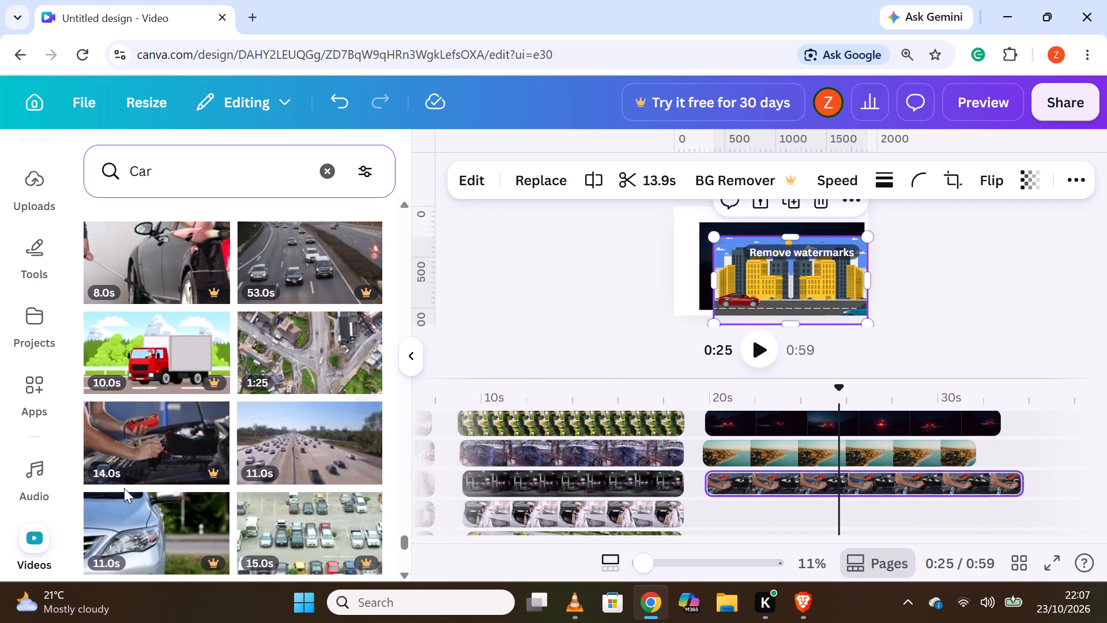
pyautogui.moveTo(303, 461); pyautogui.dragTo(794, 523)
pyautogui.moveTo(790, 517); pyautogui.dragTo(787, 516)
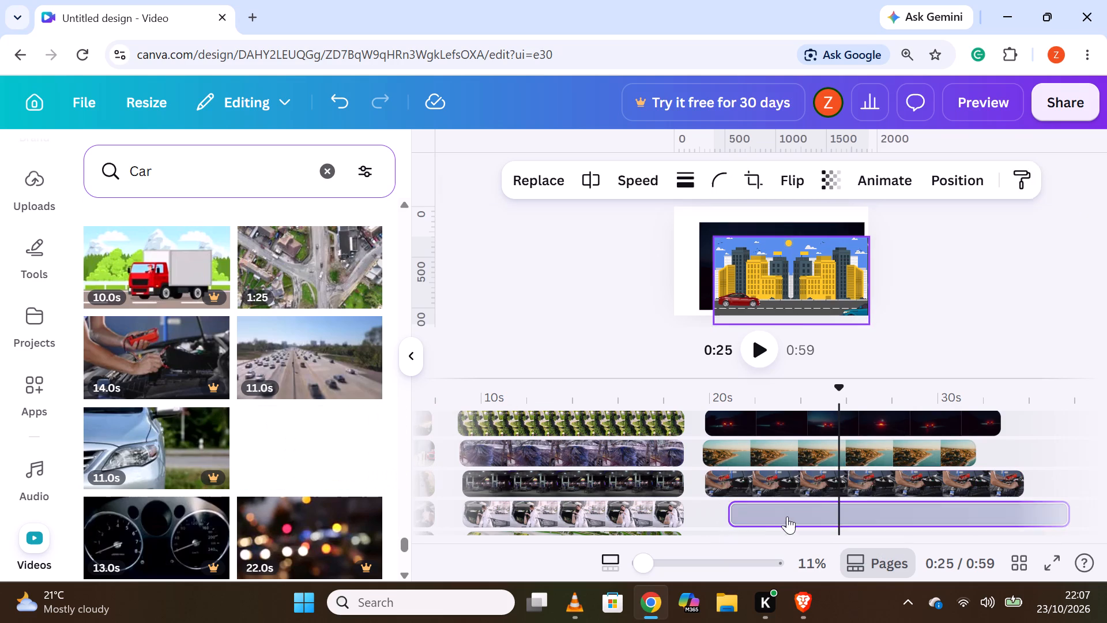
pyautogui.moveTo(787, 516); pyautogui.dragTo(765, 516)
pyautogui.moveTo(754, 519); pyautogui.dragTo(757, 471)
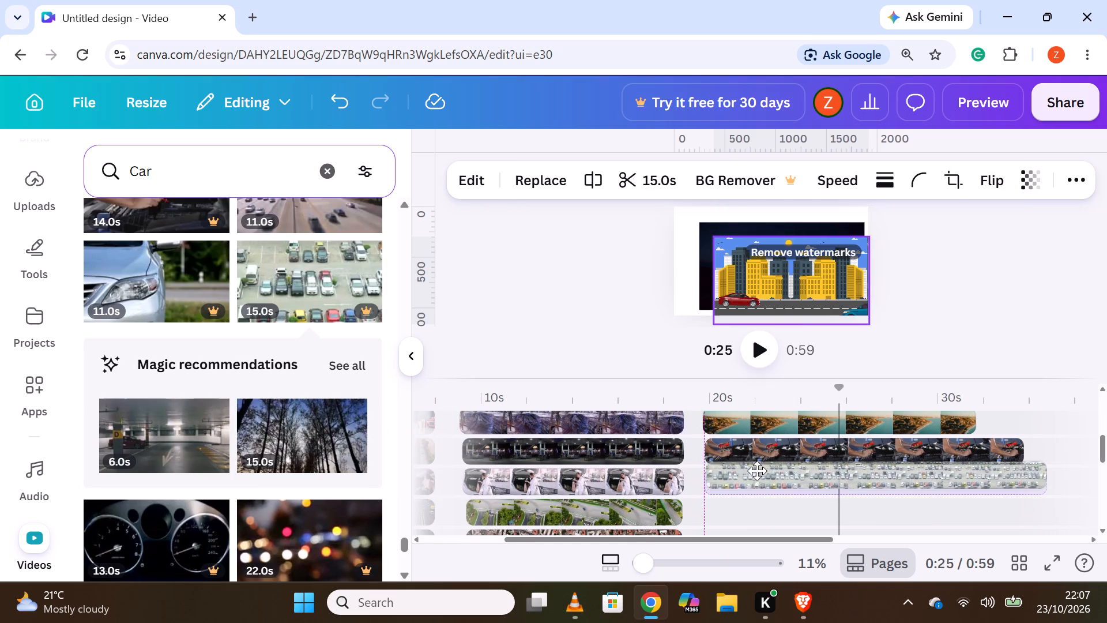
pyautogui.moveTo(757, 471); pyautogui.dragTo(760, 472)
pyautogui.click(761, 474)
# Add the vertical 25-second clip filmed from inside a car as the third clip on the eleventh track.
pyautogui.scroll(-2, 294, 484)
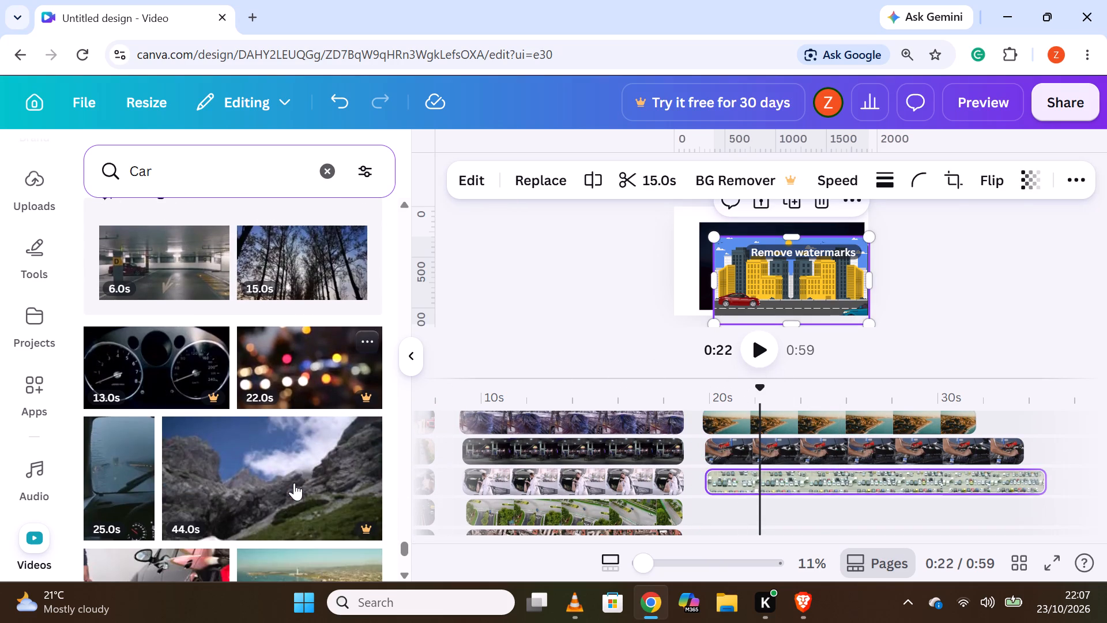
pyautogui.moveTo(112, 489); pyautogui.dragTo(116, 484)
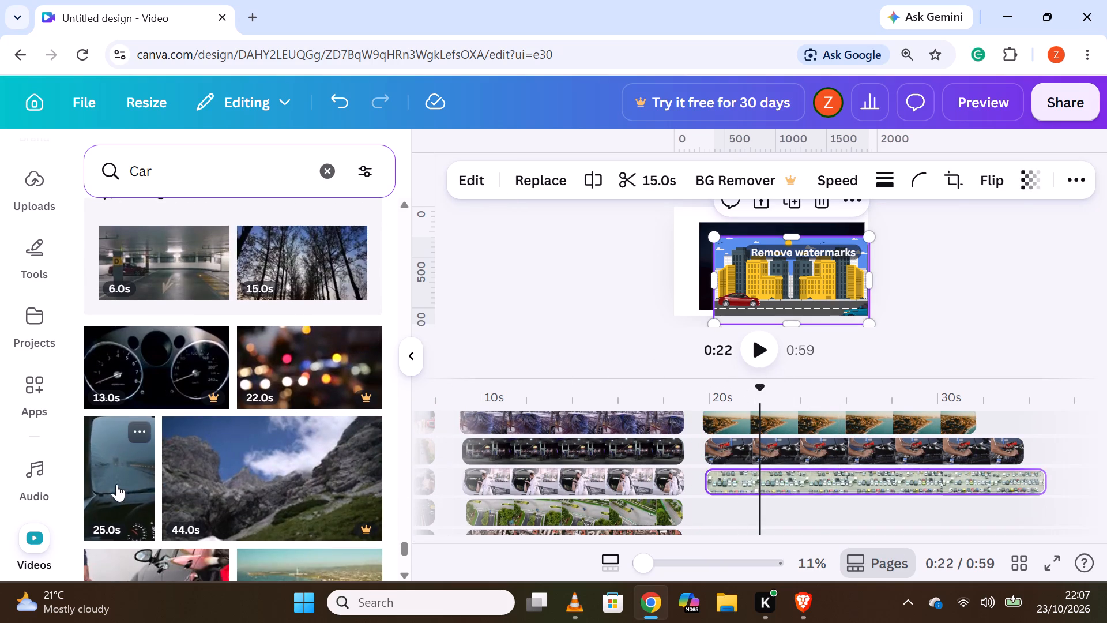
pyautogui.moveTo(116, 484); pyautogui.dragTo(743, 506)
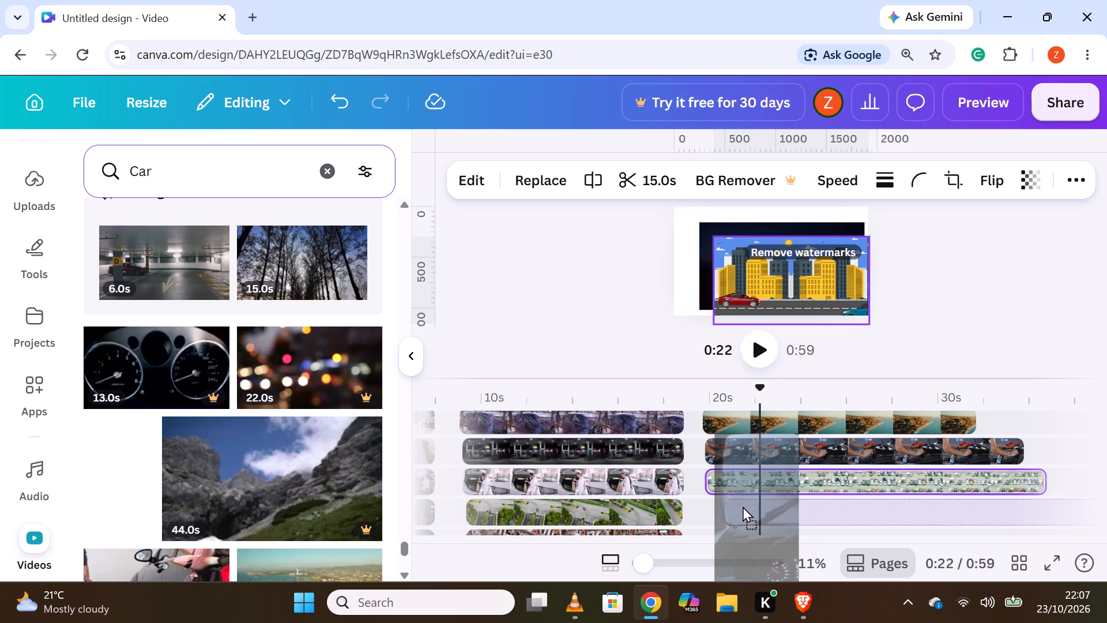
pyautogui.moveTo(743, 506); pyautogui.dragTo(740, 506)
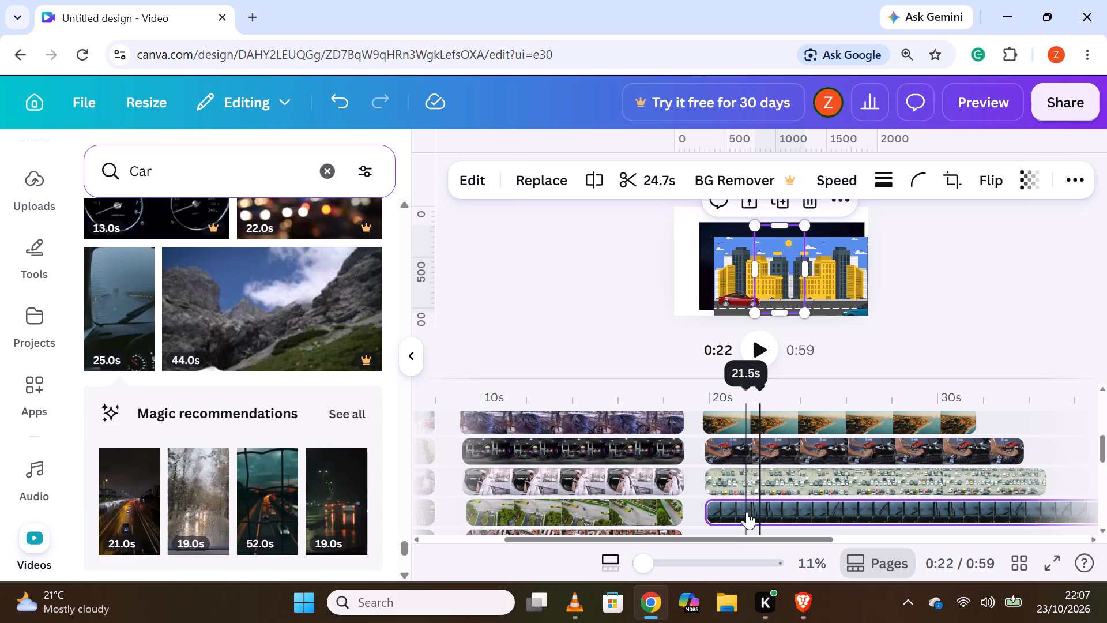
# Add the recommended vertical 19-second rainy tree-lined road clip as the third clip on the twelfth track.
pyautogui.scroll(-1, 729, 494)
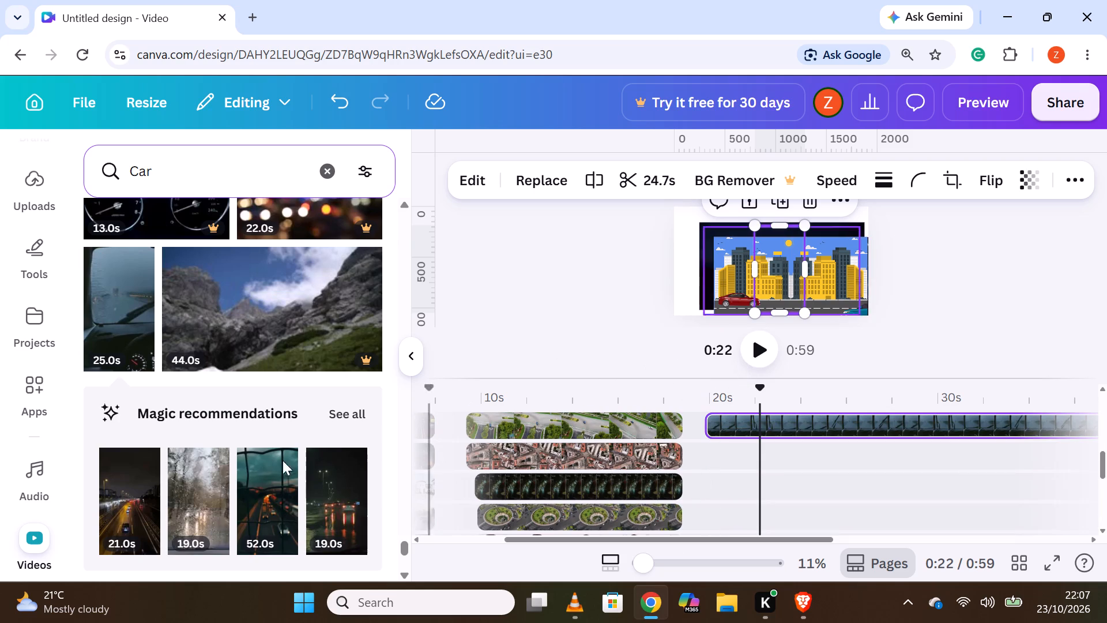
pyautogui.moveTo(205, 515); pyautogui.dragTo(740, 460)
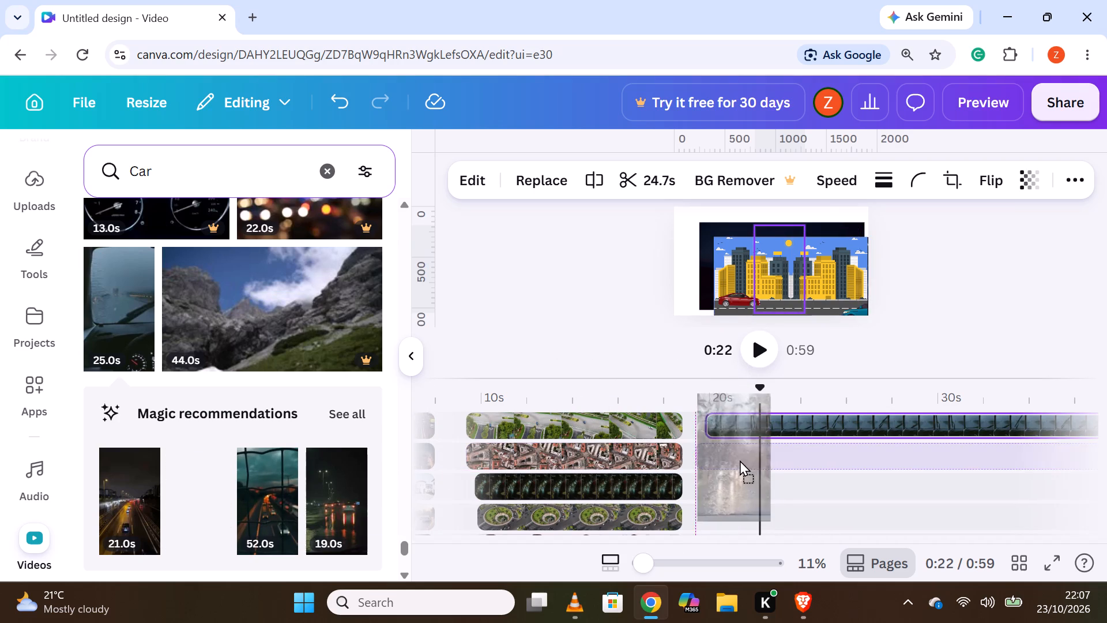
pyautogui.moveTo(740, 460); pyautogui.dragTo(744, 457)
# Add the 20-second aerial harbour city clip as the third clip on the thirteenth track.
pyautogui.scroll(-2, 747, 465)
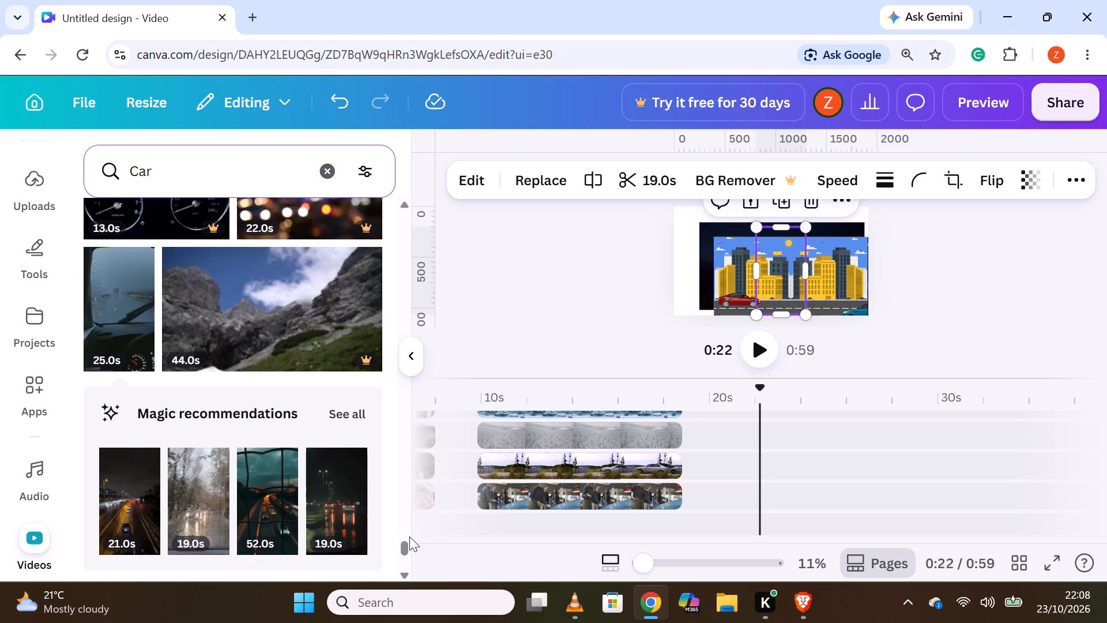
pyautogui.scroll(-2, 349, 501)
pyautogui.scroll(2, 351, 496)
pyautogui.scroll(2, 692, 491)
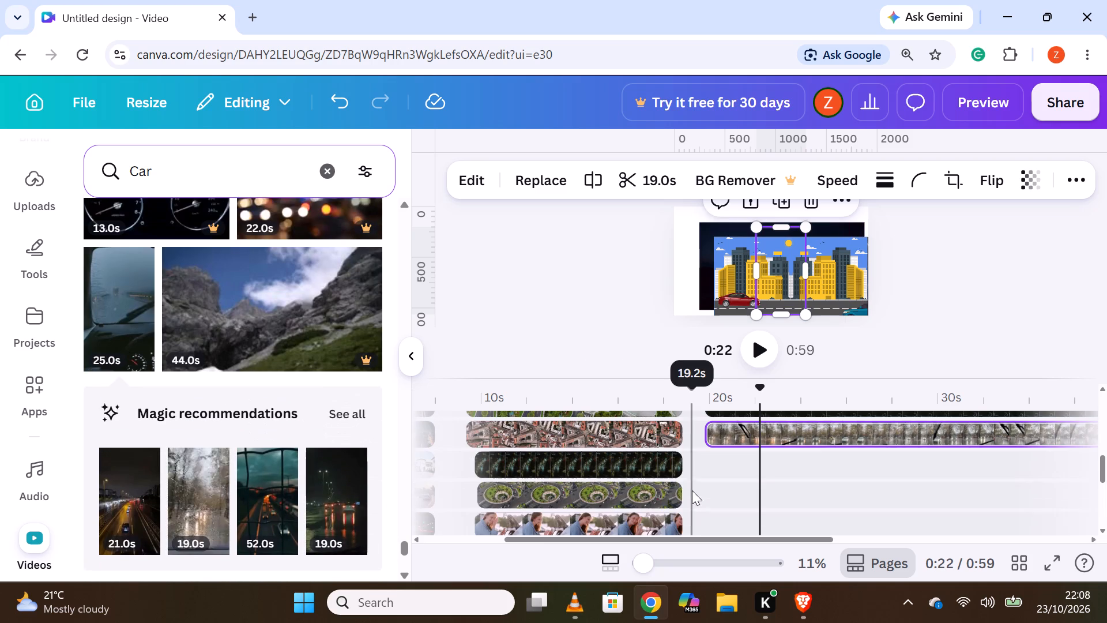
pyautogui.scroll(-1, 221, 519)
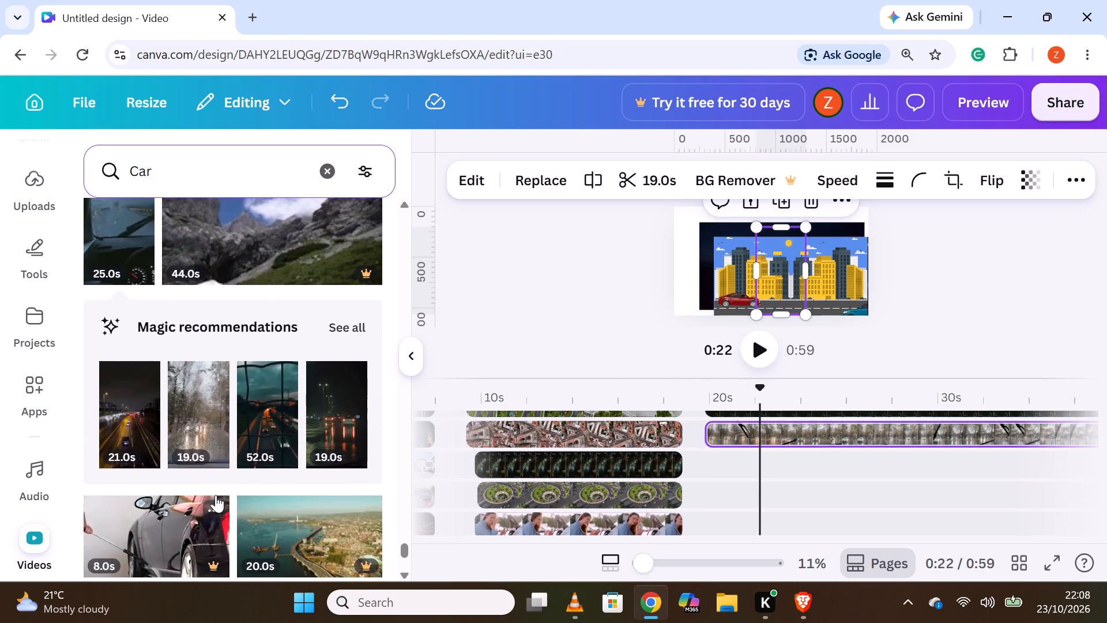
pyautogui.moveTo(302, 524); pyautogui.dragTo(537, 501)
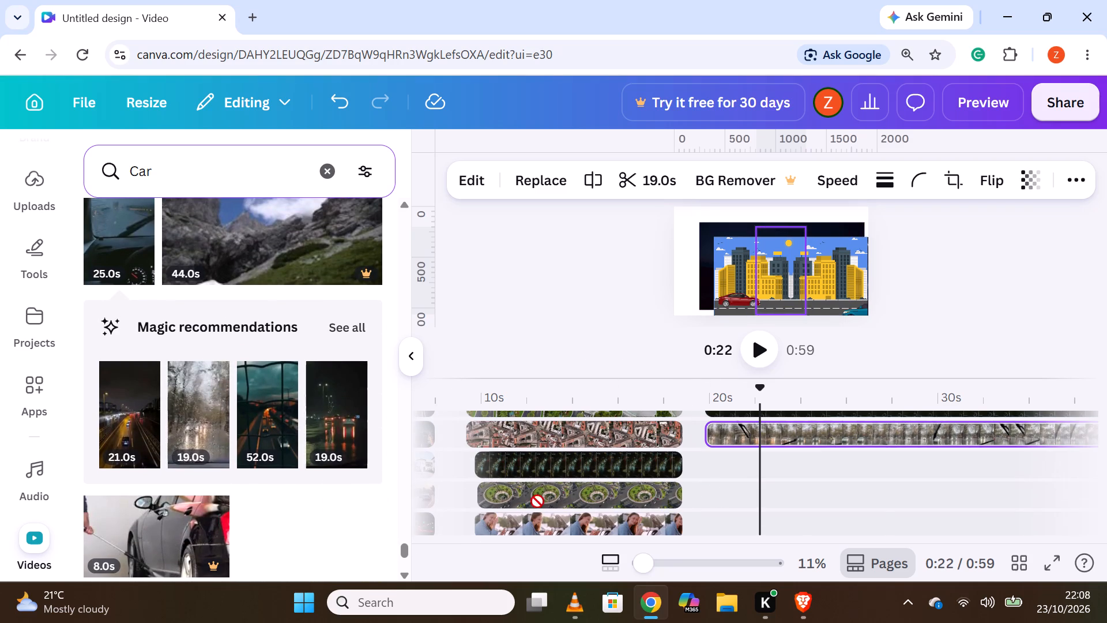
pyautogui.moveTo(537, 501); pyautogui.dragTo(775, 461)
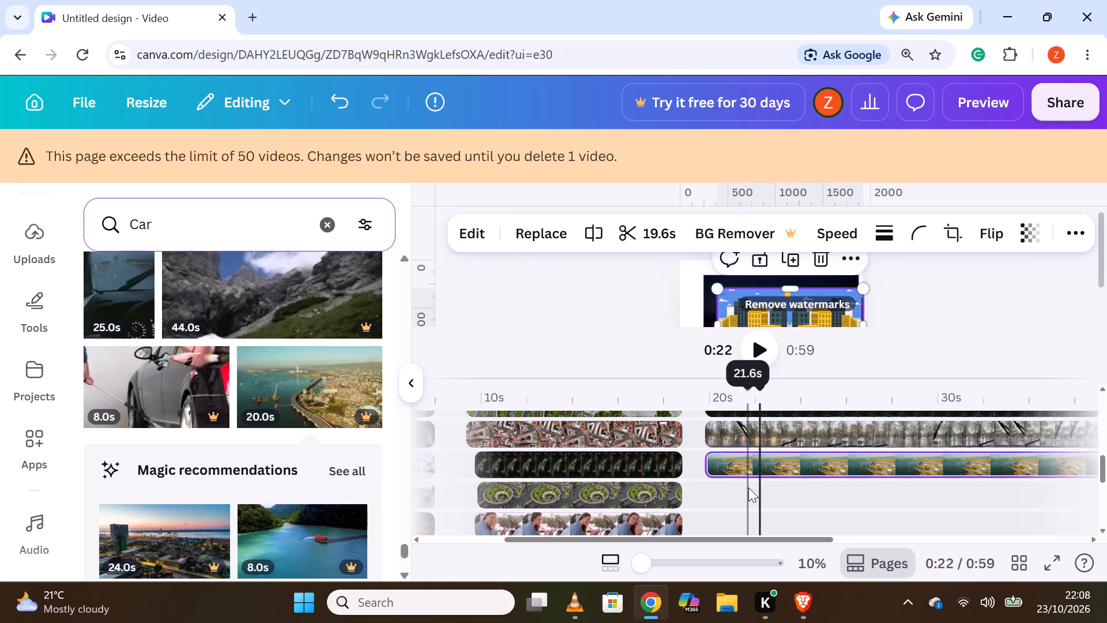
# Add the recommended 24-second city skyline at sunset clip as the third clip on the fourteenth track.
pyautogui.scroll(-1, 747, 496)
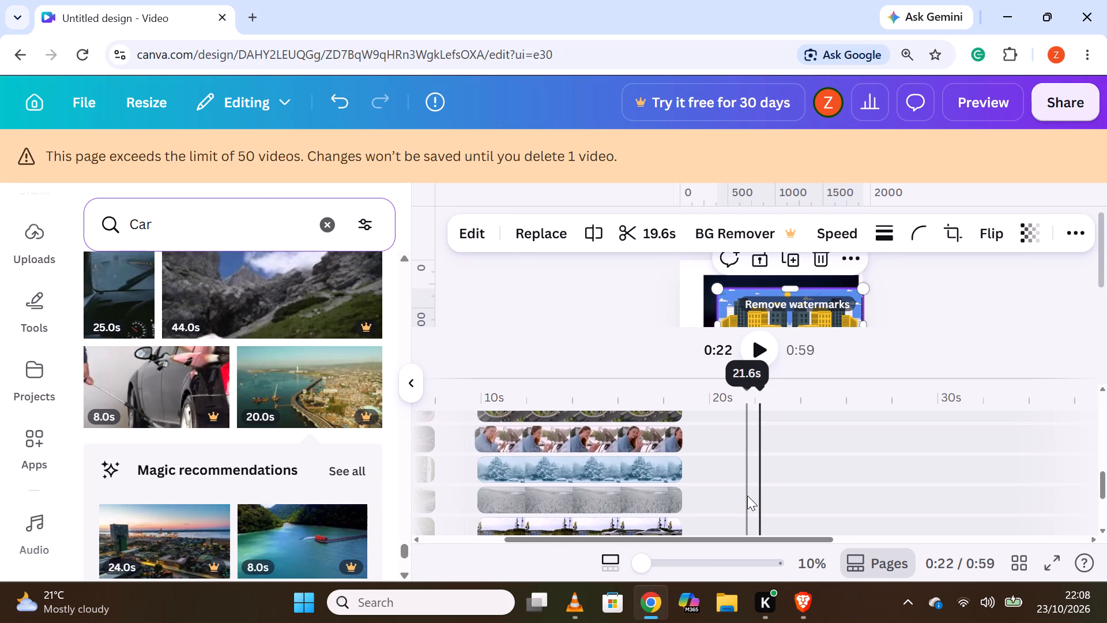
pyautogui.scroll(1, 747, 496)
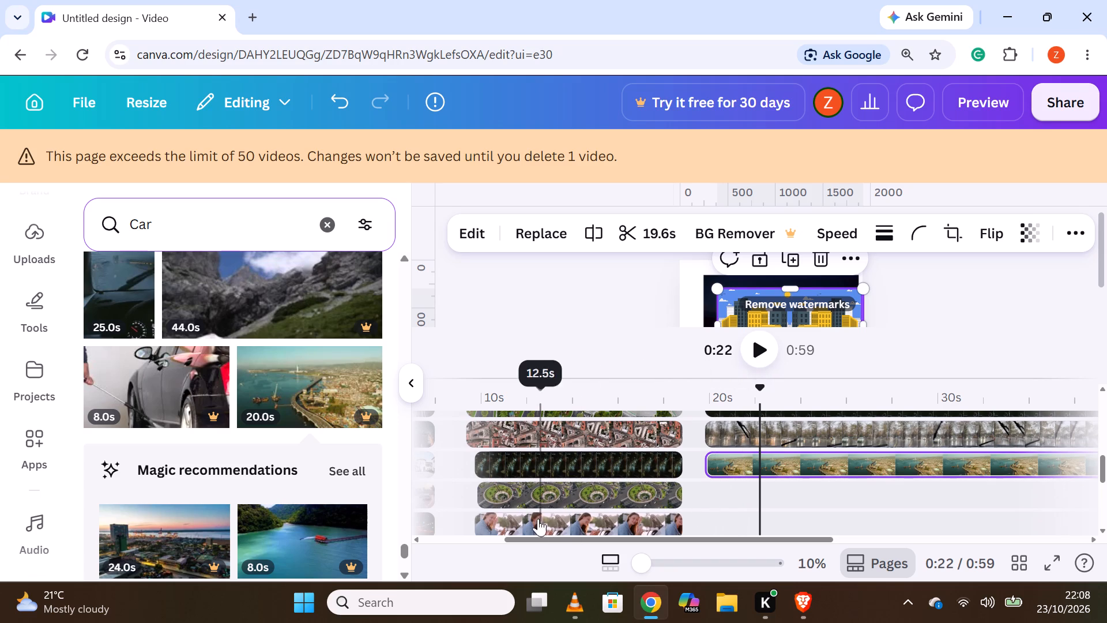
pyautogui.scroll(-1, 251, 531)
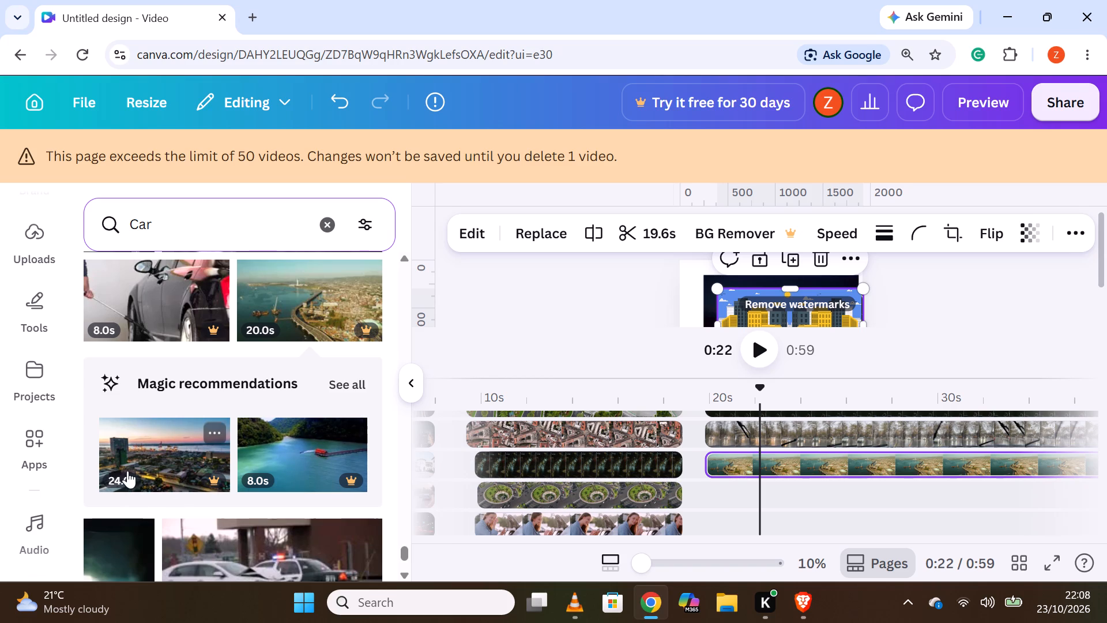
pyautogui.moveTo(127, 471); pyautogui.dragTo(735, 501)
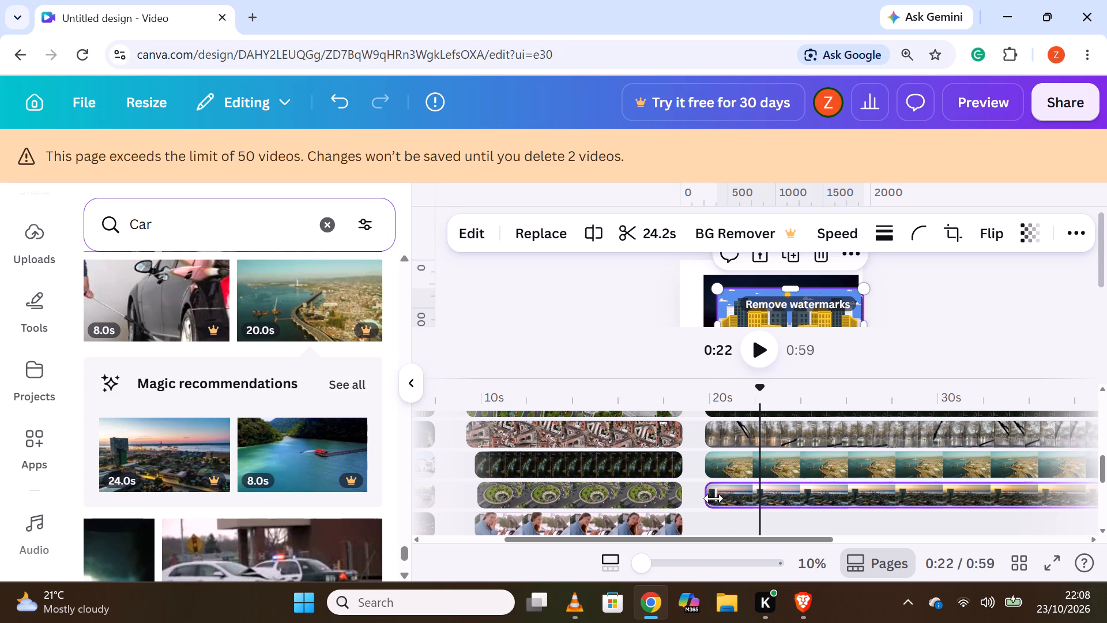
# Add the 14-second blue-toned car engine clip as the third clip on the fifteenth track.
pyautogui.scroll(-1, 706, 481)
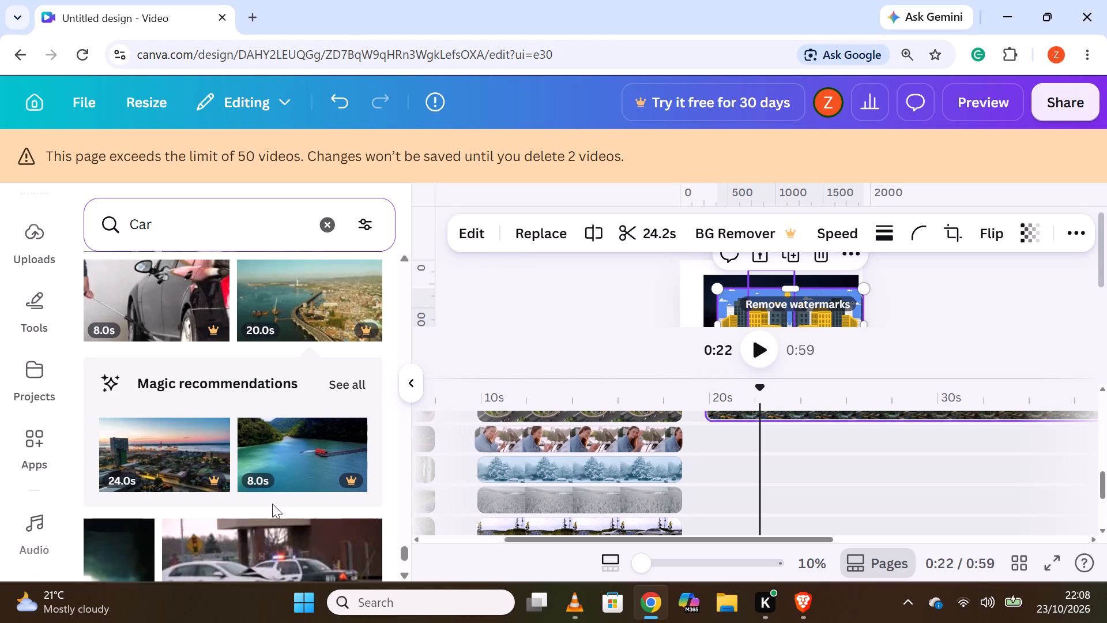
pyautogui.scroll(-4, 276, 493)
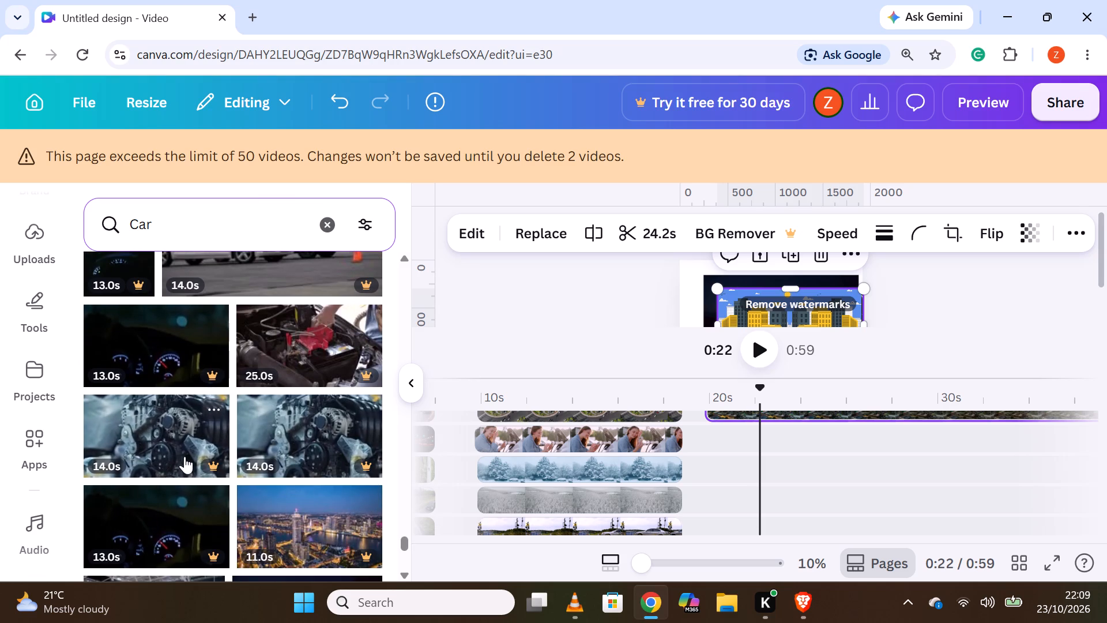
pyautogui.moveTo(184, 455); pyautogui.dragTo(807, 442)
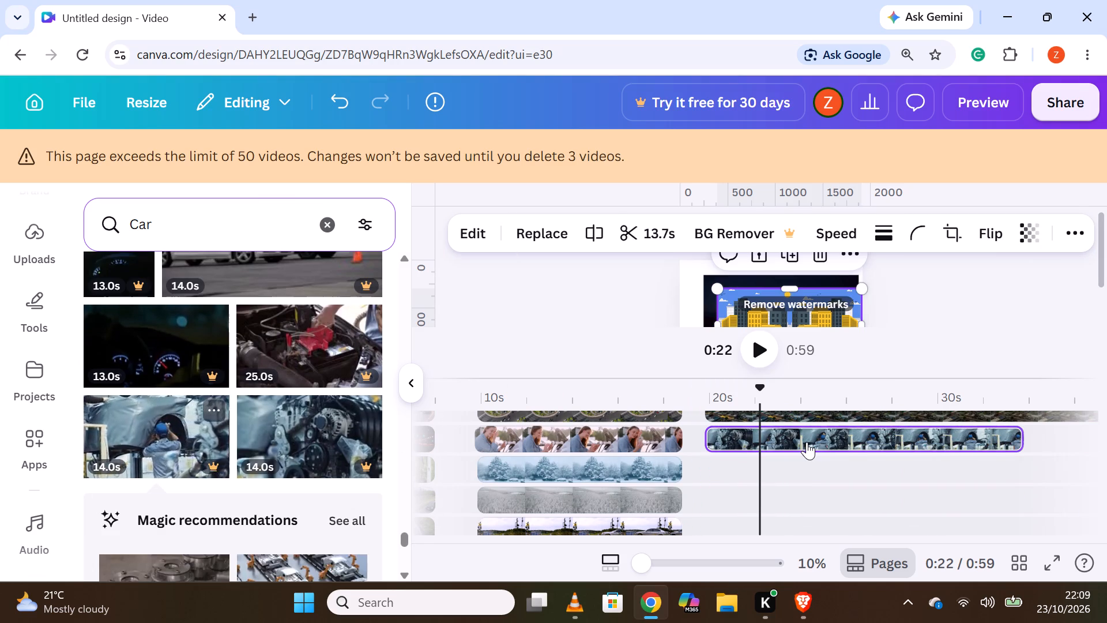
# Add the 13-second dark dashboard gauges clip as the third clip on the sixteenth track.
pyautogui.scroll(1, 806, 442)
pyautogui.scroll(-1, 806, 442)
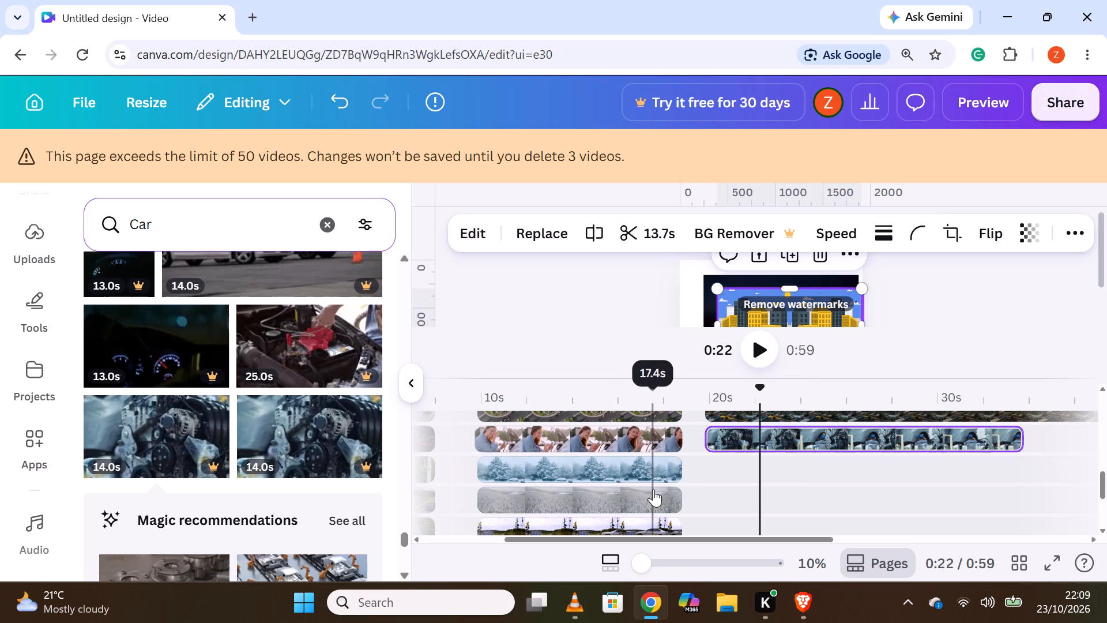
pyautogui.scroll(-2, 247, 460)
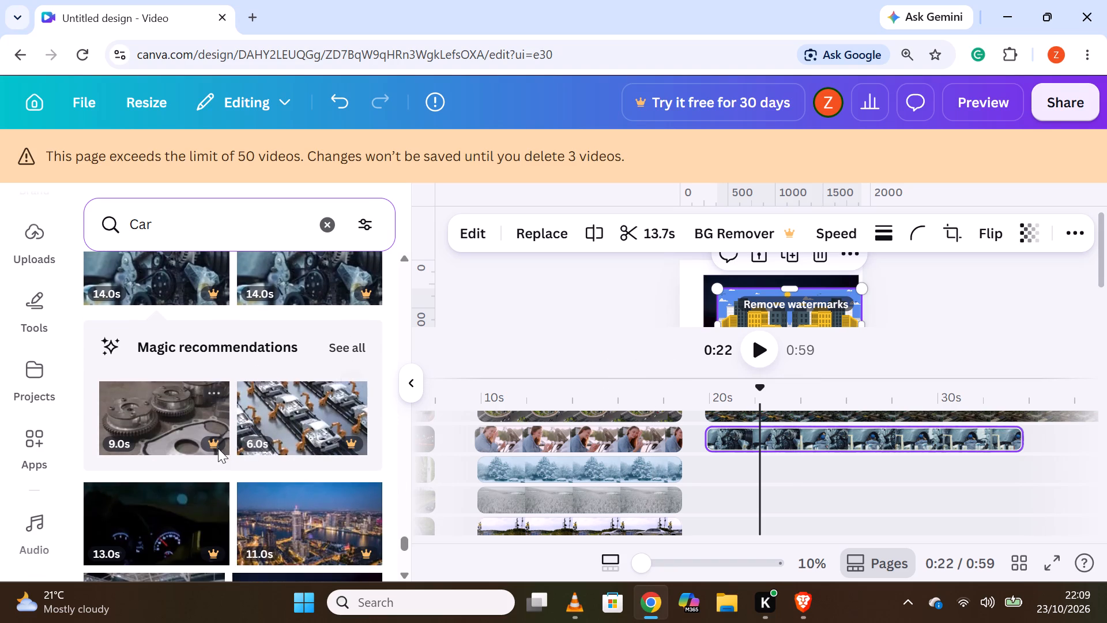
pyautogui.scroll(-1, 218, 448)
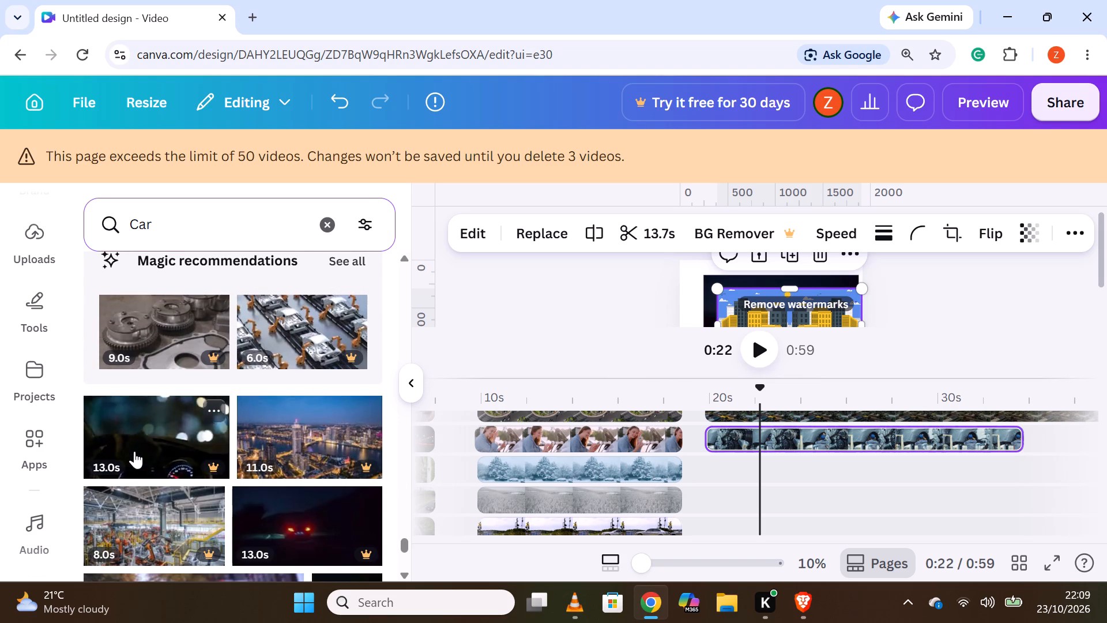
pyautogui.moveTo(134, 450); pyautogui.dragTo(763, 462)
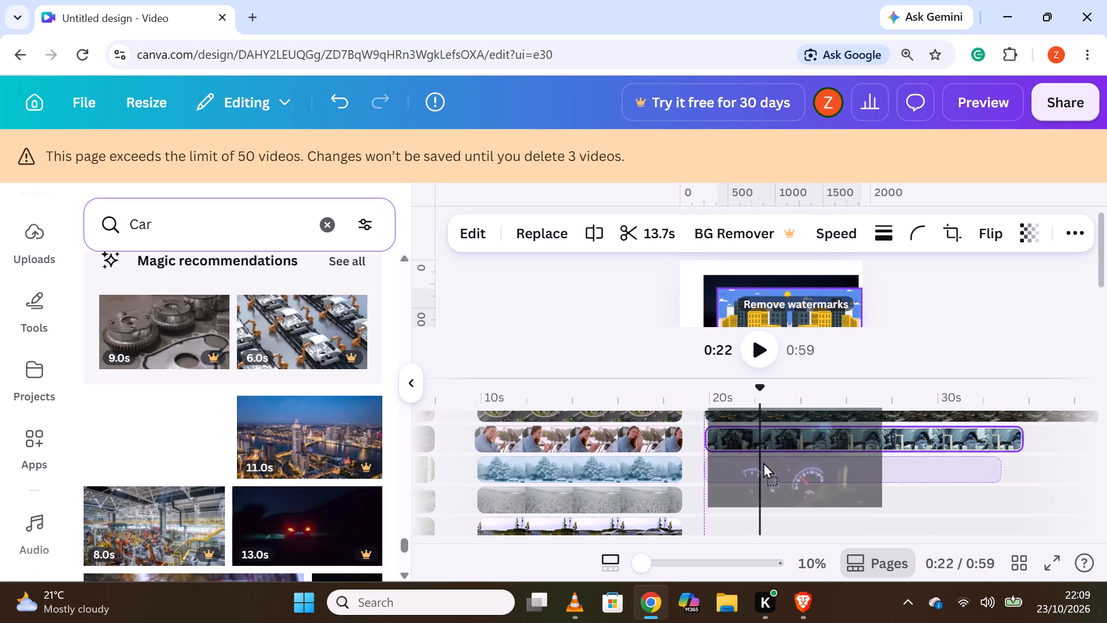
pyautogui.moveTo(763, 462); pyautogui.dragTo(758, 462)
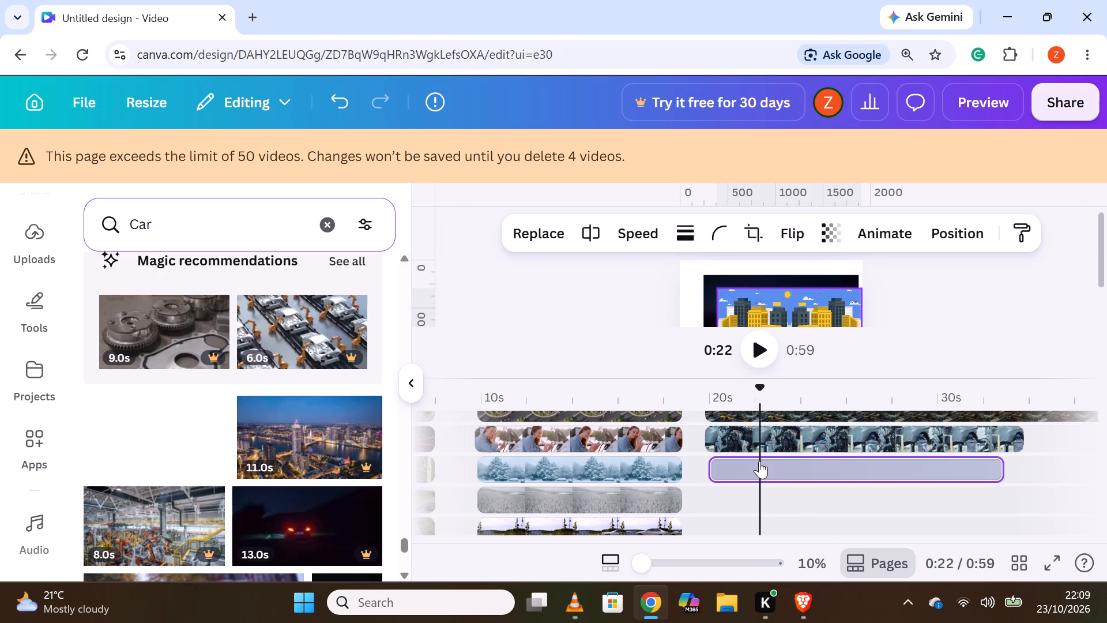
pyautogui.scroll(-1, 752, 463)
pyautogui.scroll(1, 738, 459)
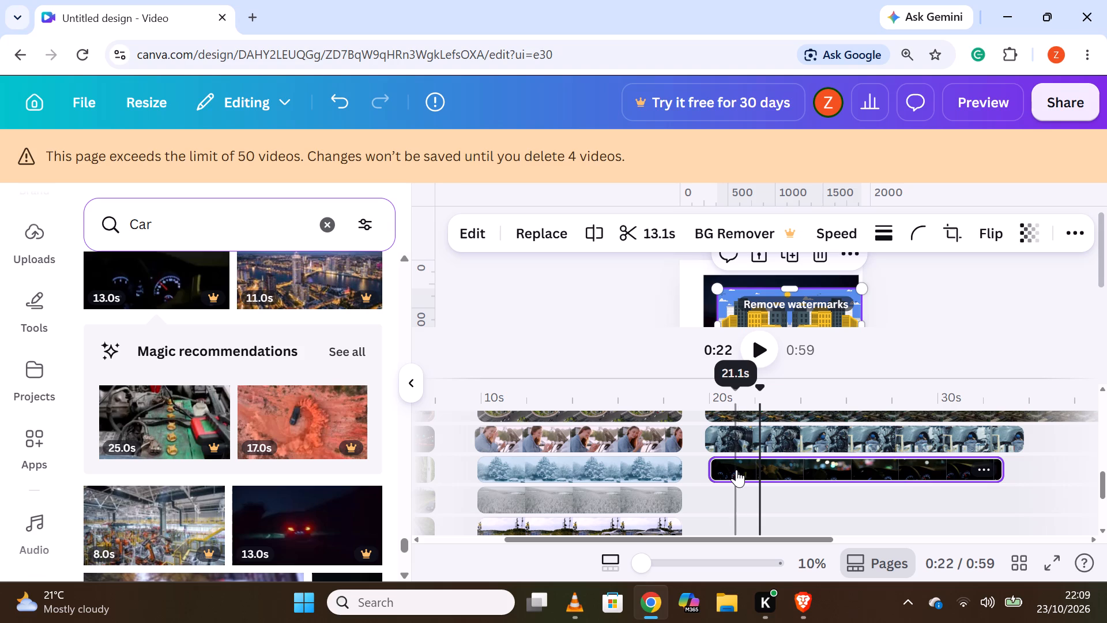
pyautogui.click(743, 468)
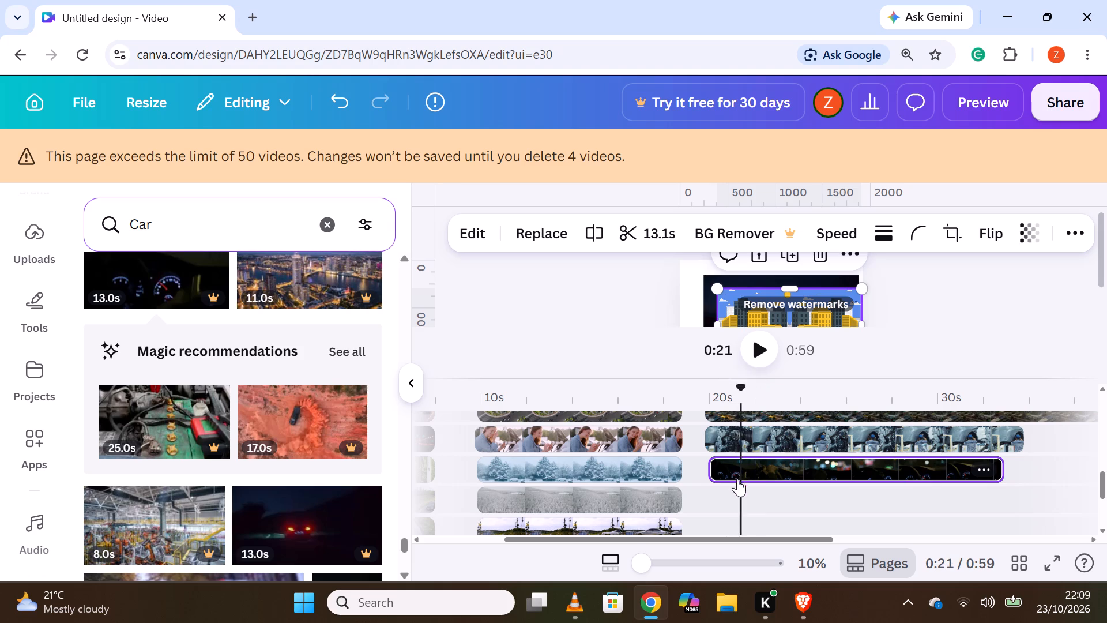
pyautogui.scroll(-1, 540, 488)
pyautogui.scroll(1, 539, 487)
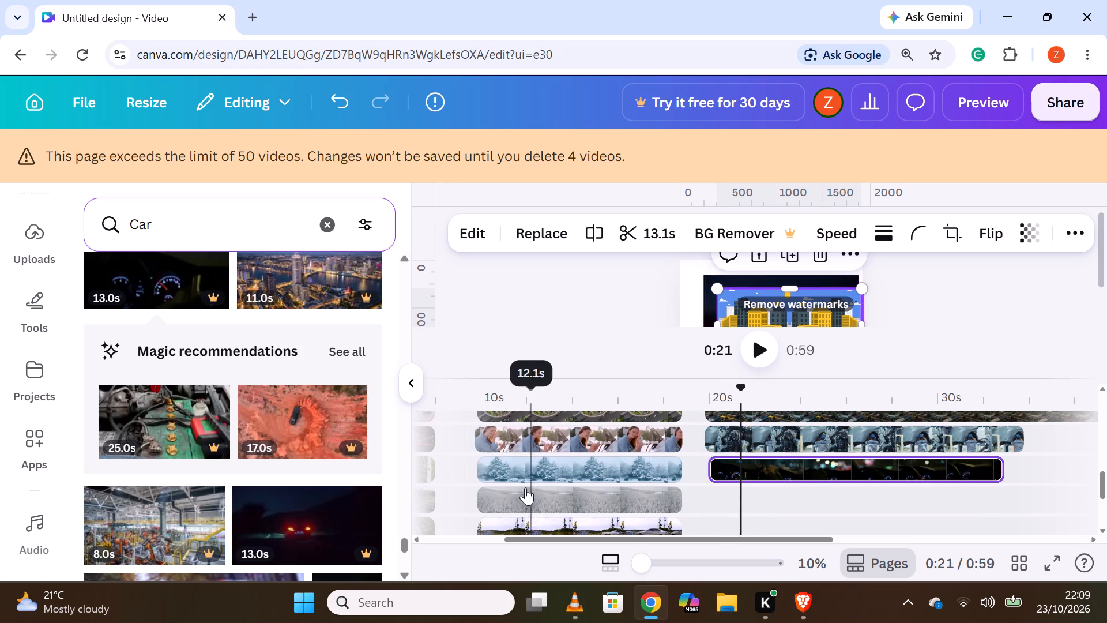
# Add the 30-second police car clip as the third clip on the seventeenth track.
pyautogui.scroll(-1, 267, 486)
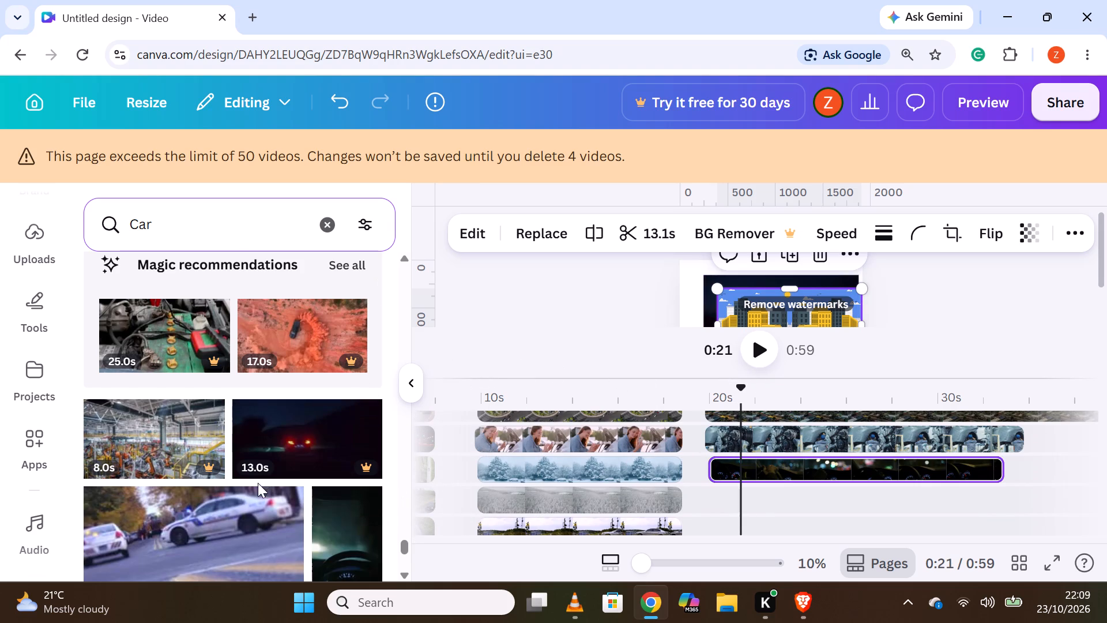
pyautogui.scroll(-1, 86, 471)
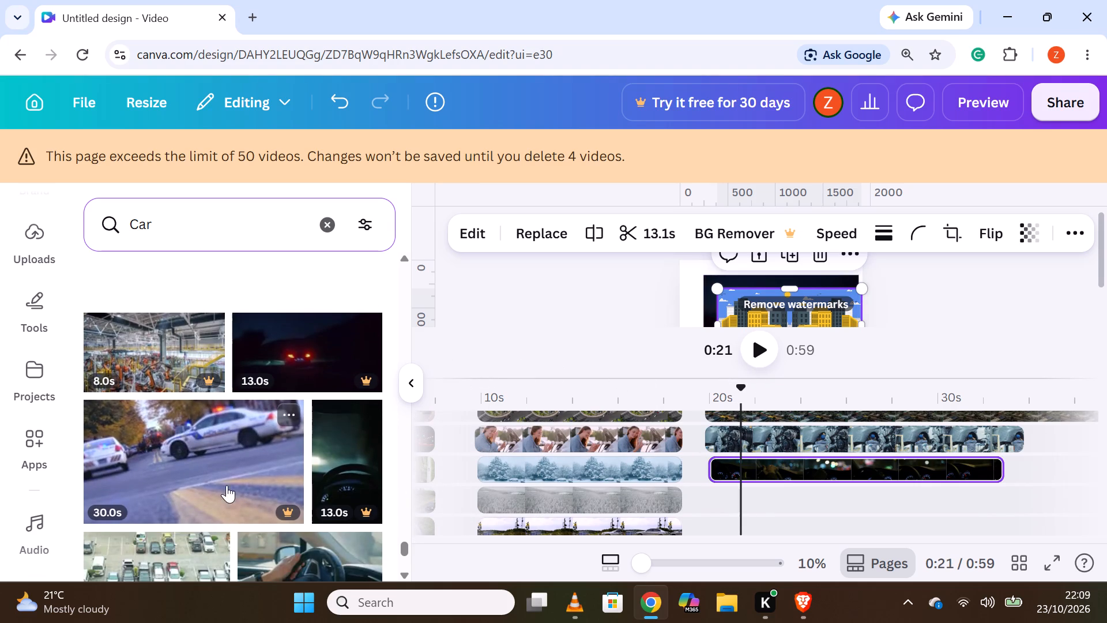
pyautogui.scroll(-1, 263, 487)
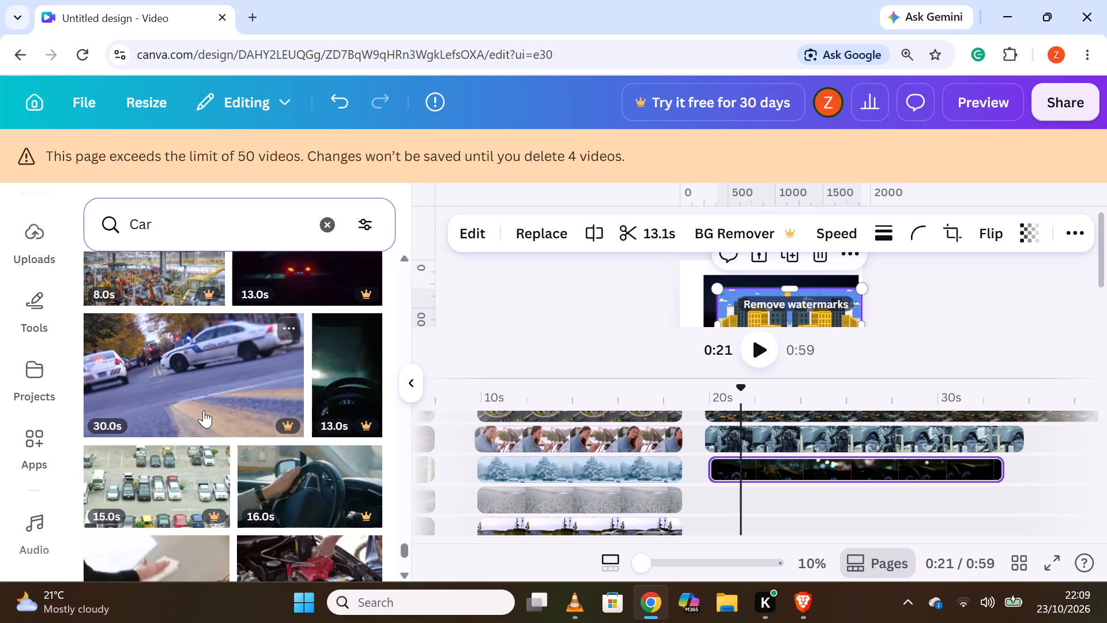
pyautogui.moveTo(204, 410); pyautogui.dragTo(796, 508)
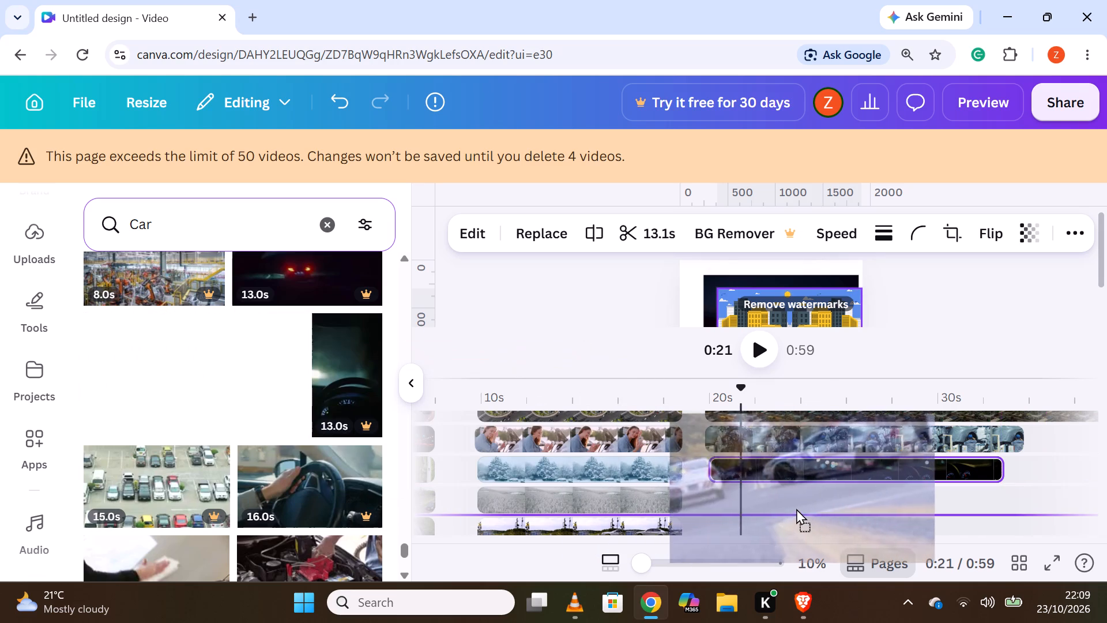
pyautogui.moveTo(796, 508); pyautogui.dragTo(829, 493)
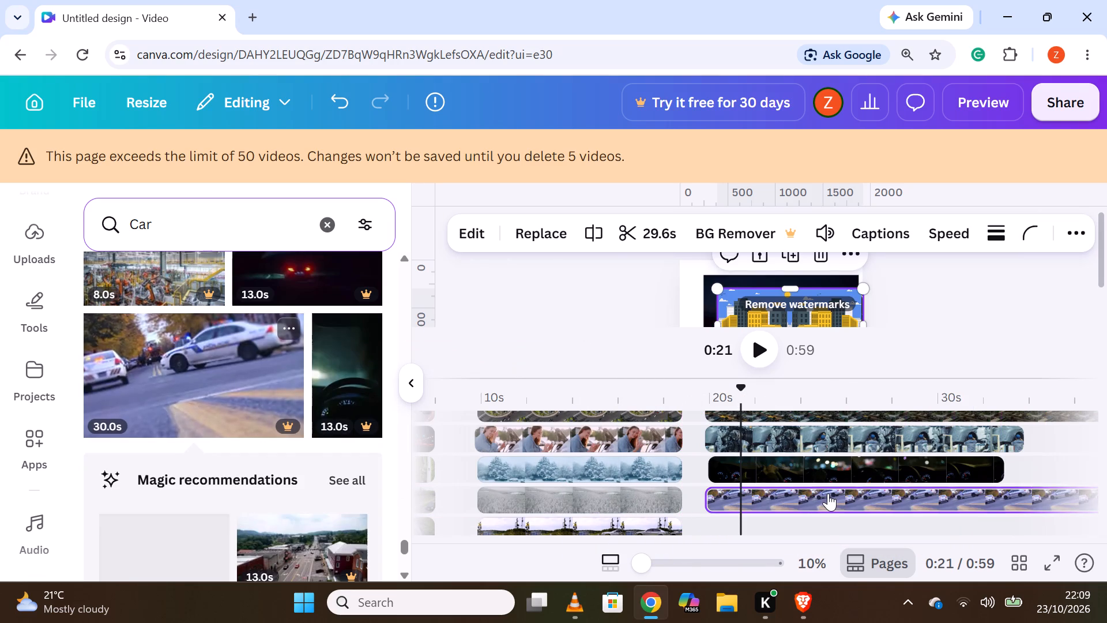
pyautogui.click(800, 495)
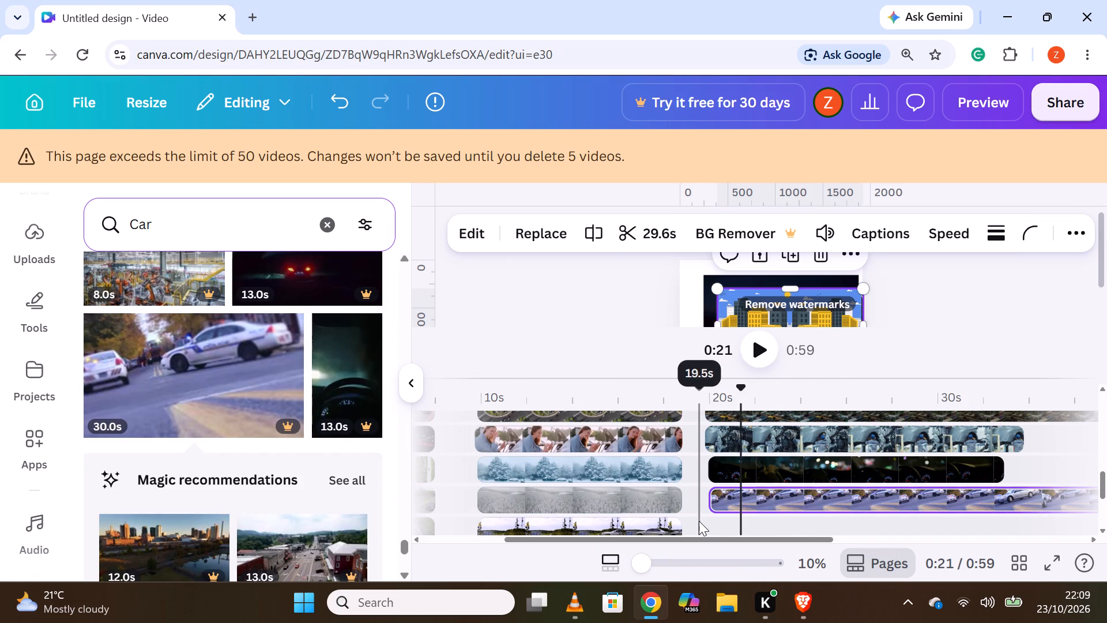
# Add the 15-second aerial car park clip twice in a row to the main video track.
pyautogui.scroll(-3, 209, 438)
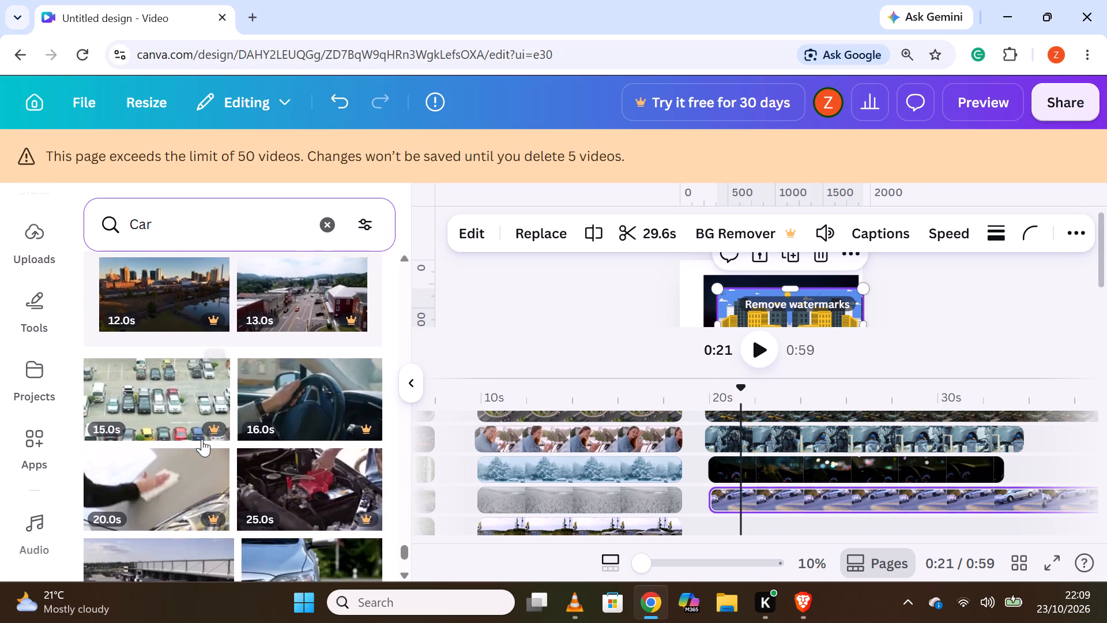
pyautogui.doubleClick(165, 415)
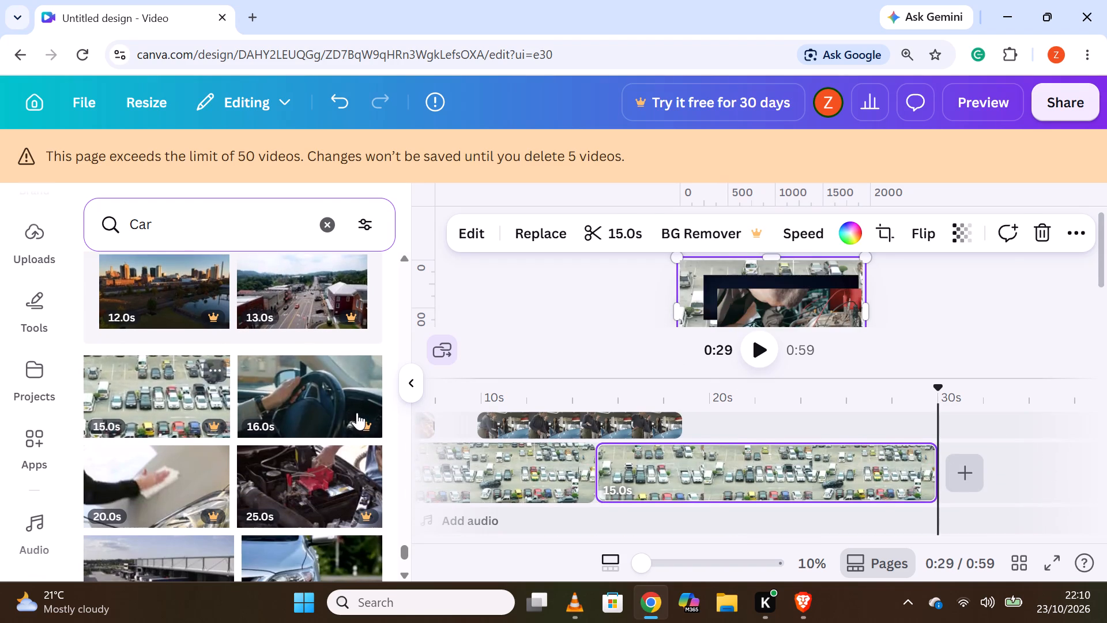
# Add the 26-second clip of a car with its bonnet open as the third clip on the eighteenth track.
pyautogui.scroll(2, 691, 471)
pyautogui.scroll(-1, 690, 471)
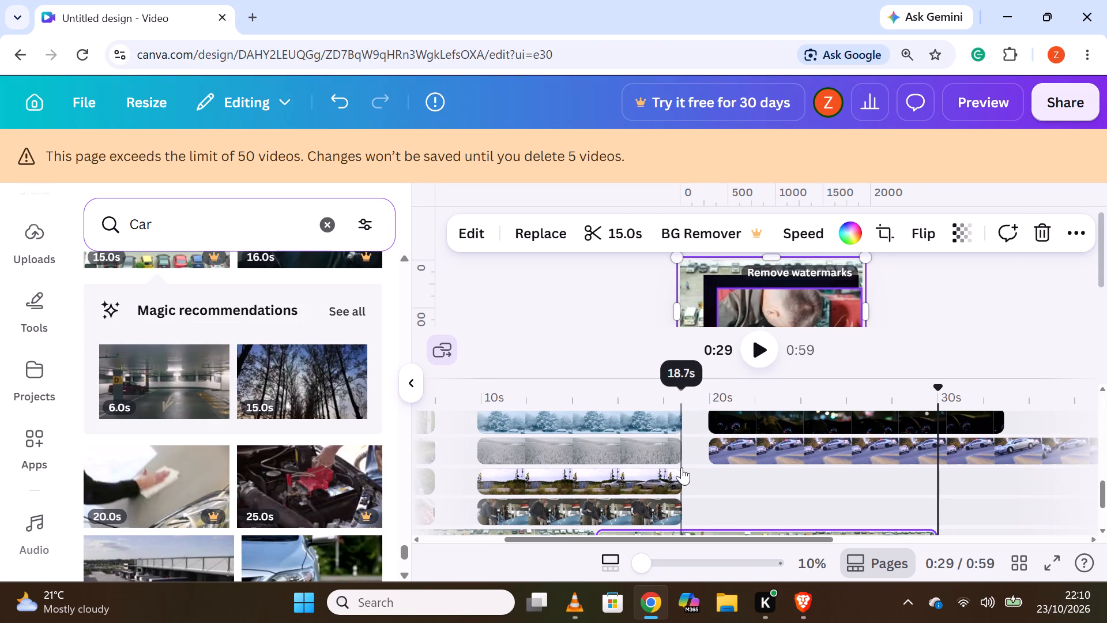
pyautogui.scroll(-2, 298, 503)
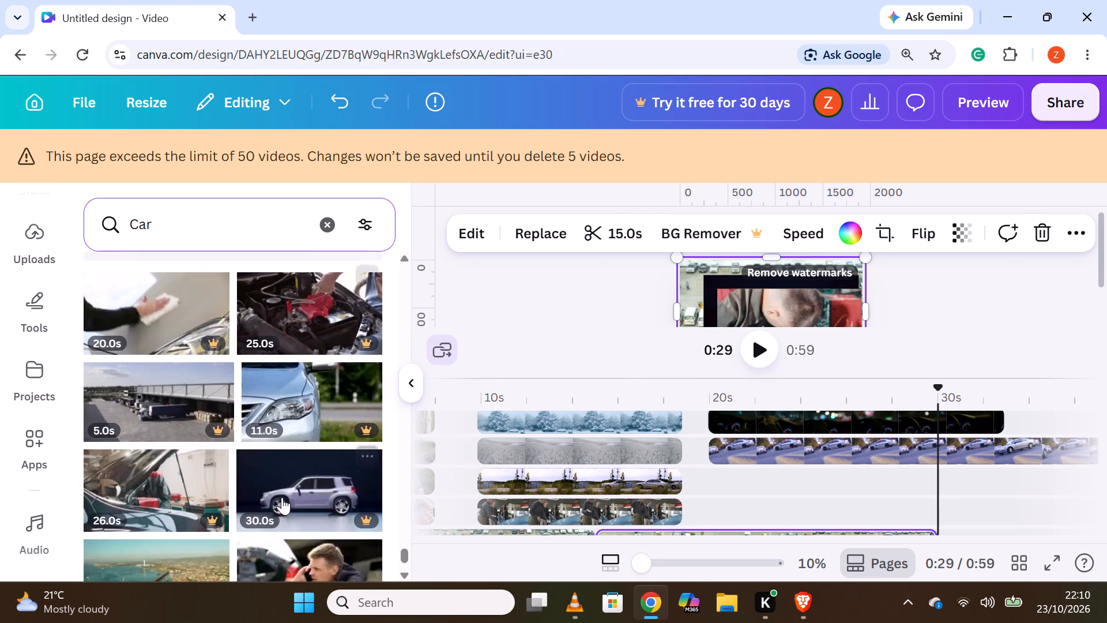
pyautogui.moveTo(152, 489); pyautogui.dragTo(775, 479)
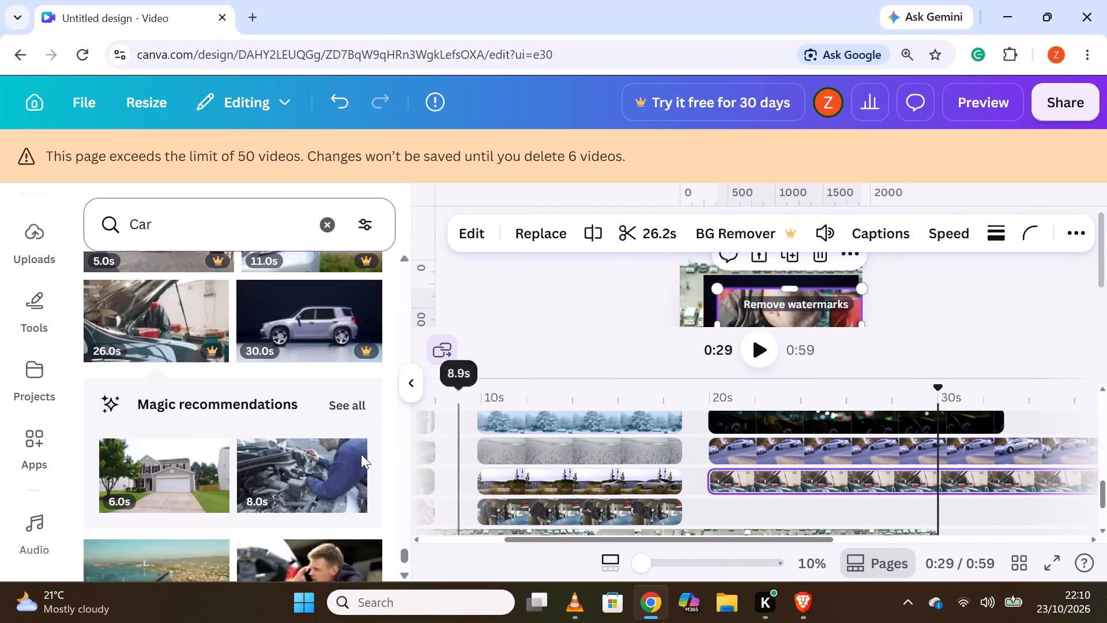
# Add the 16-second clip of an off-road vehicle in desert sand as the third clip on the nineteenth track.
pyautogui.scroll(-3, 236, 455)
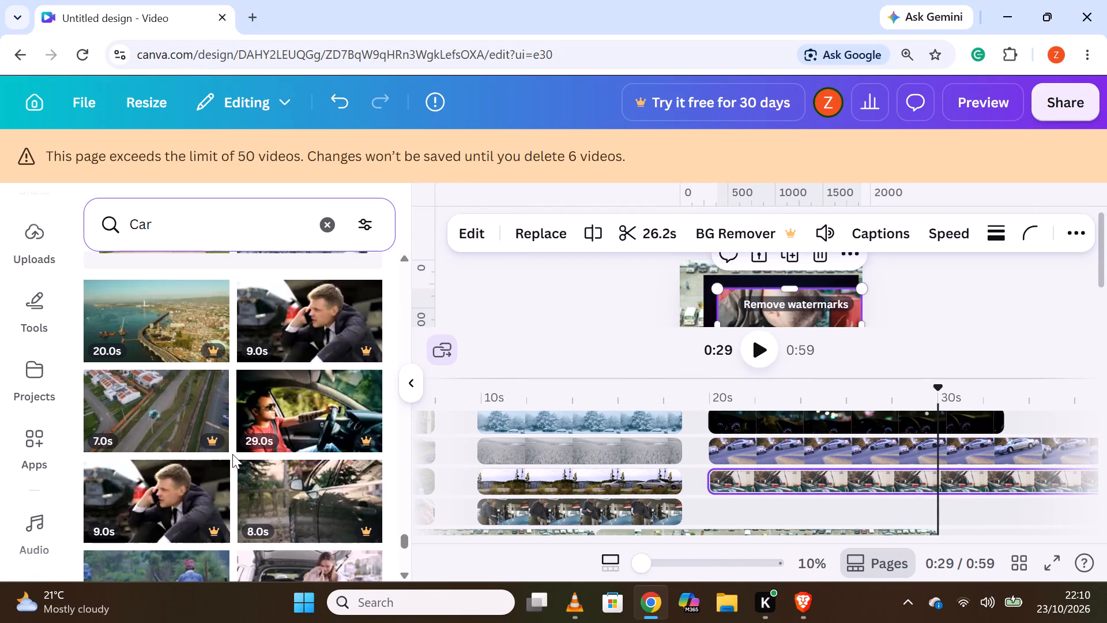
pyautogui.scroll(-1, 231, 453)
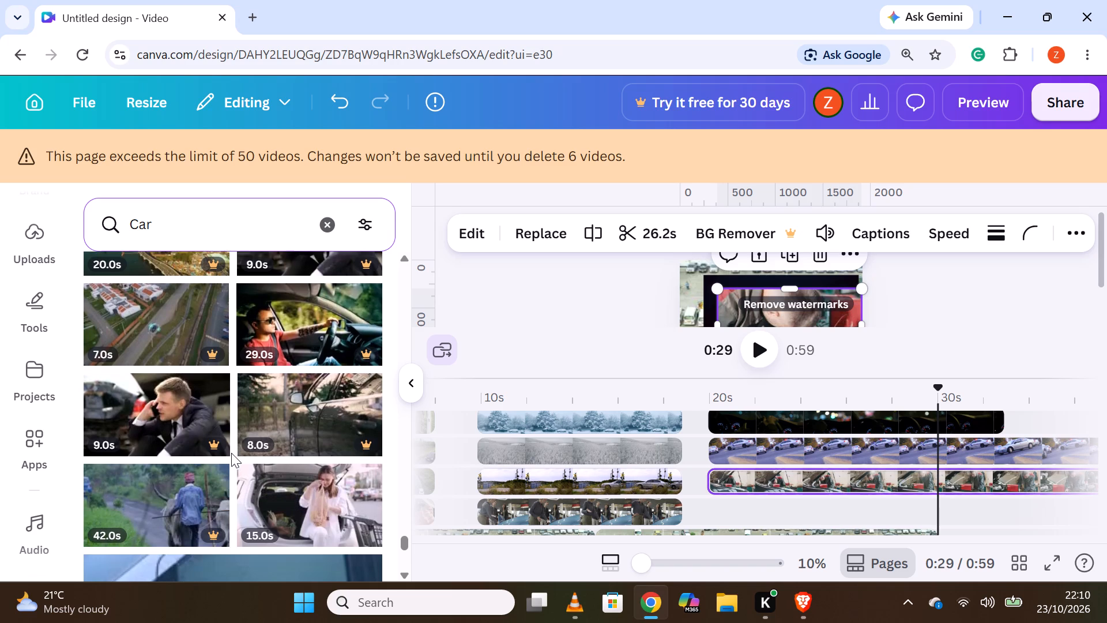
pyautogui.scroll(-1, 255, 430)
pyautogui.scroll(-1, 318, 434)
pyautogui.scroll(-1, 269, 433)
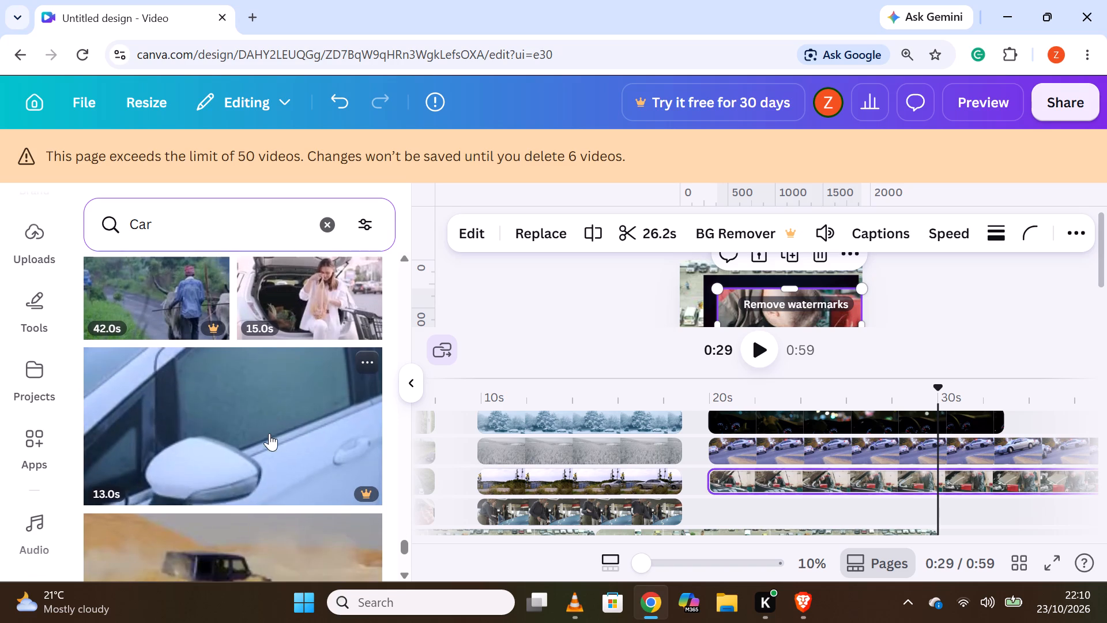
pyautogui.scroll(-3, 187, 429)
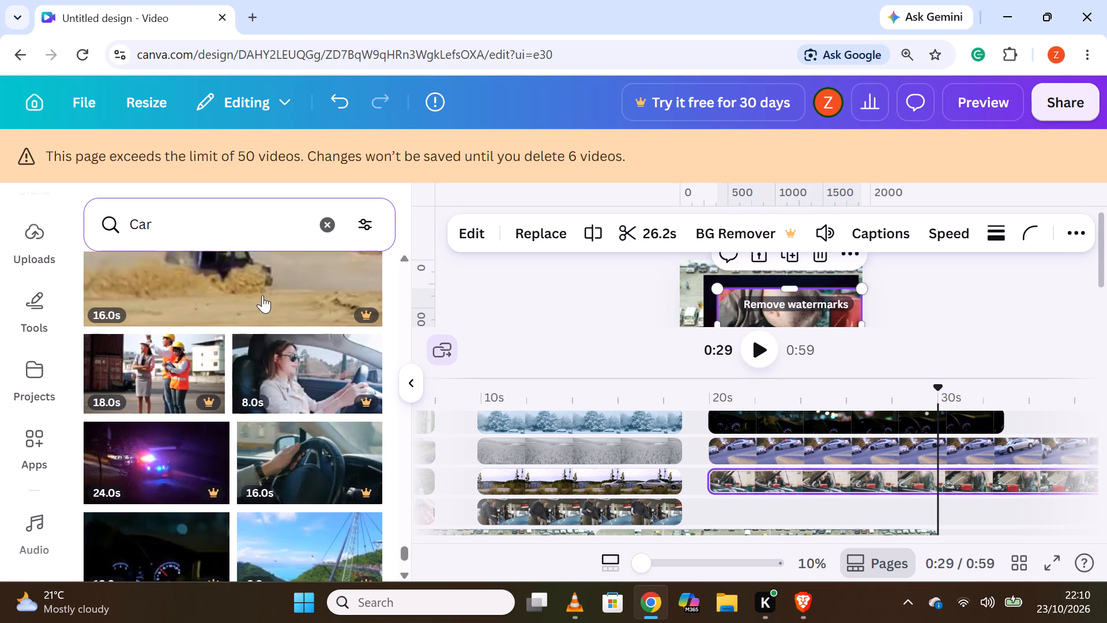
pyautogui.moveTo(262, 294); pyautogui.dragTo(887, 519)
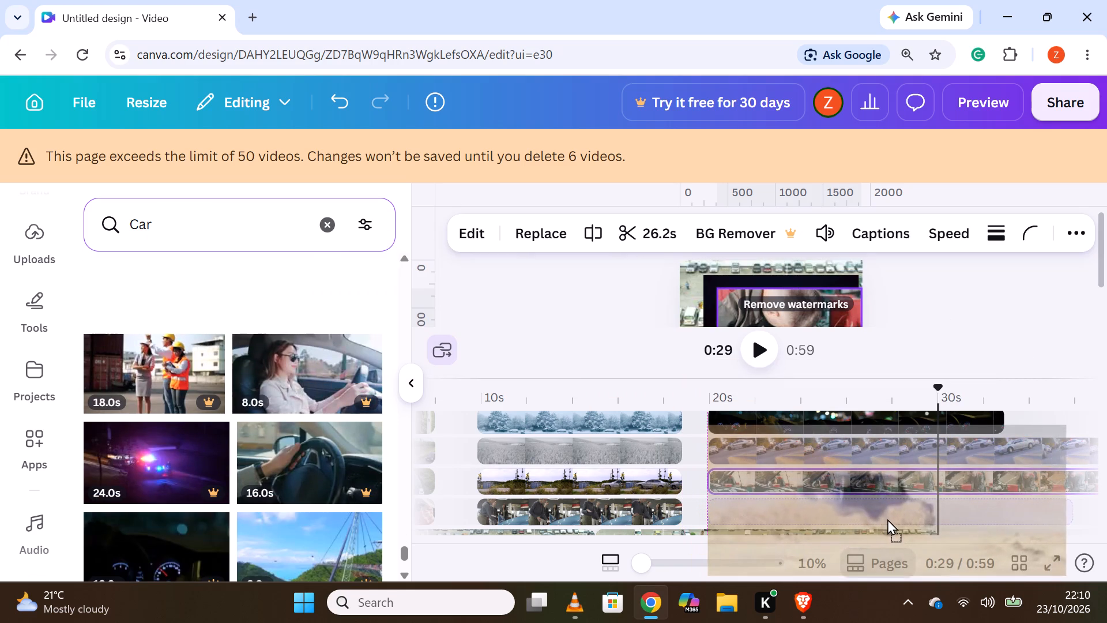
pyautogui.moveTo(887, 519); pyautogui.dragTo(886, 514)
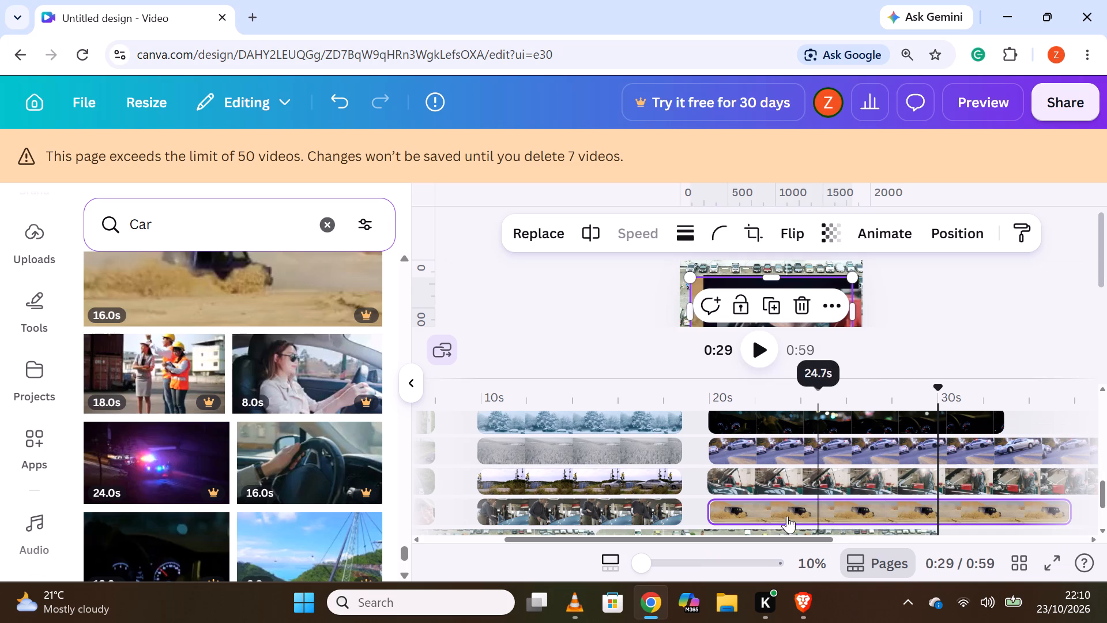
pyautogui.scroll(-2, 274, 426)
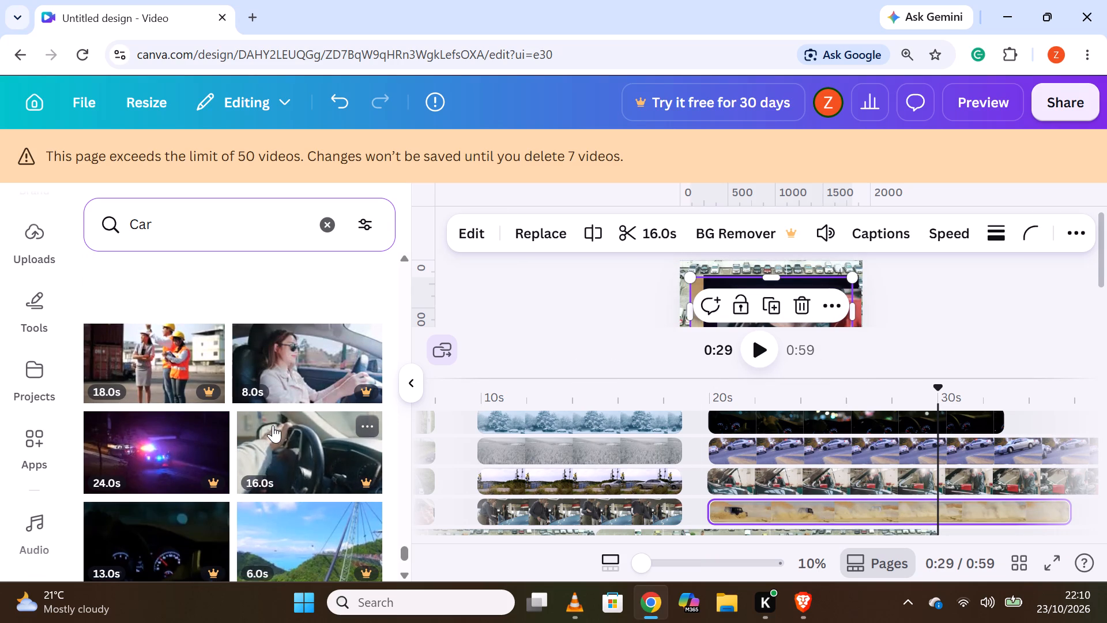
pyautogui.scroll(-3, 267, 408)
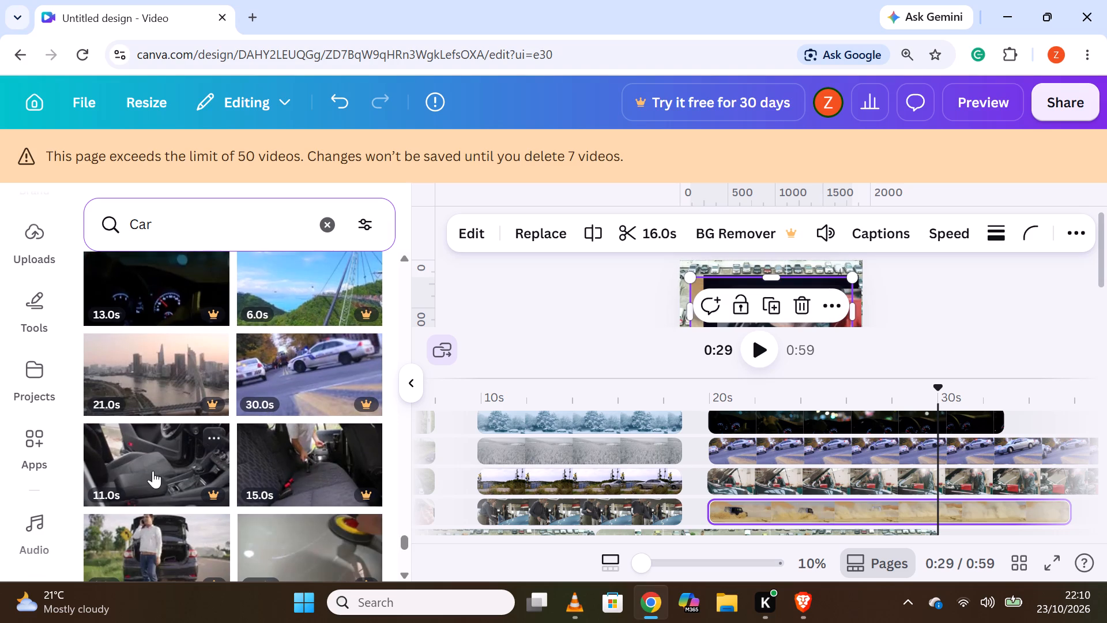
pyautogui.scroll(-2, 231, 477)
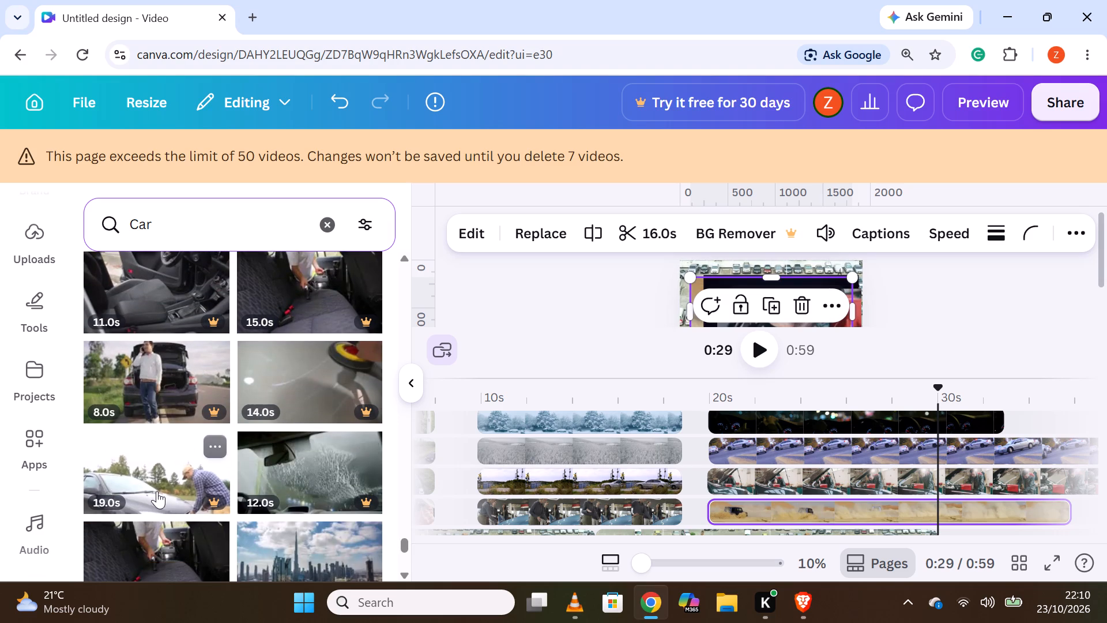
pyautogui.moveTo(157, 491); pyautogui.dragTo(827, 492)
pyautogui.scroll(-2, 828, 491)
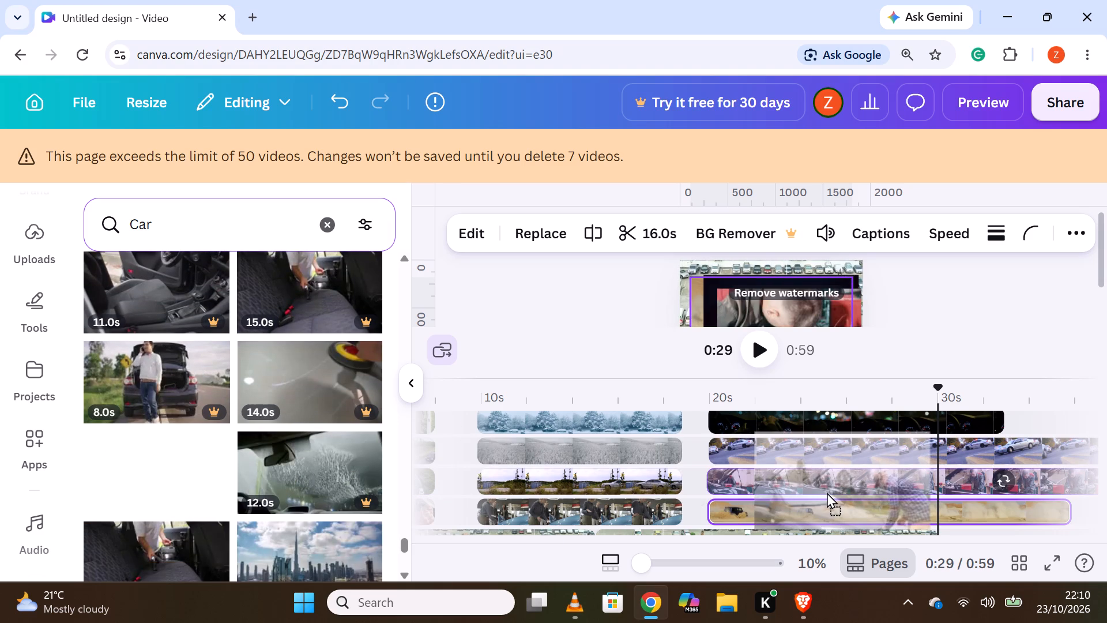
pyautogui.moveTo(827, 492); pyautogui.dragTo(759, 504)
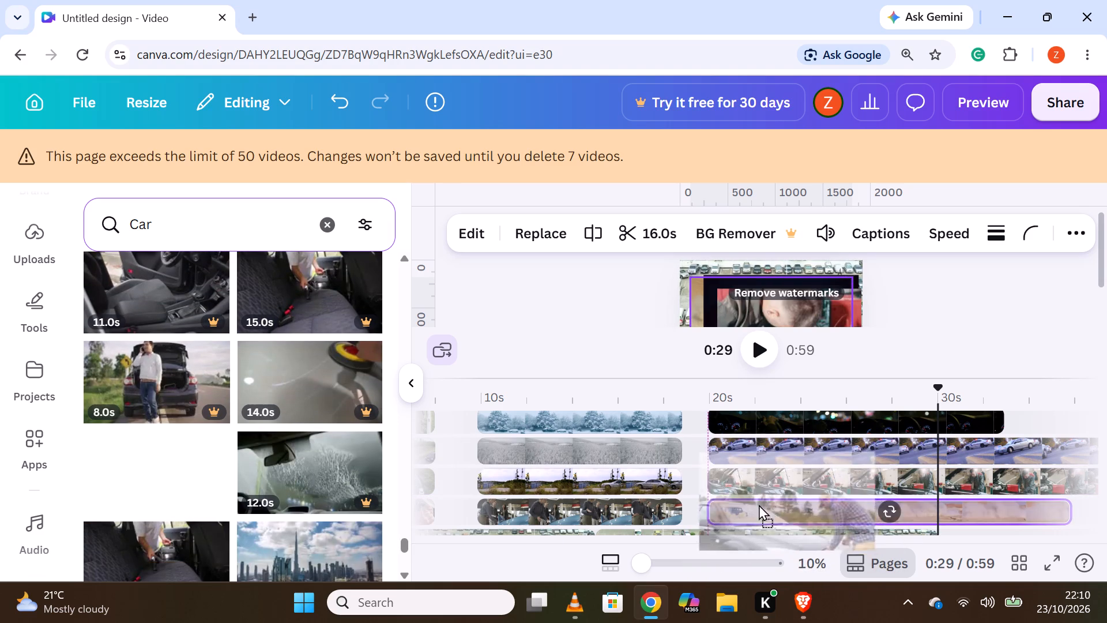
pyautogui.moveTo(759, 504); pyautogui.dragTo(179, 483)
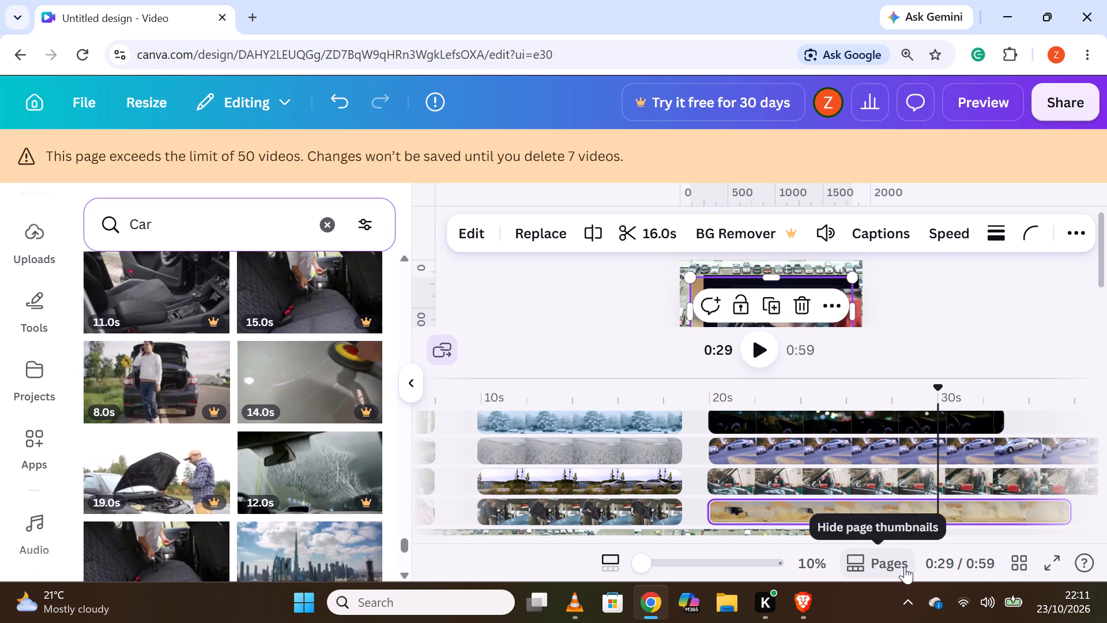
# Split the first track's third clip, the cartoon city buildings, at about 28 s, where the dashboard gauge clip on the second track ends.
pyautogui.click(952, 470)
pyautogui.scroll(5, 951, 490)
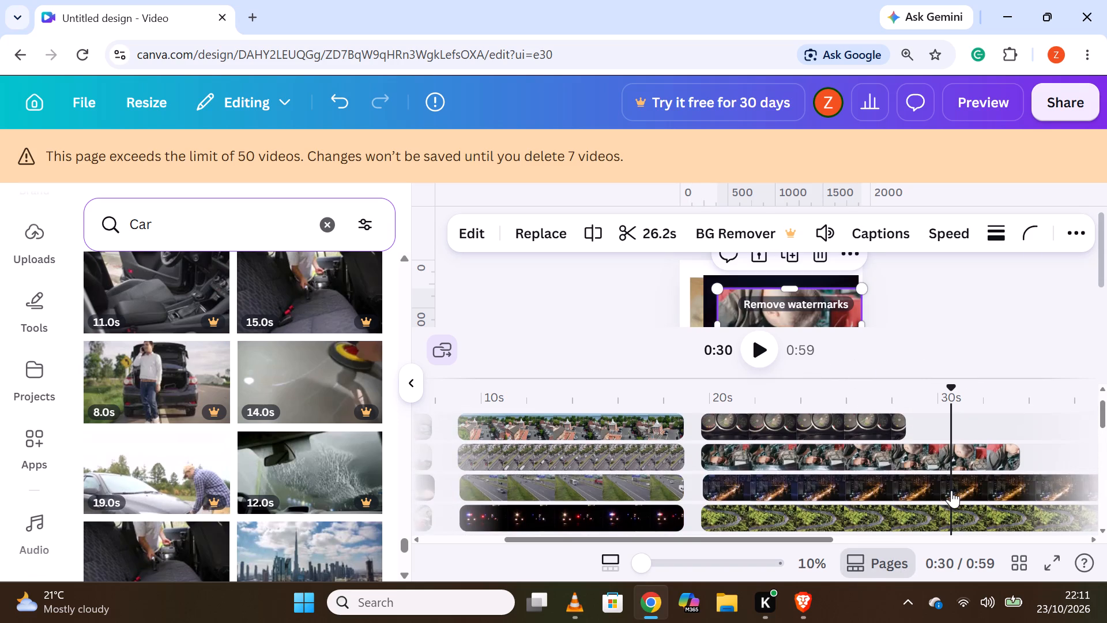
pyautogui.scroll(-1, 951, 490)
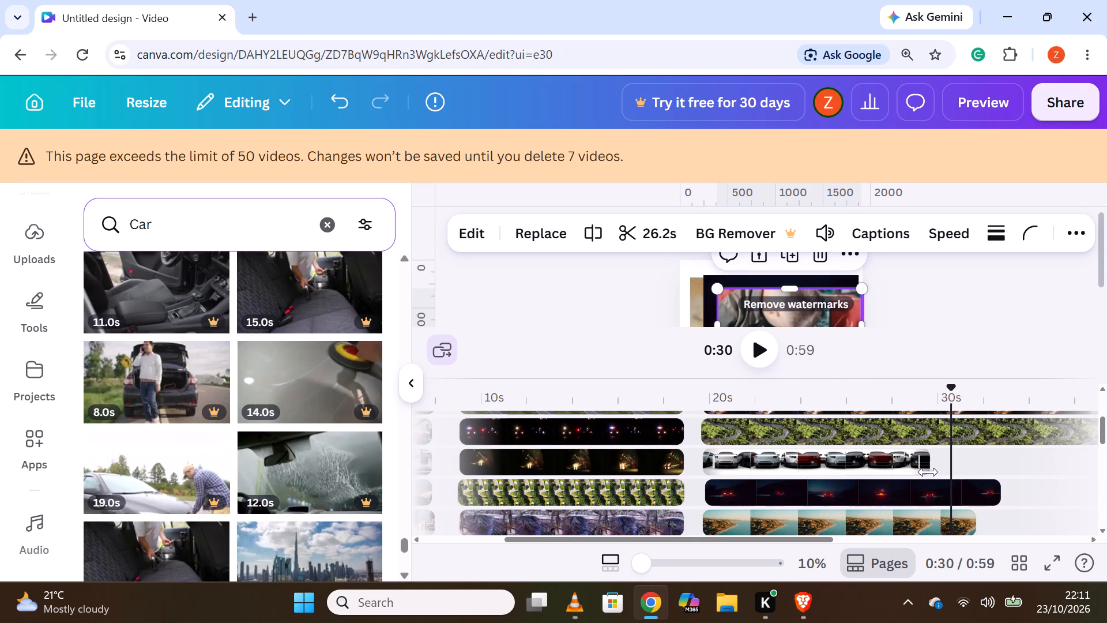
pyautogui.click(930, 468)
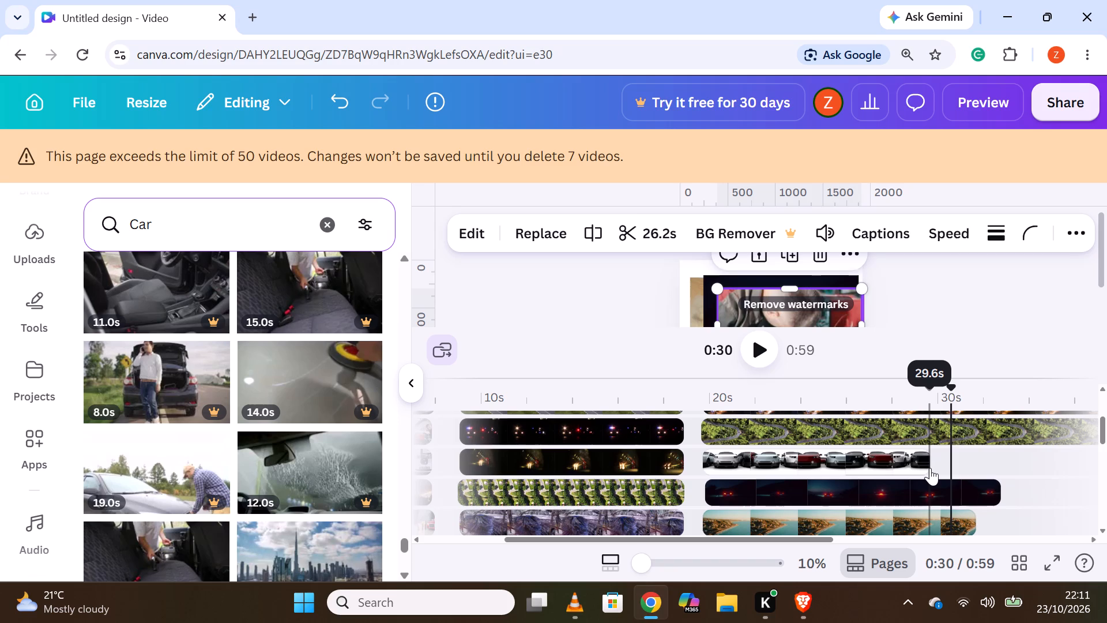
pyautogui.scroll(3, 930, 468)
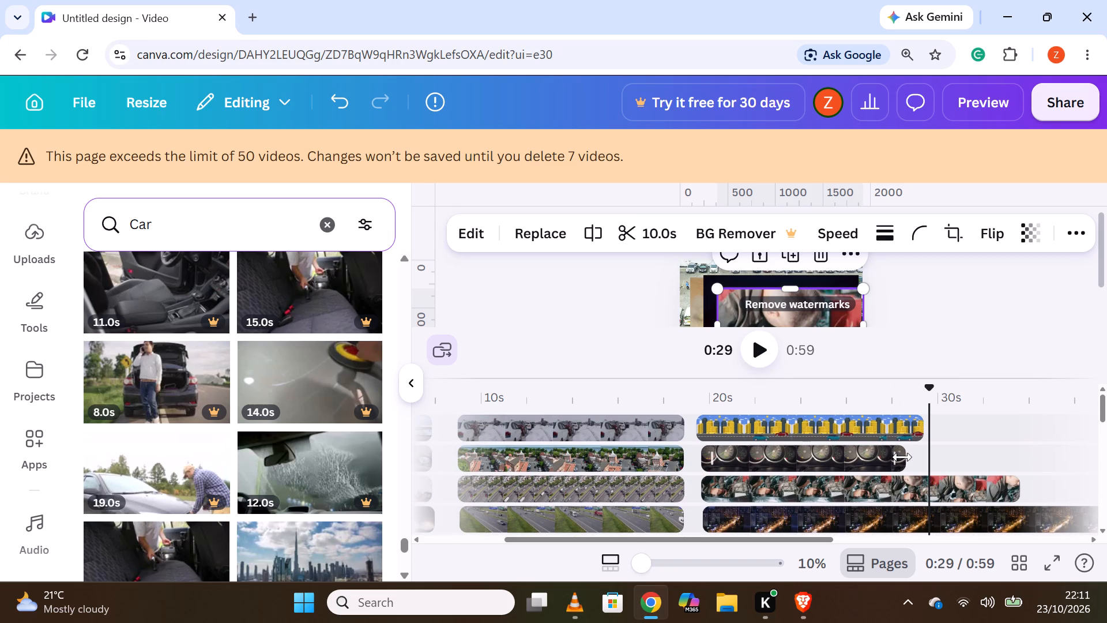
pyautogui.click(905, 464)
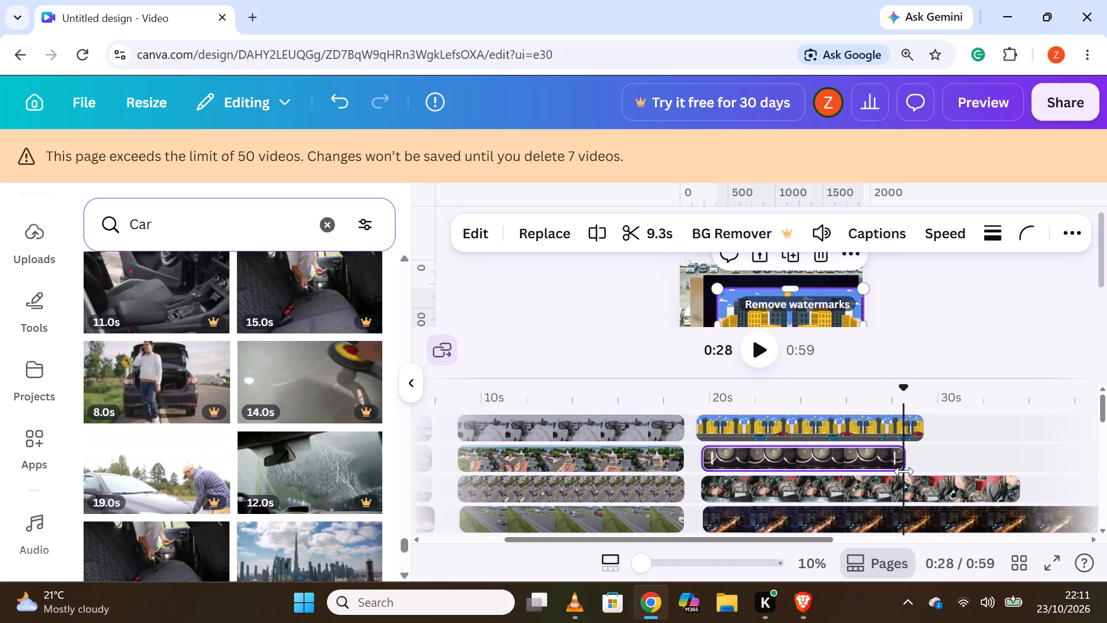
pyautogui.rightClick(911, 426)
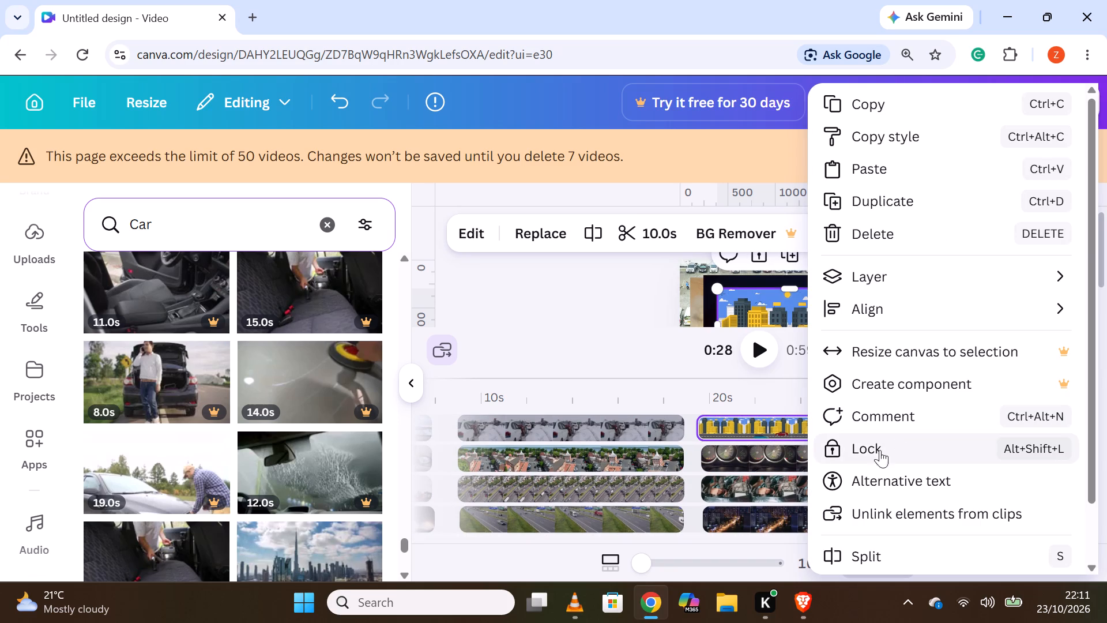
pyautogui.click(774, 439)
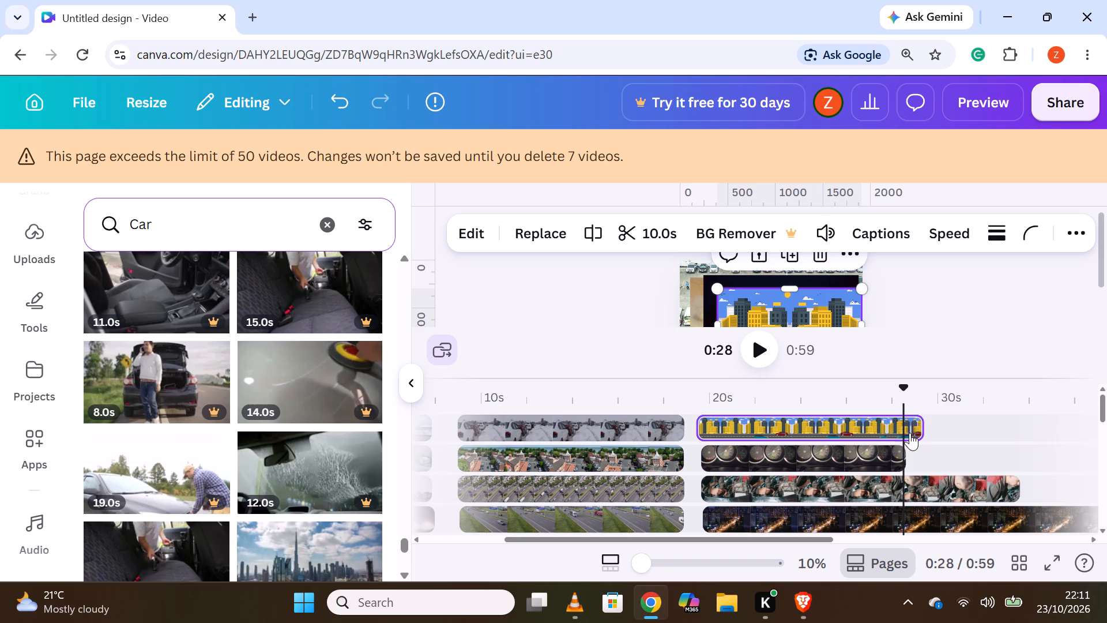
pyautogui.rightClick(912, 430)
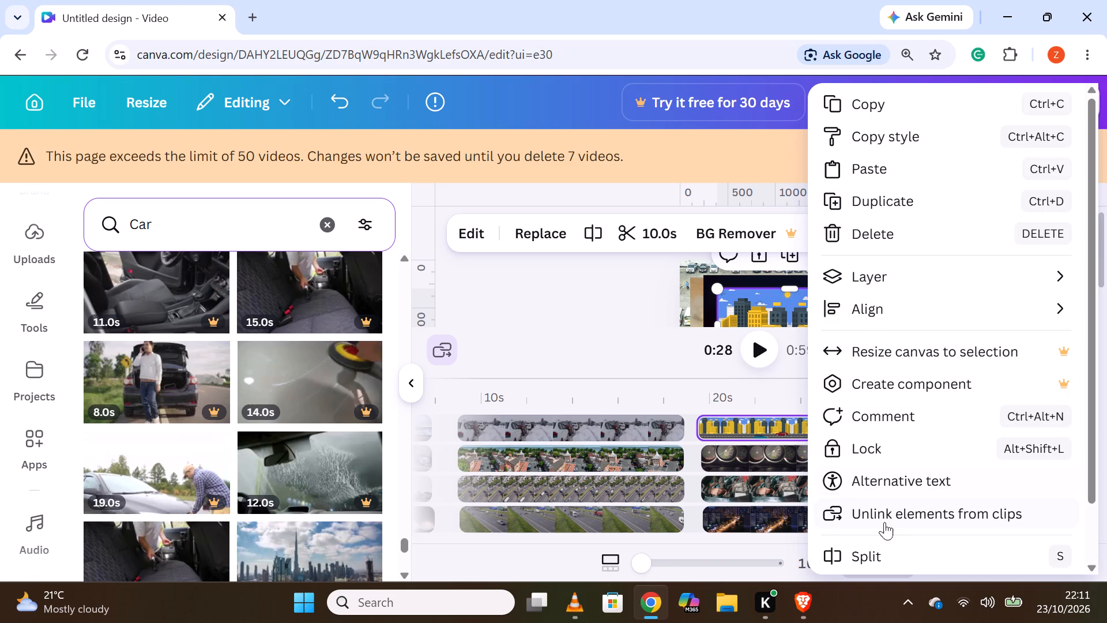
pyautogui.click(876, 549)
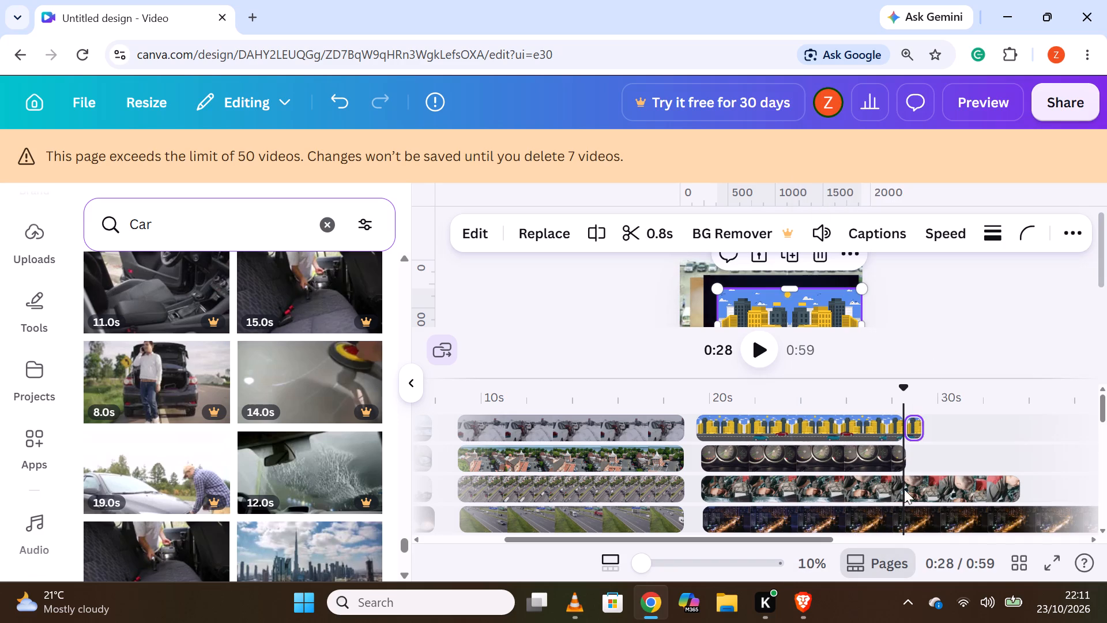
# Split the third clips on the third, fourth, fifth and sixth tracks at the same 0:28 playhead position.
pyautogui.rightClick(903, 493)
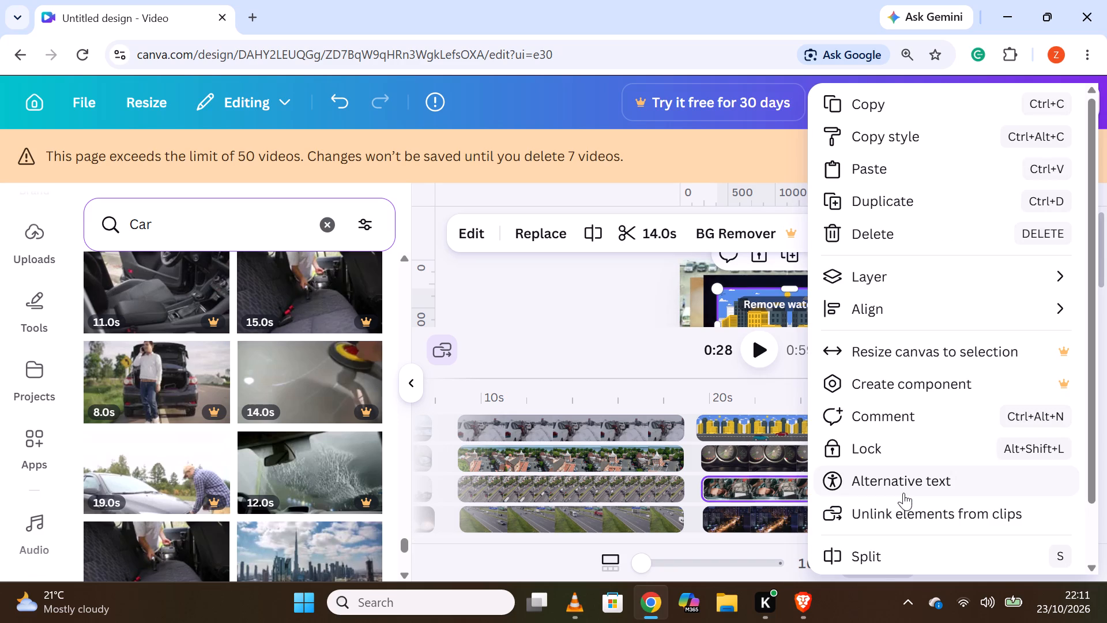
pyautogui.click(882, 558)
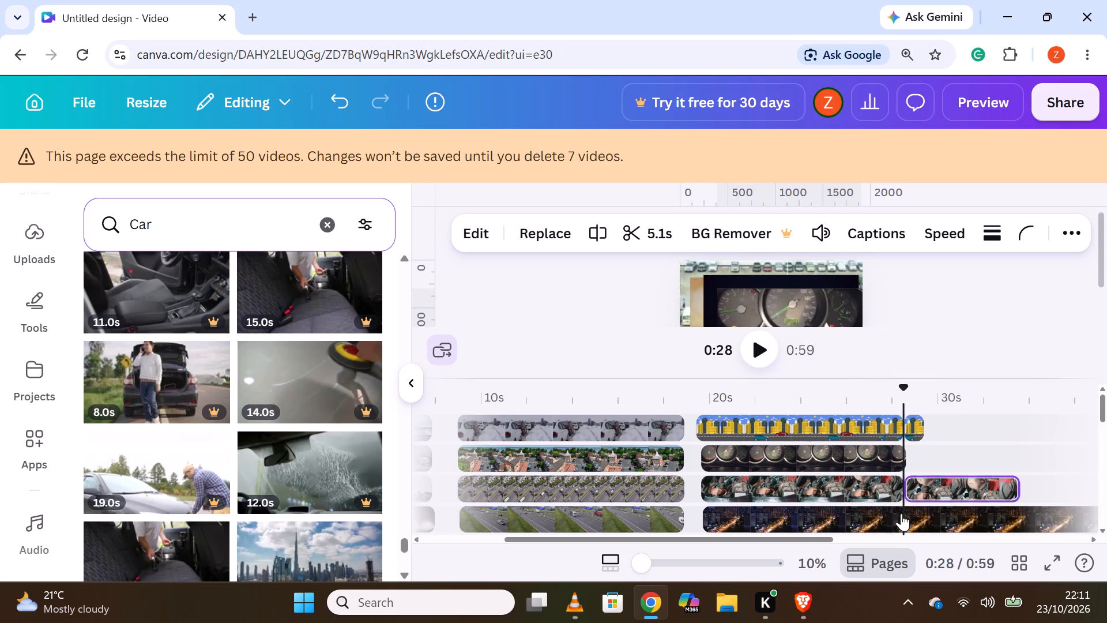
pyautogui.rightClick(903, 515)
pyautogui.click(891, 545)
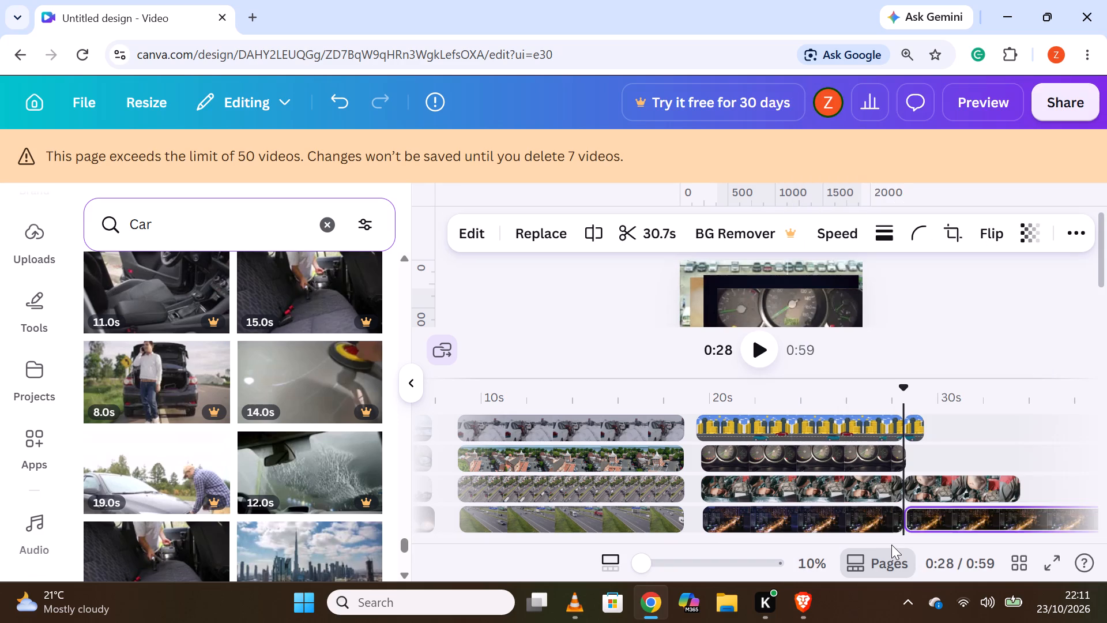
pyautogui.scroll(-1, 898, 516)
pyautogui.rightClick(902, 461)
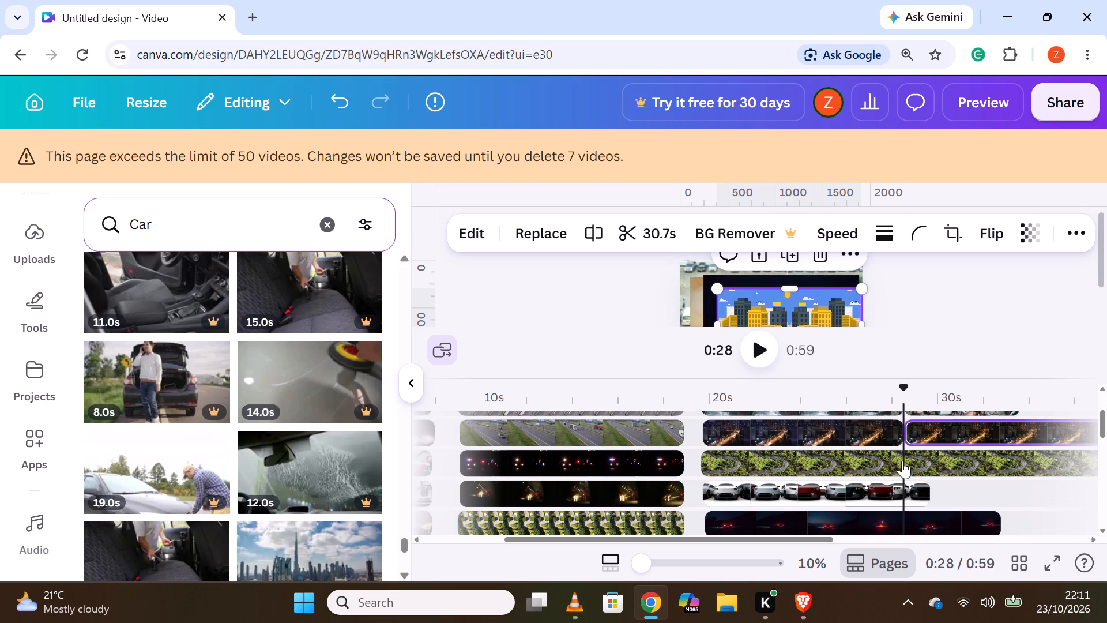
pyautogui.click(878, 559)
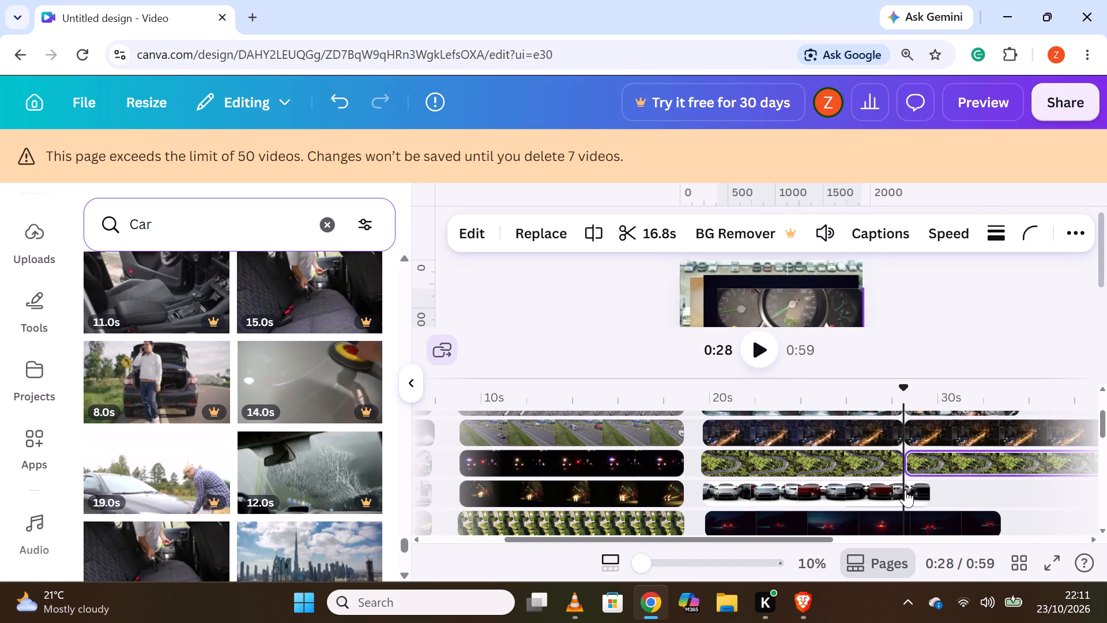
pyautogui.rightClick(905, 489)
pyautogui.click(902, 551)
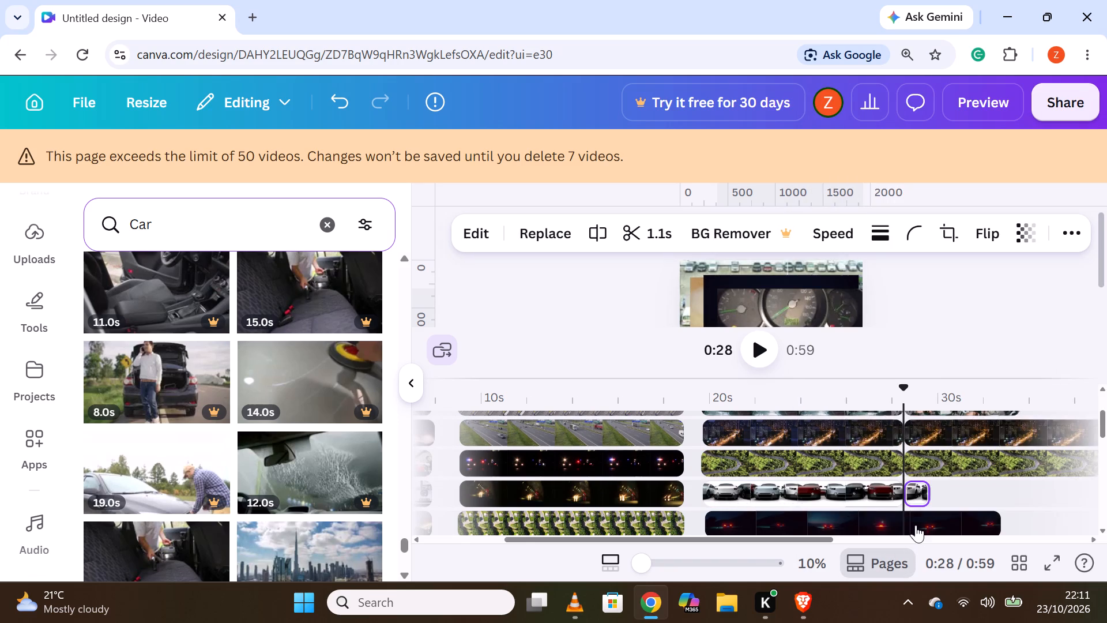
# Split the third clips on the seventh, eighth and ninth tracks at the 0:28 playhead position.
pyautogui.scroll(-1, 916, 521)
pyautogui.rightClick(902, 441)
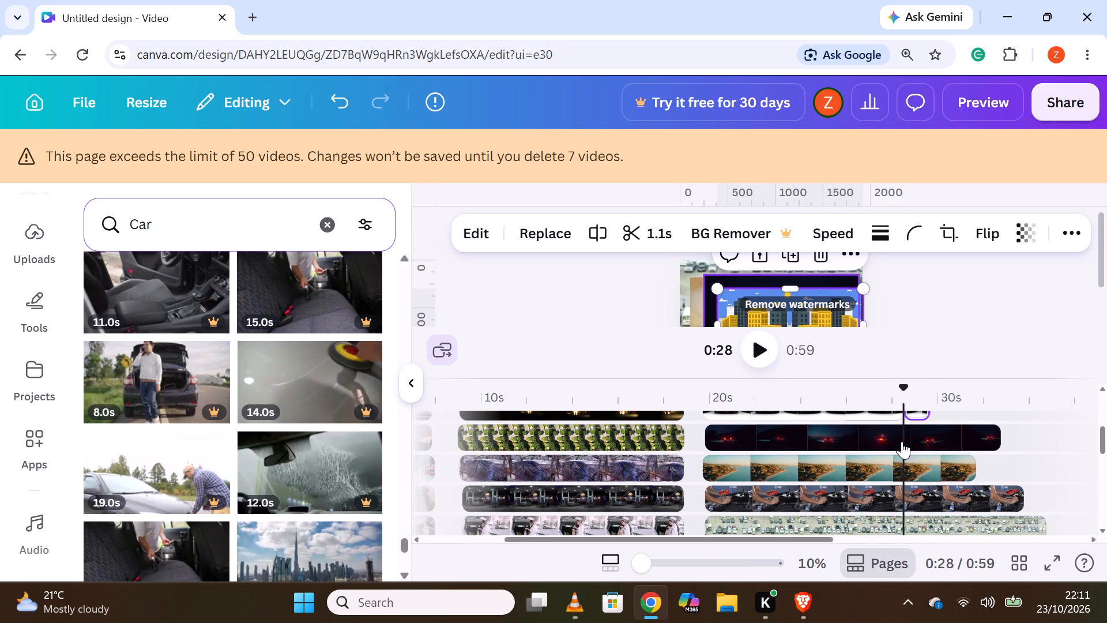
pyautogui.click(899, 543)
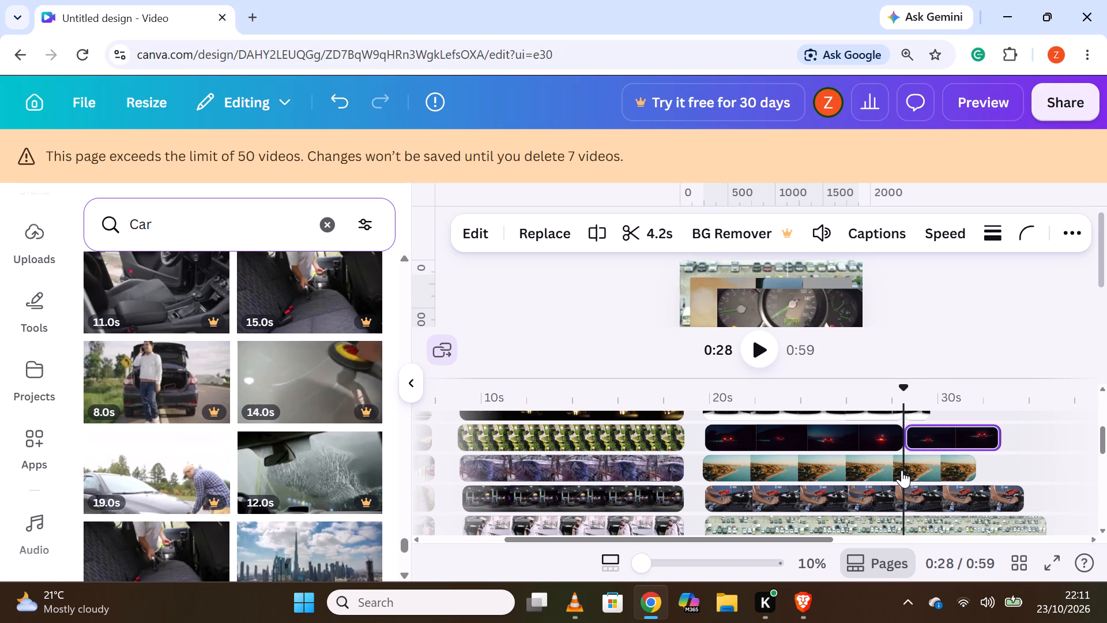
pyautogui.rightClick(903, 471)
pyautogui.click(888, 547)
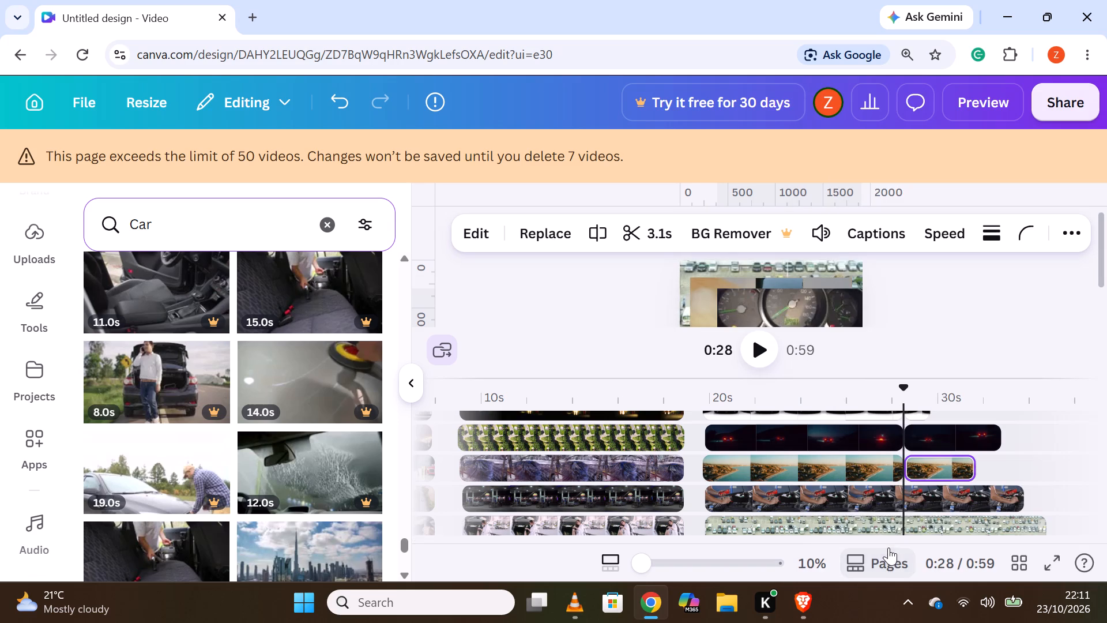
pyautogui.rightClick(905, 496)
pyautogui.click(890, 547)
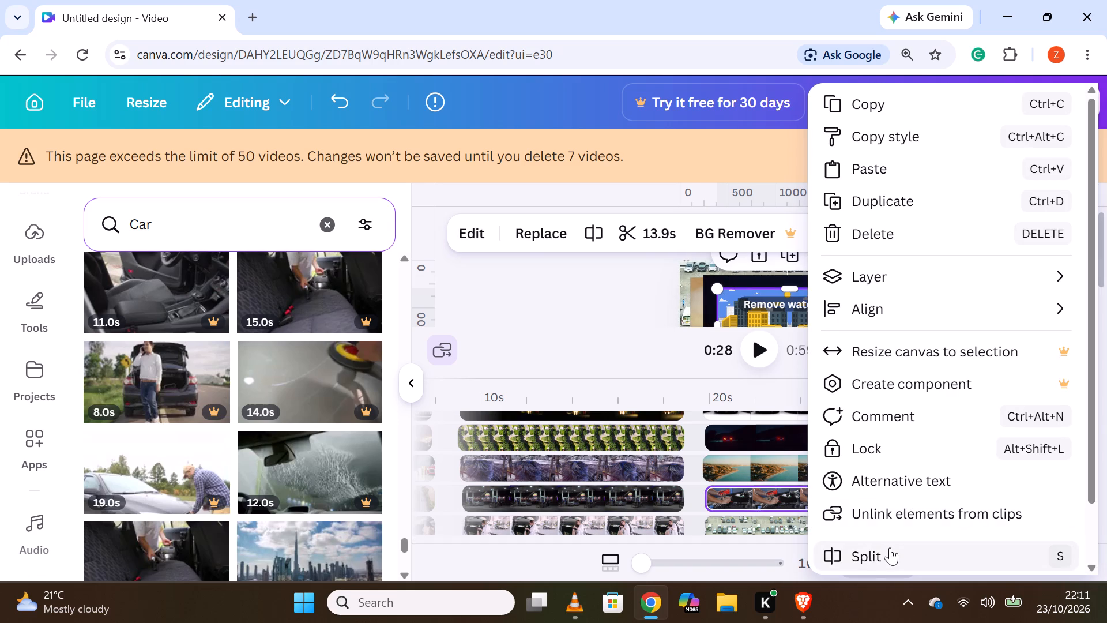
# Split the third clips on the tenth, eleventh and twelfth tracks at 0:28, starting with the aerial car park clip.
pyautogui.scroll(-1, 899, 506)
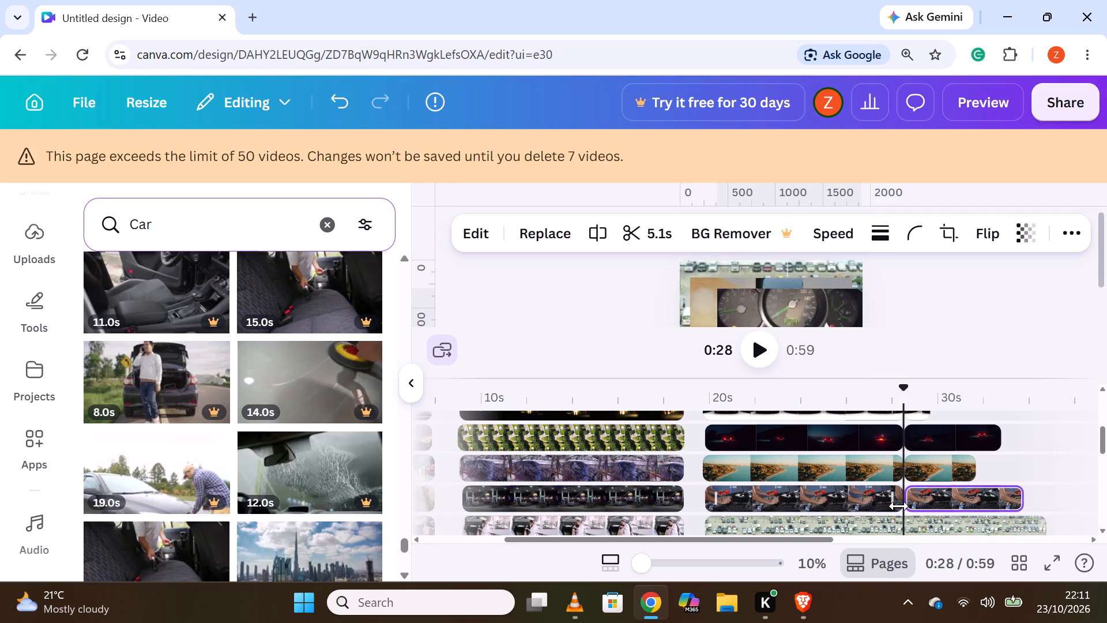
pyautogui.scroll(-1, 899, 506)
pyautogui.scroll(2, 910, 464)
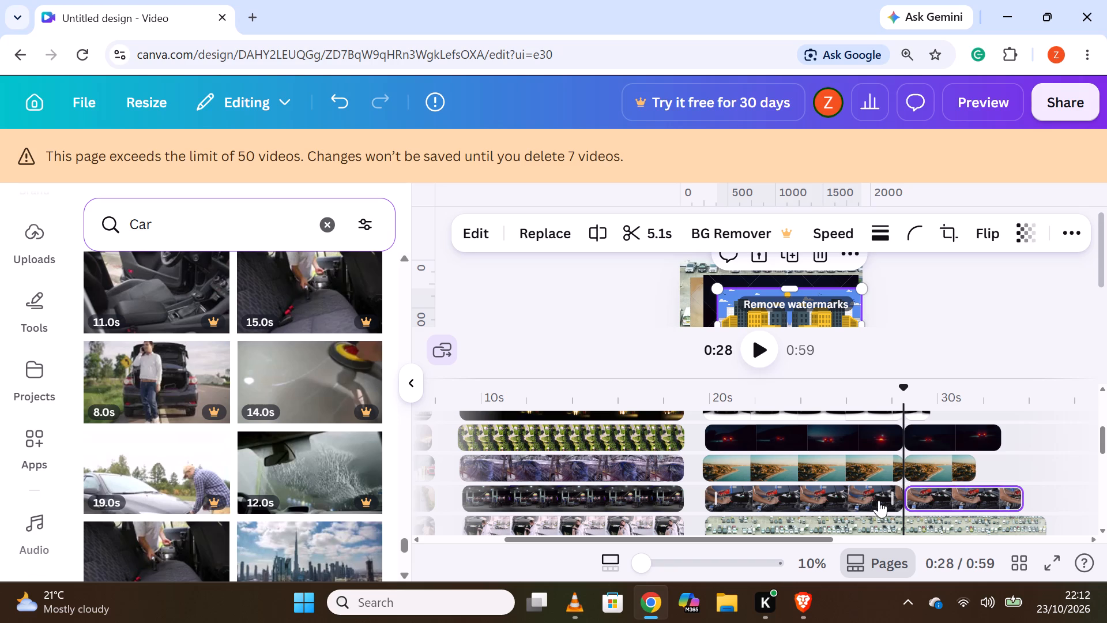
pyautogui.scroll(1, 906, 466)
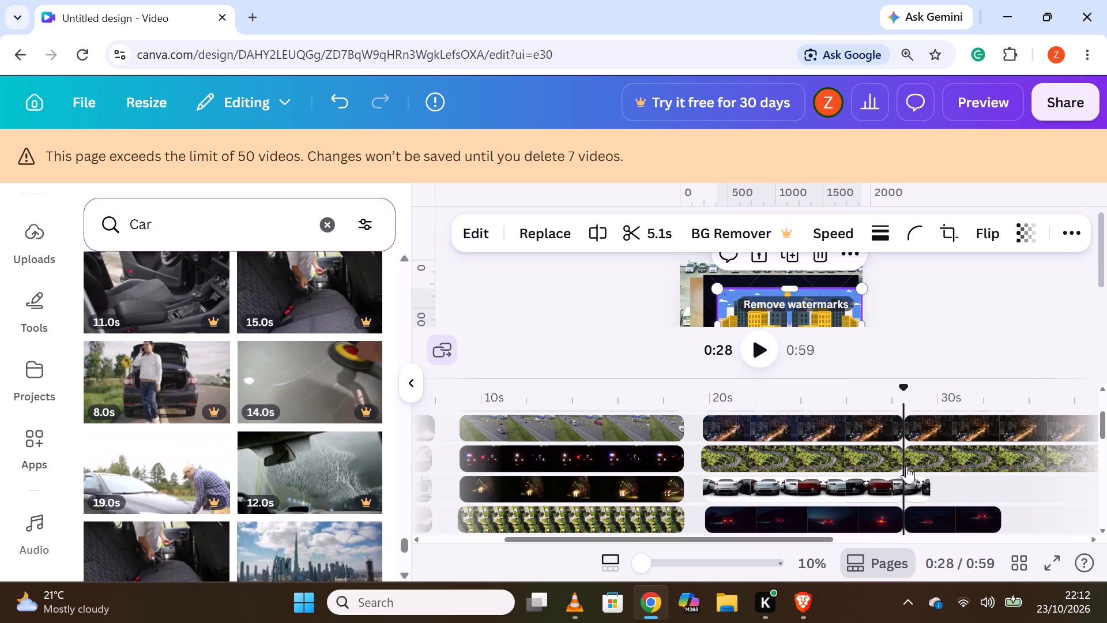
pyautogui.scroll(-1, 906, 466)
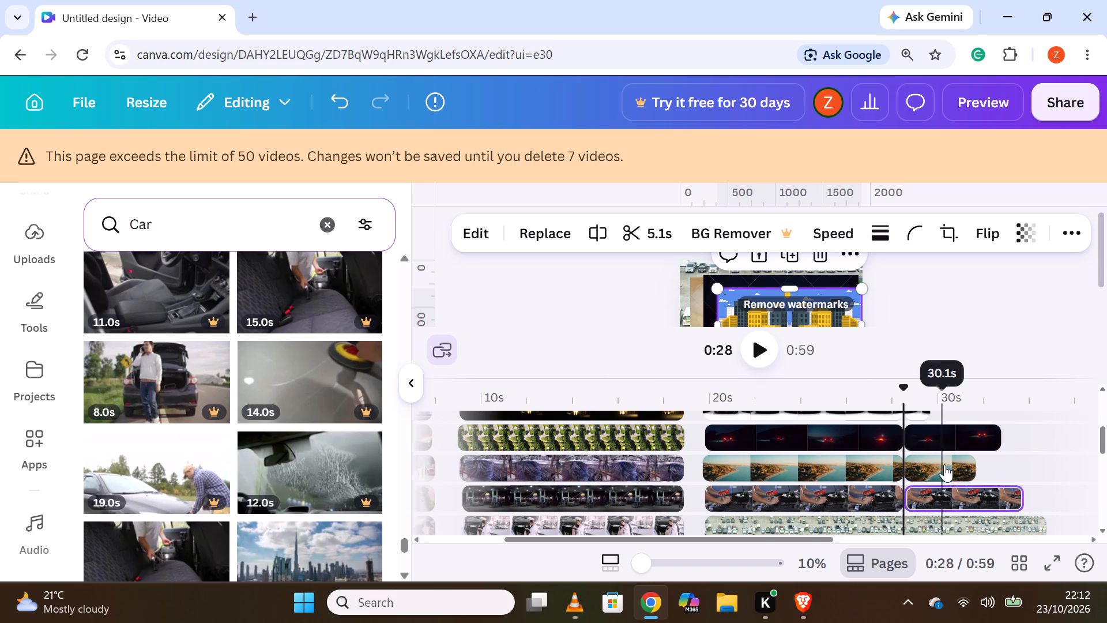
pyautogui.scroll(-1, 929, 472)
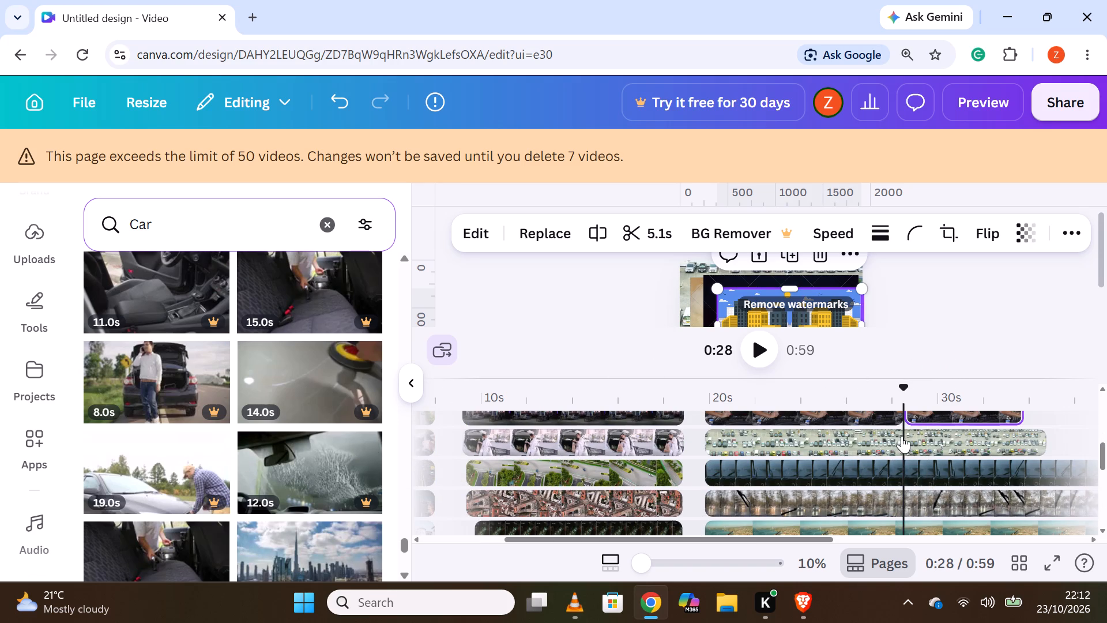
pyautogui.rightClick(902, 436)
pyautogui.click(878, 545)
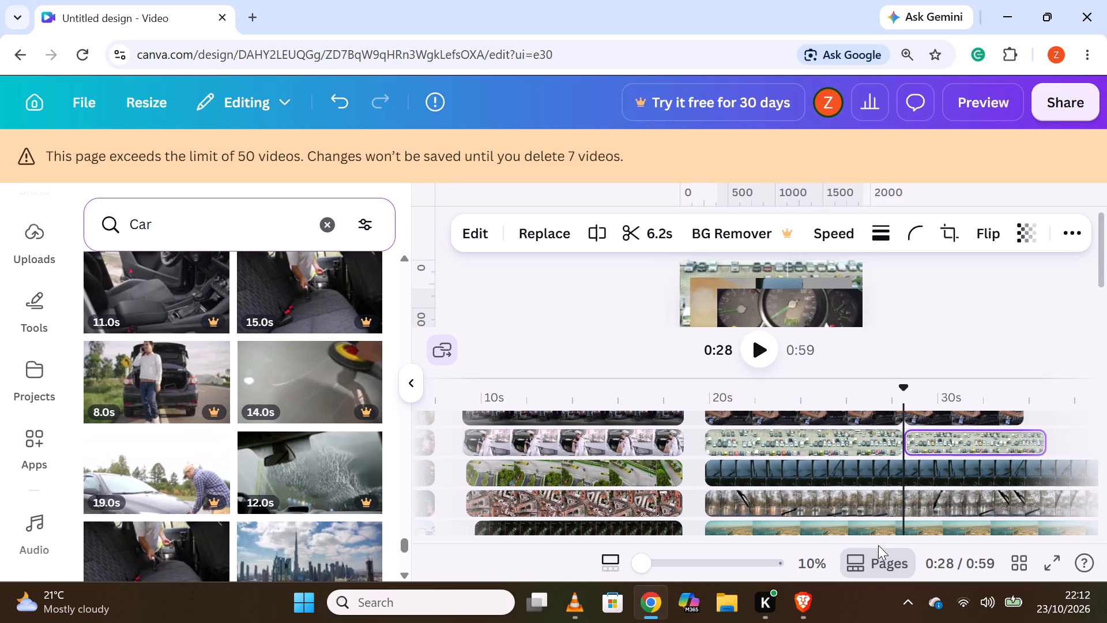
pyautogui.rightClick(901, 467)
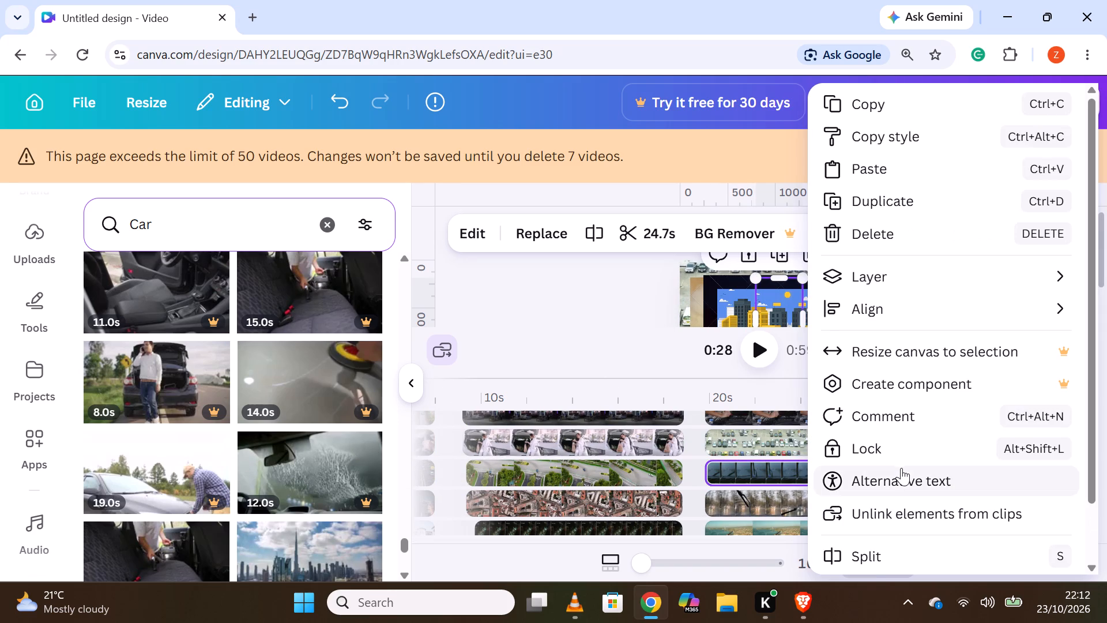
pyautogui.click(872, 558)
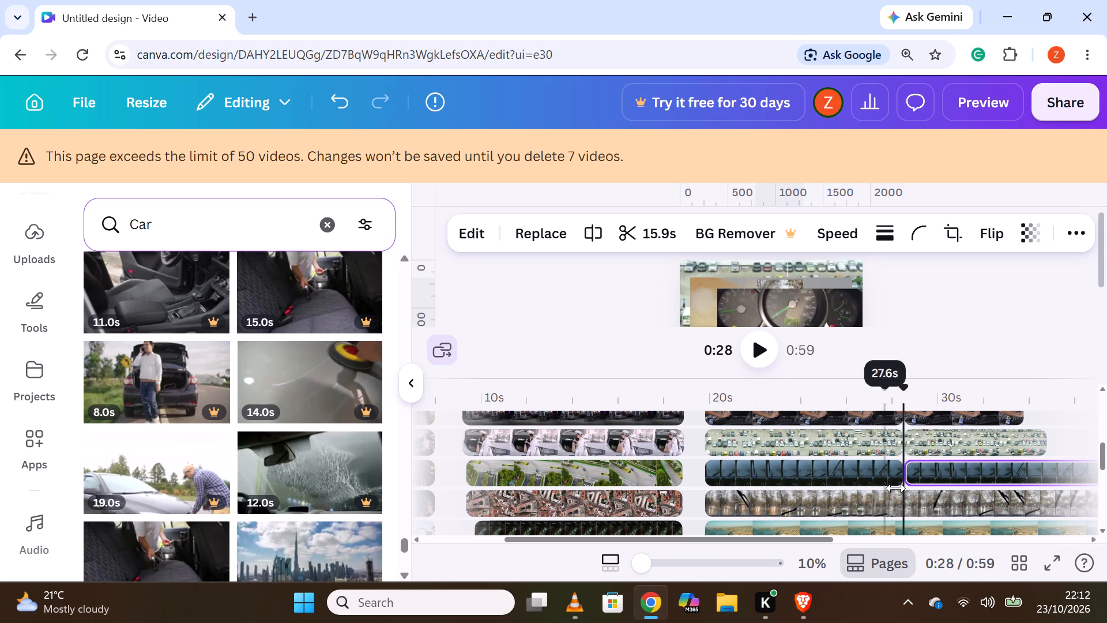
pyautogui.rightClick(903, 499)
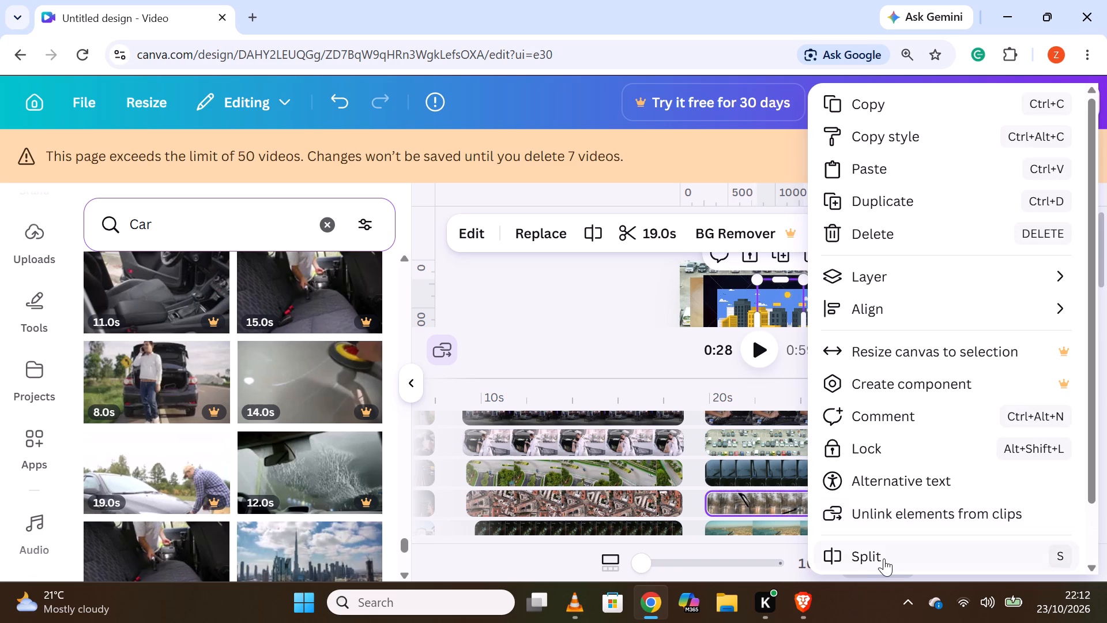
pyautogui.click(884, 558)
# Split the third clips on the thirteenth, fourteenth and fifteenth tracks at the 0:28 playhead position.
pyautogui.scroll(-1, 907, 505)
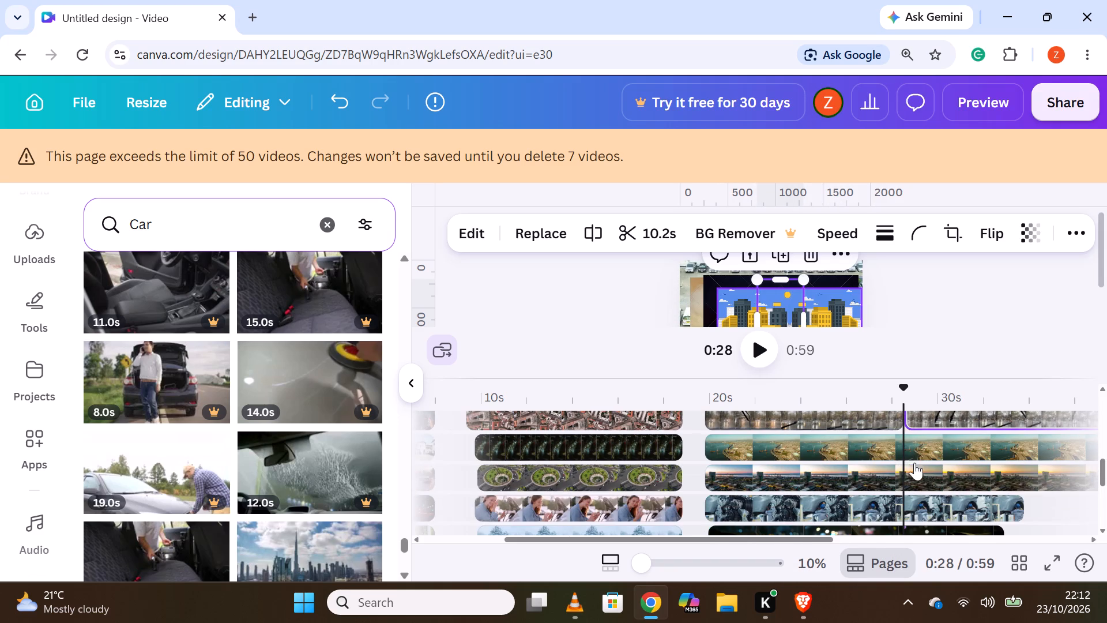
pyautogui.scroll(1, 901, 446)
pyautogui.scroll(-1, 907, 456)
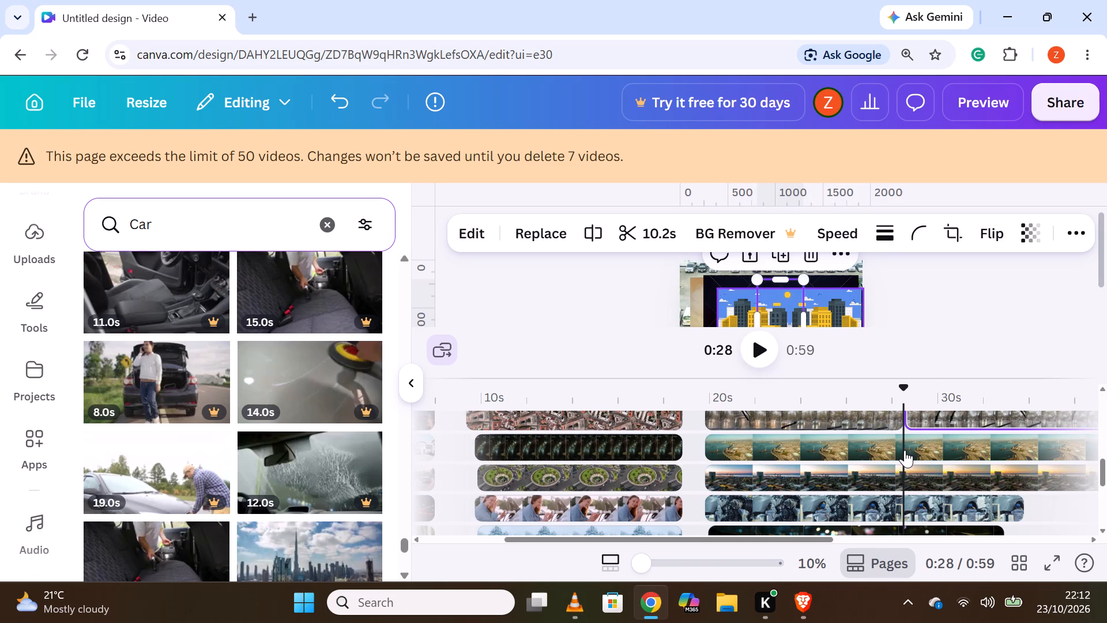
pyautogui.rightClick(905, 449)
pyautogui.click(881, 563)
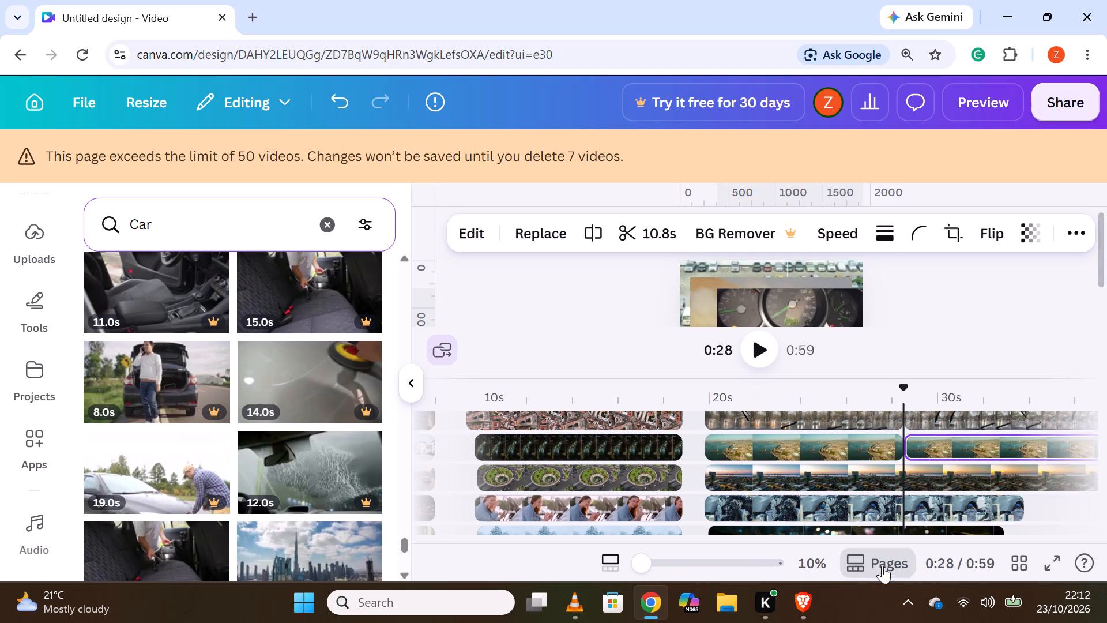
pyautogui.rightClick(903, 475)
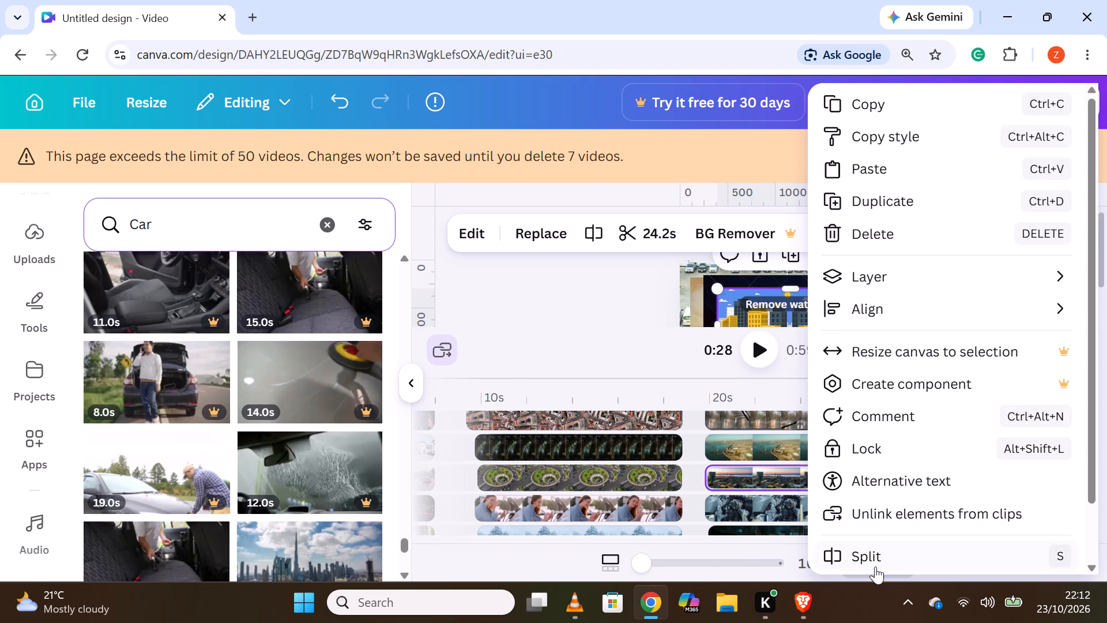
pyautogui.click(875, 566)
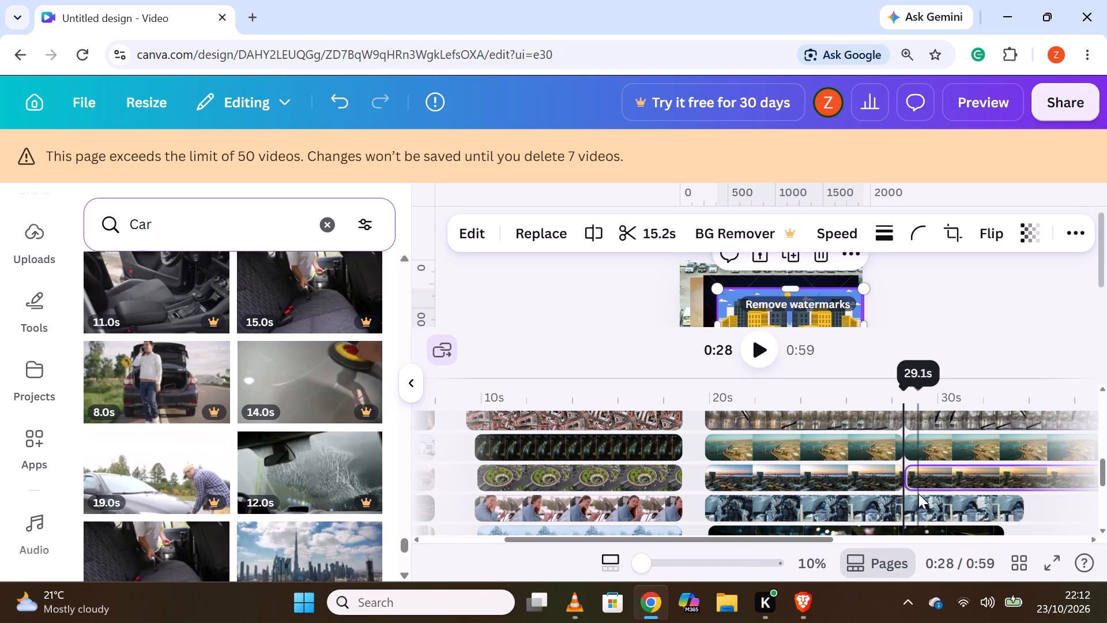
pyautogui.scroll(-1, 918, 494)
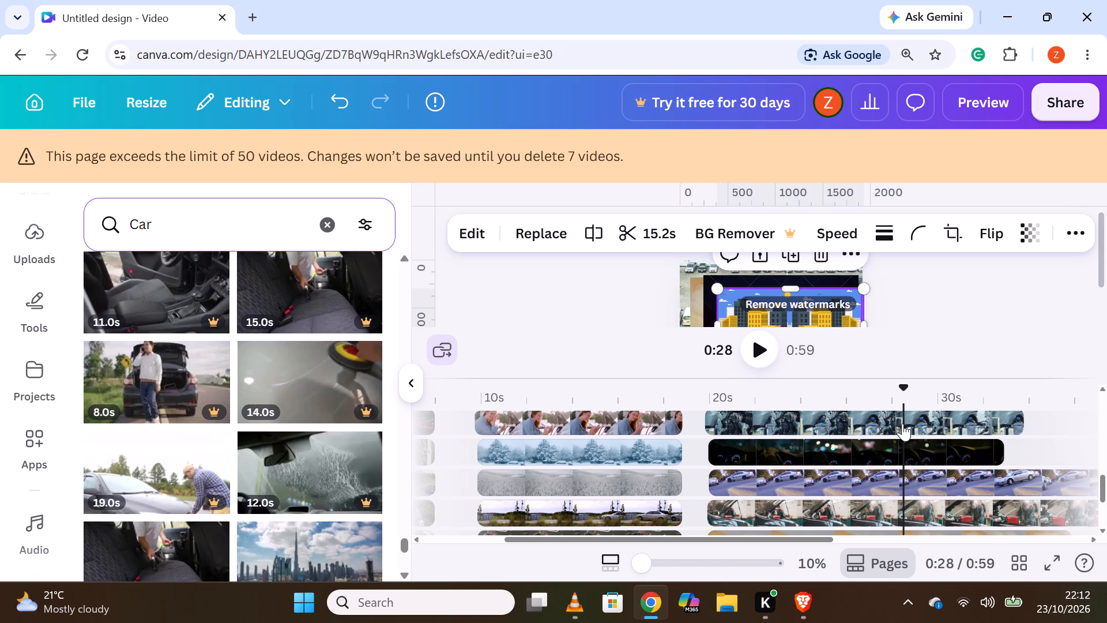
pyautogui.rightClick(902, 423)
pyautogui.click(878, 551)
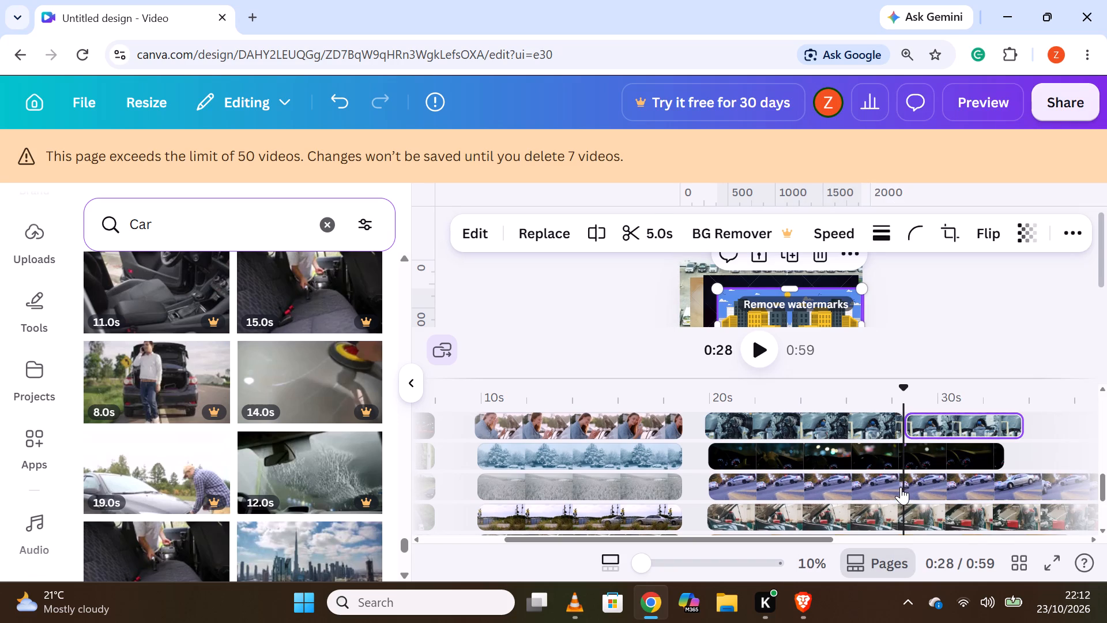
# Split the third clips on the three lowest overlay tracks at 0:28: the blue-purple car clip, the engine clip and the desert clip.
pyautogui.rightClick(903, 487)
pyautogui.click(870, 556)
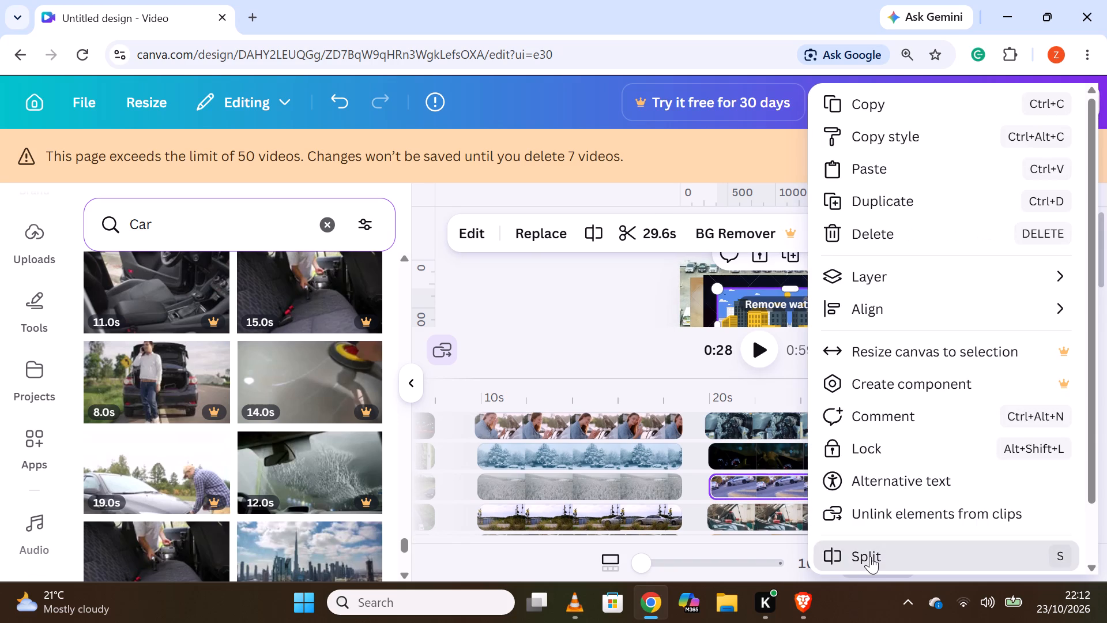
pyautogui.scroll(-1, 916, 485)
pyautogui.scroll(1, 899, 442)
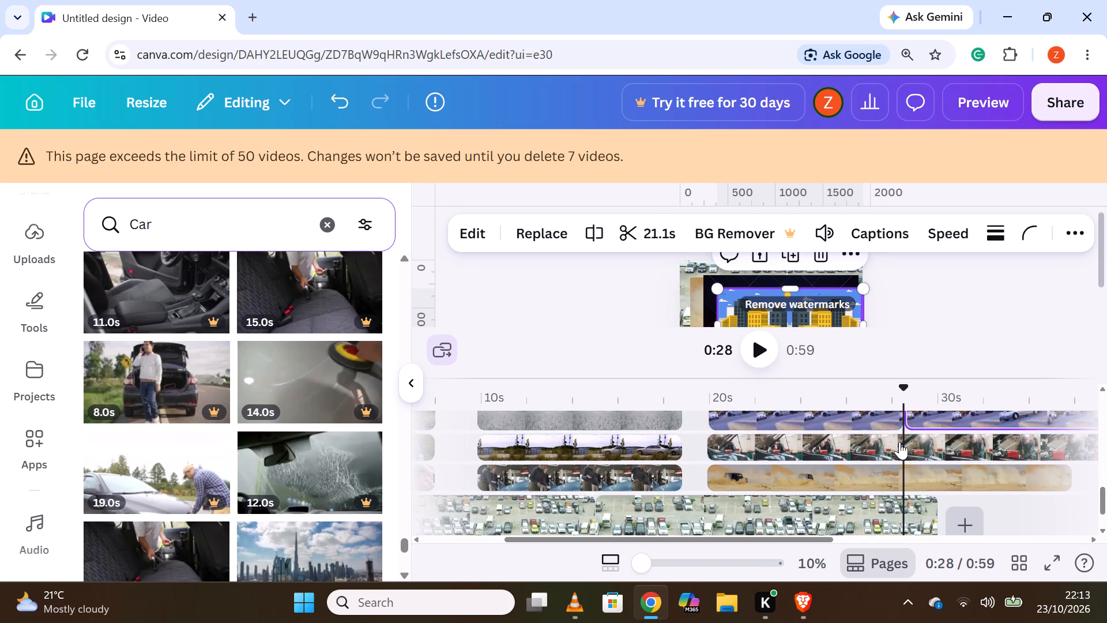
pyautogui.scroll(-1, 906, 505)
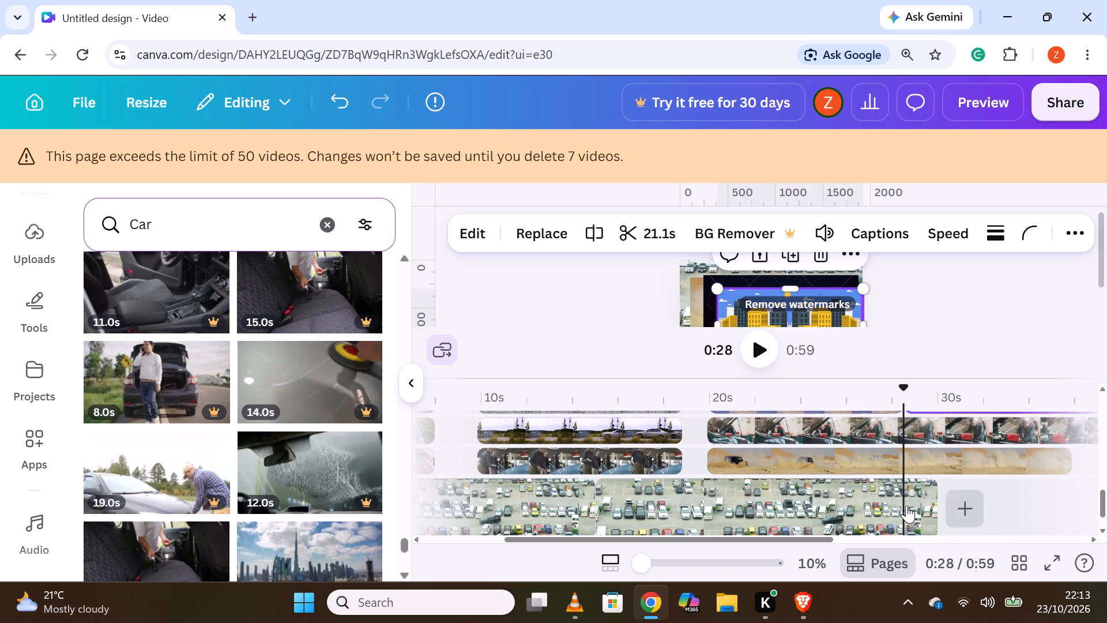
pyautogui.rightClick(902, 431)
pyautogui.click(901, 554)
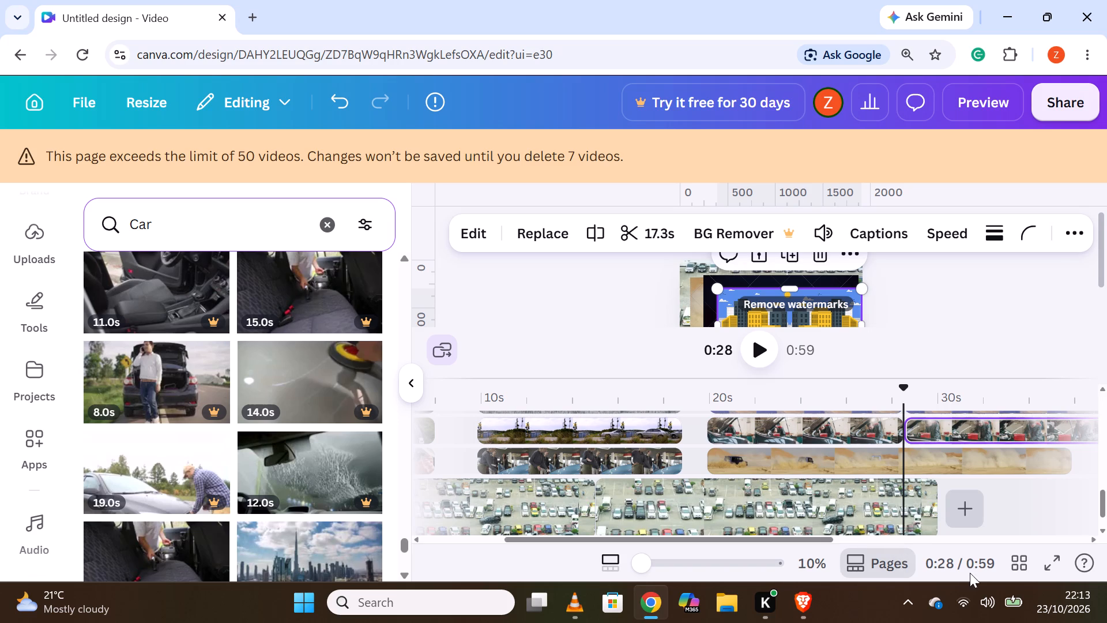
pyautogui.click(905, 459)
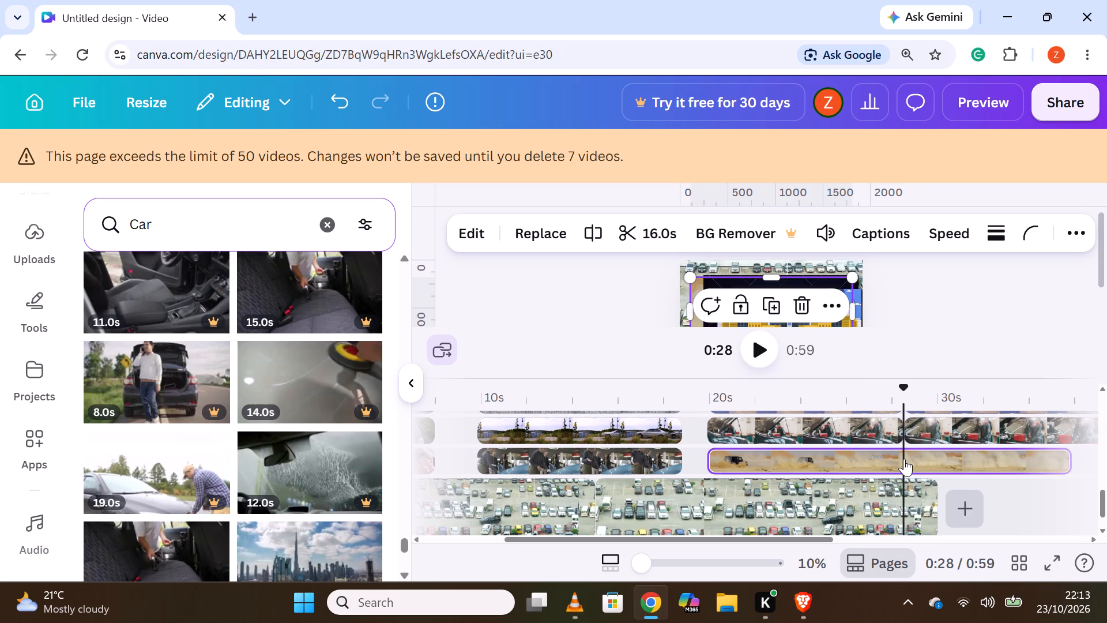
pyautogui.rightClick(903, 459)
pyautogui.click(883, 553)
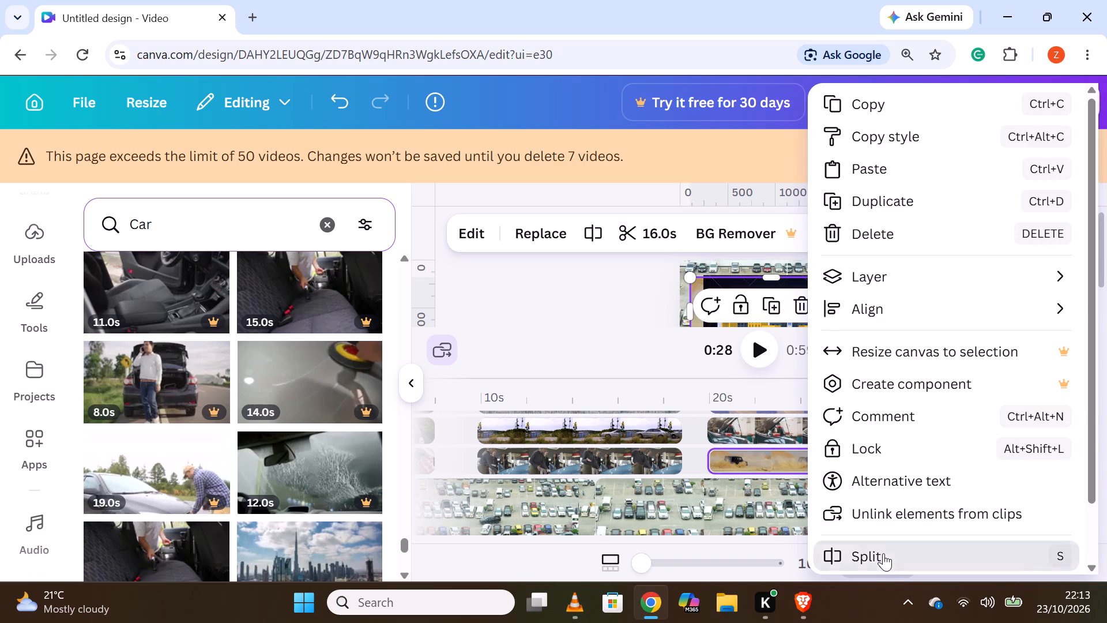
# Delete the leftover pieces after 0:28 on the desert, engine and blue-purple car tracks.
pyautogui.rightClick(954, 460)
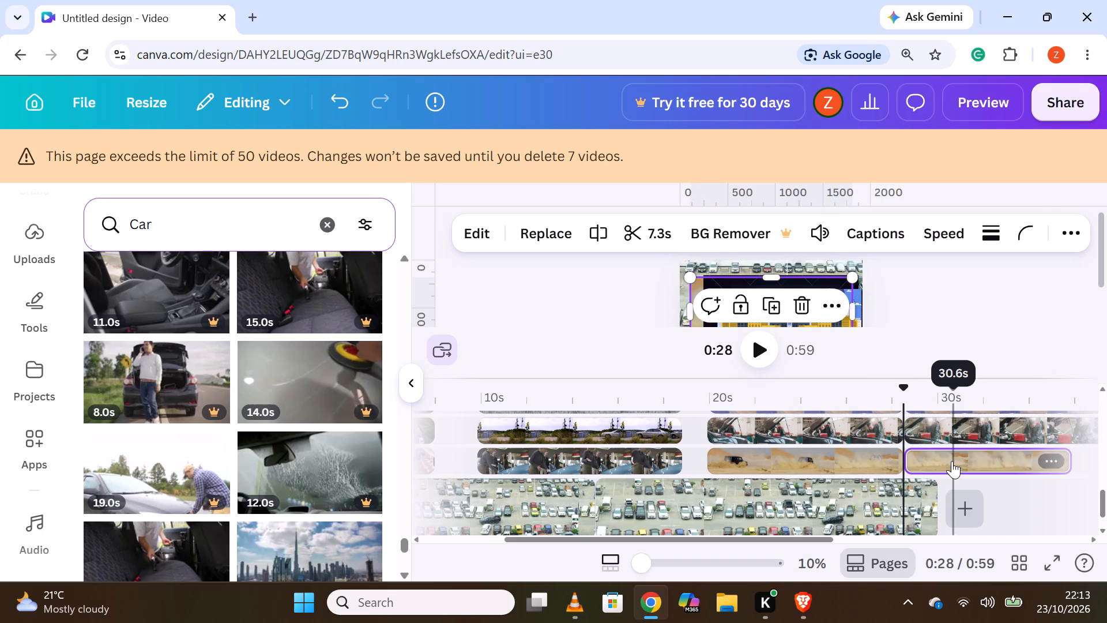
pyautogui.click(907, 238)
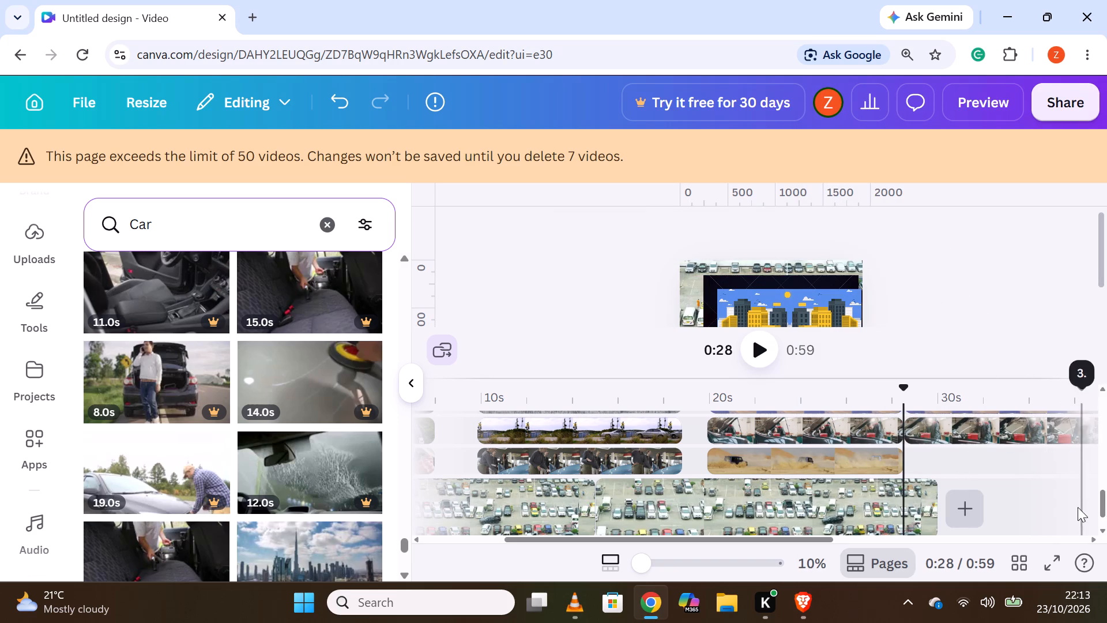
pyautogui.rightClick(959, 416)
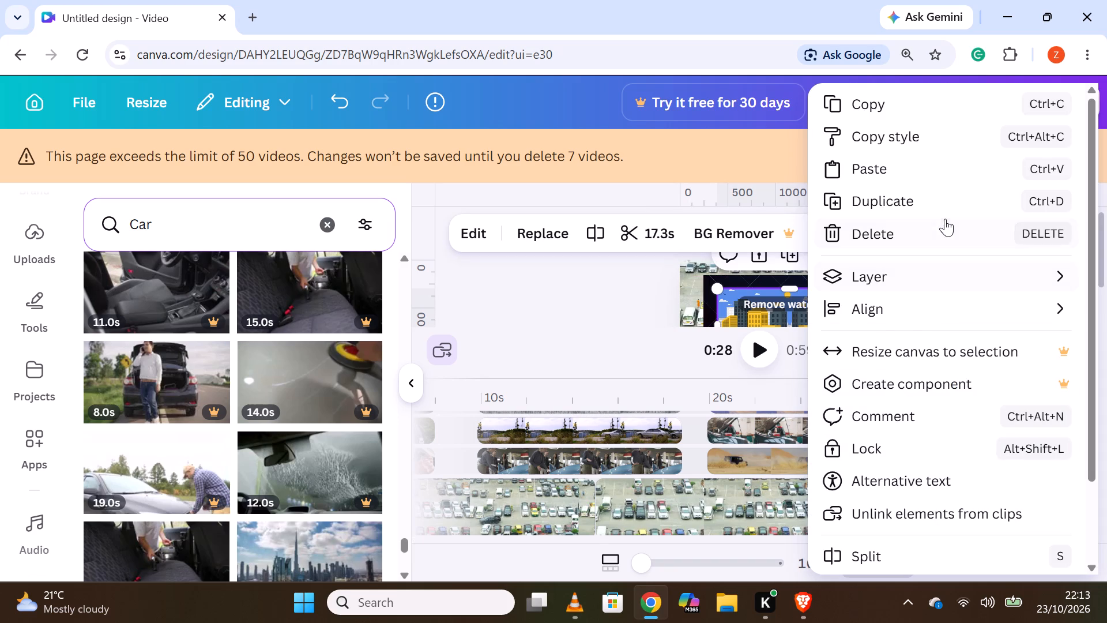
pyautogui.click(940, 226)
pyautogui.scroll(1, 964, 453)
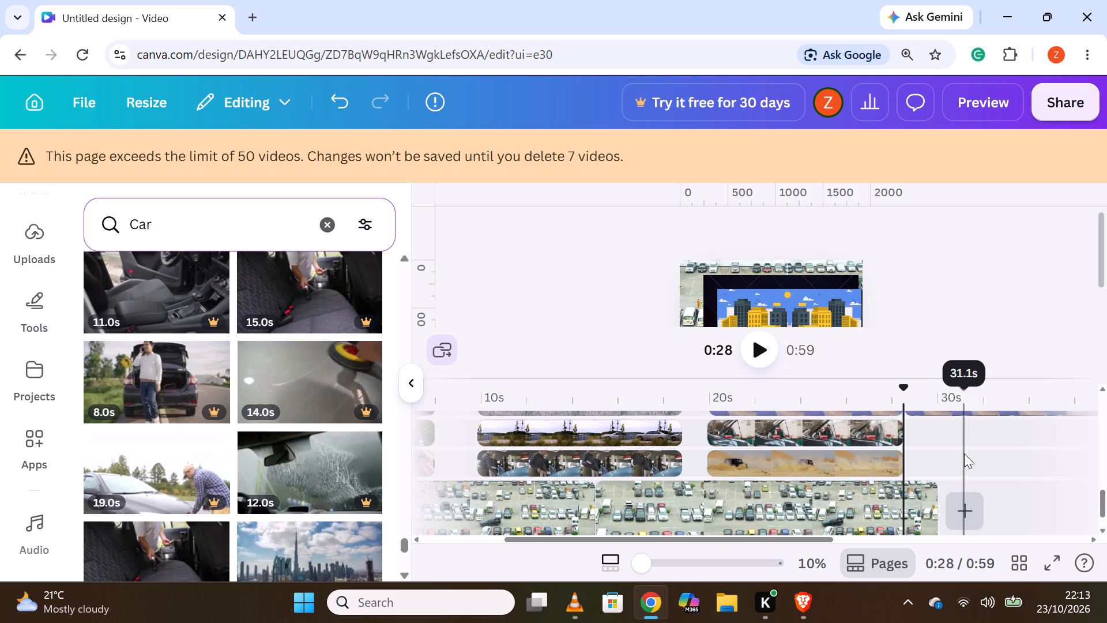
pyautogui.rightClick(946, 483)
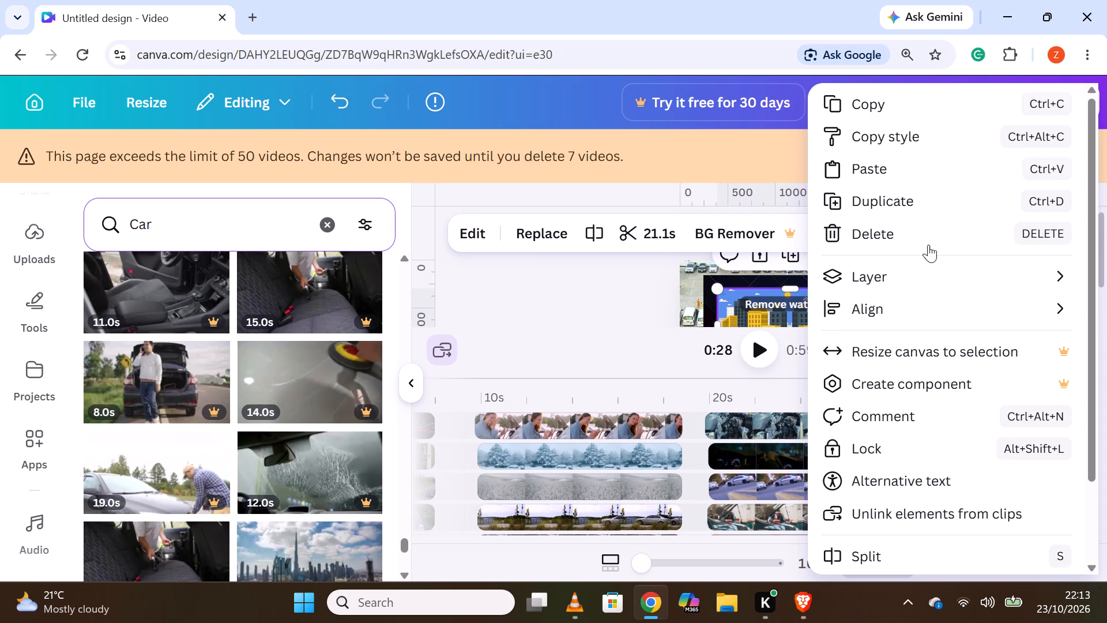
pyautogui.click(927, 240)
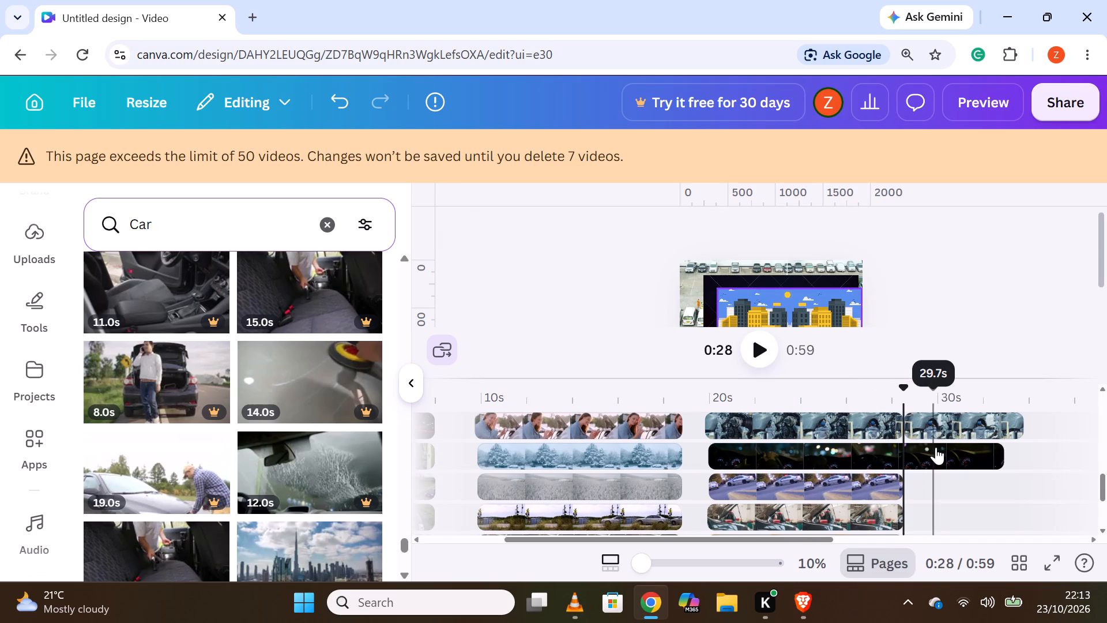
# Split the dark night clip above the blue-purple car track at 0:28 and delete its leftover piece.
pyautogui.rightClick(904, 457)
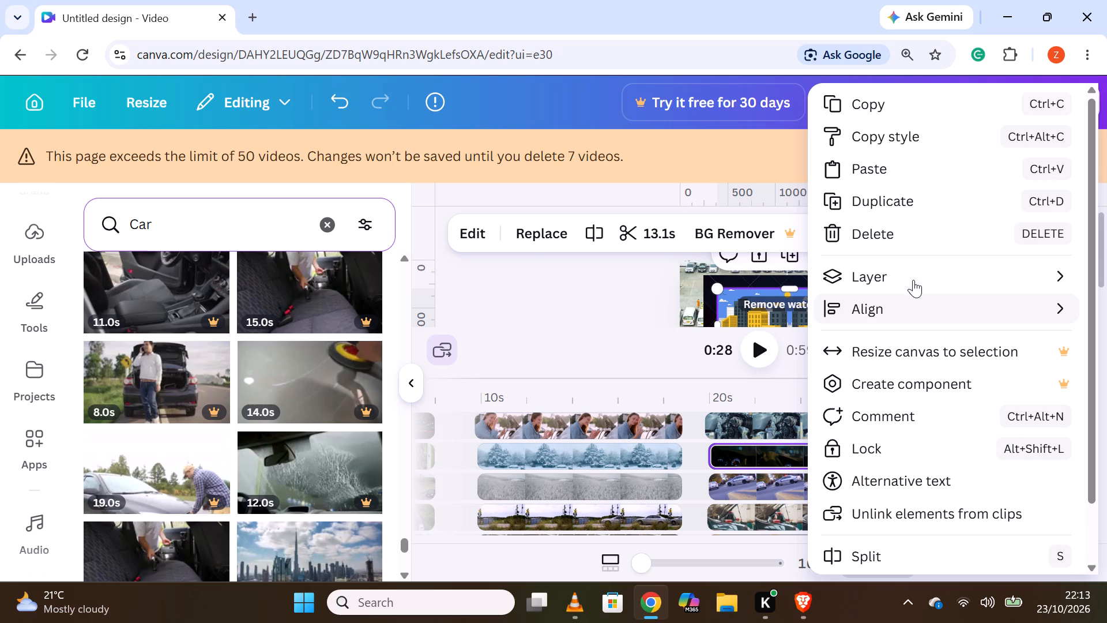
pyautogui.click(868, 554)
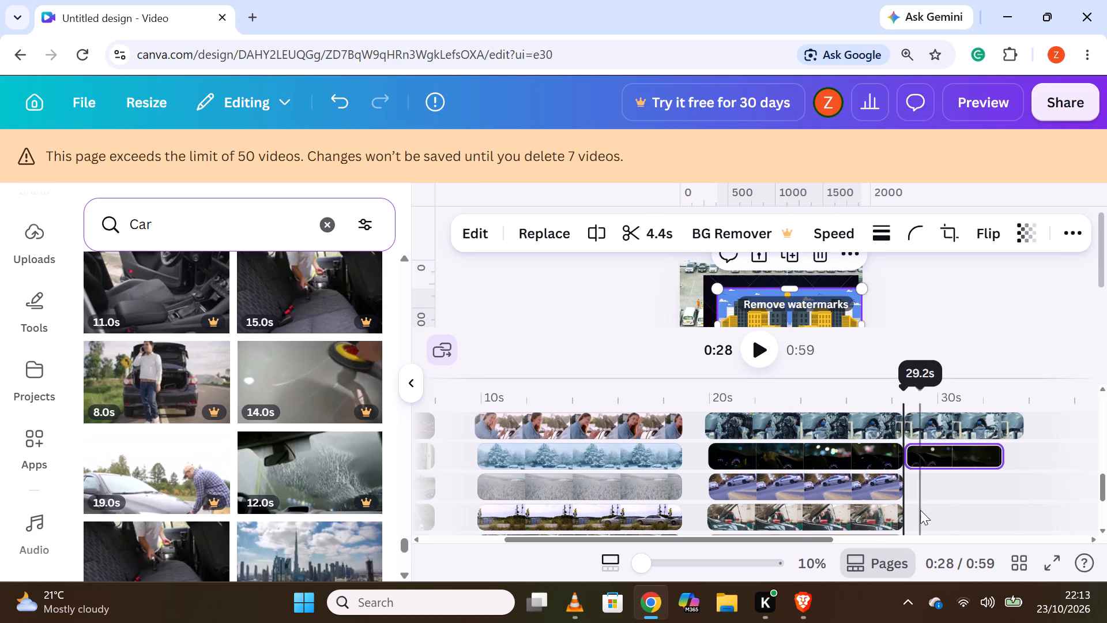
pyautogui.rightClick(962, 457)
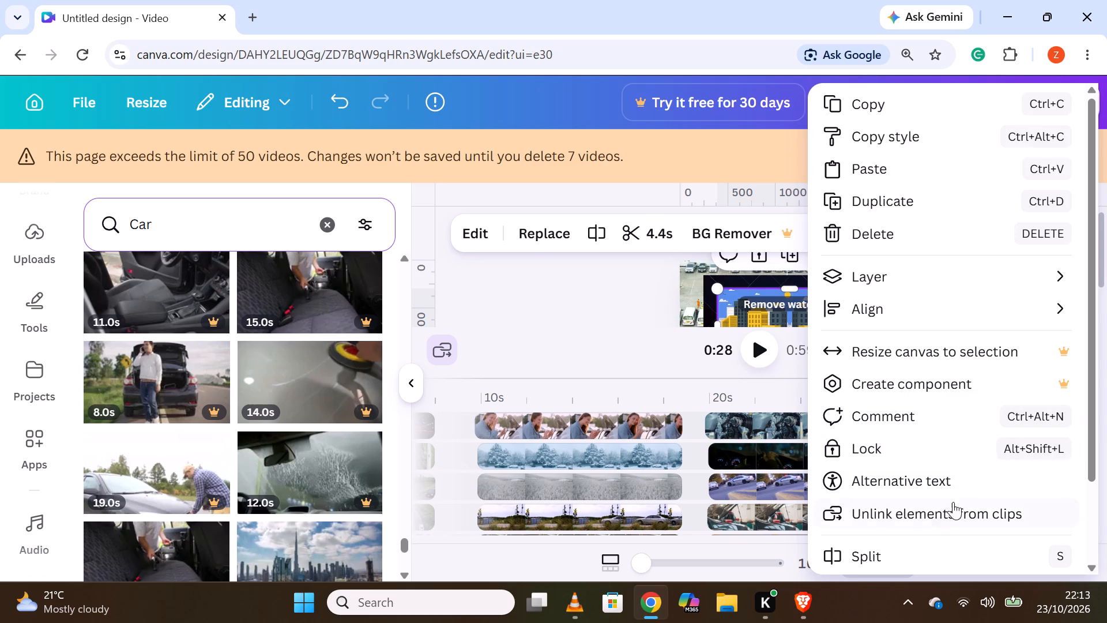
pyautogui.click(966, 230)
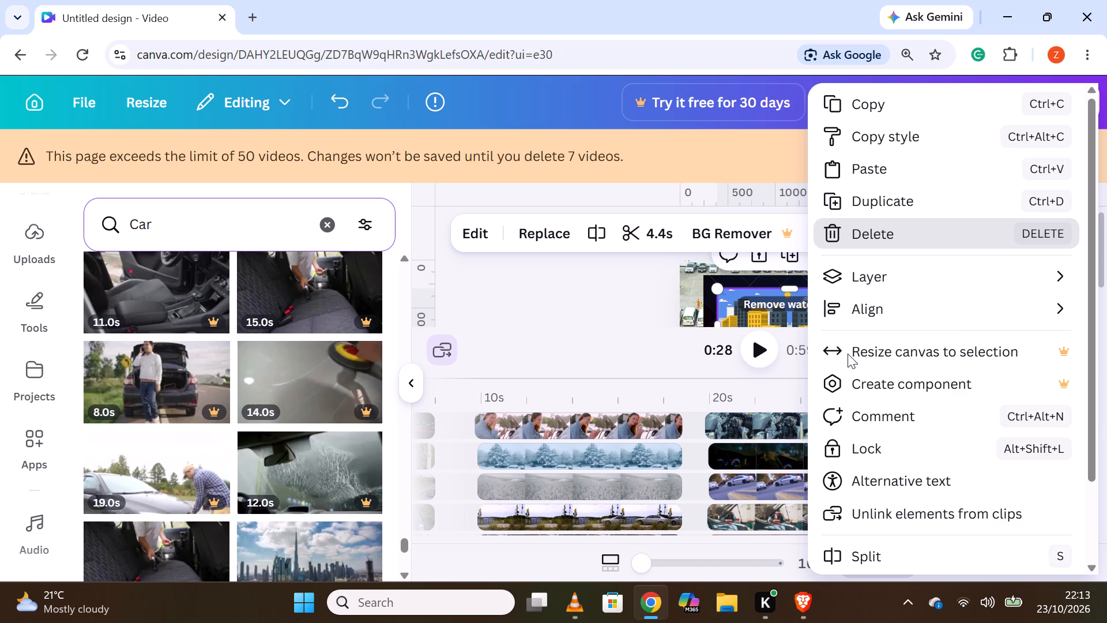
# Delete the leftover pieces after 0:28 on the four tracks above the dark night clip, up to the bare-trees clip.
pyautogui.rightClick(965, 434)
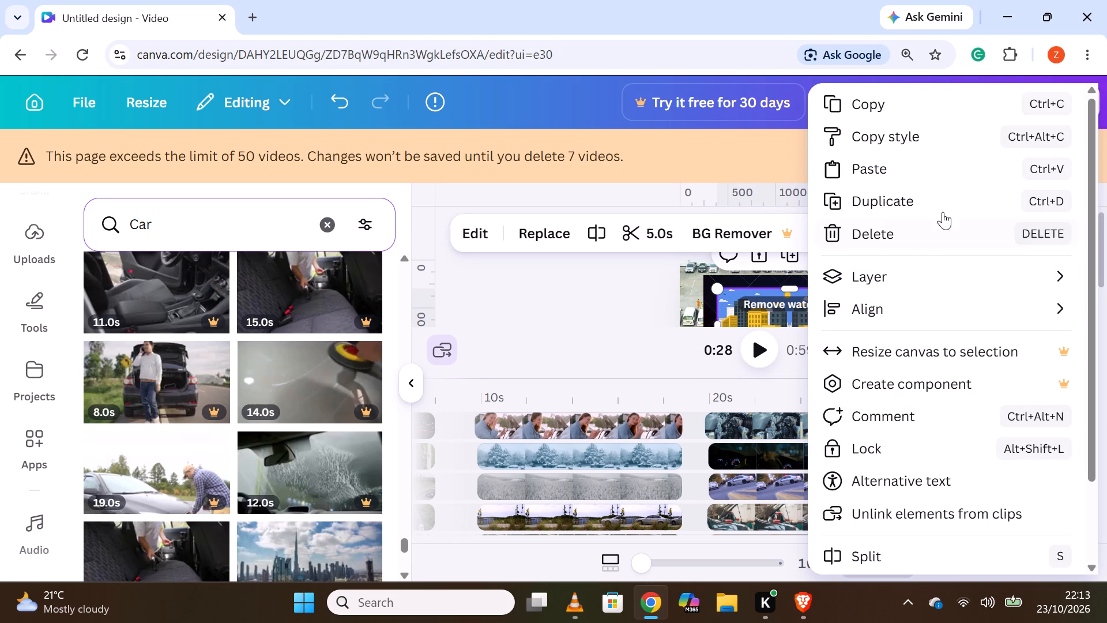
pyautogui.click(942, 231)
pyautogui.scroll(2, 981, 460)
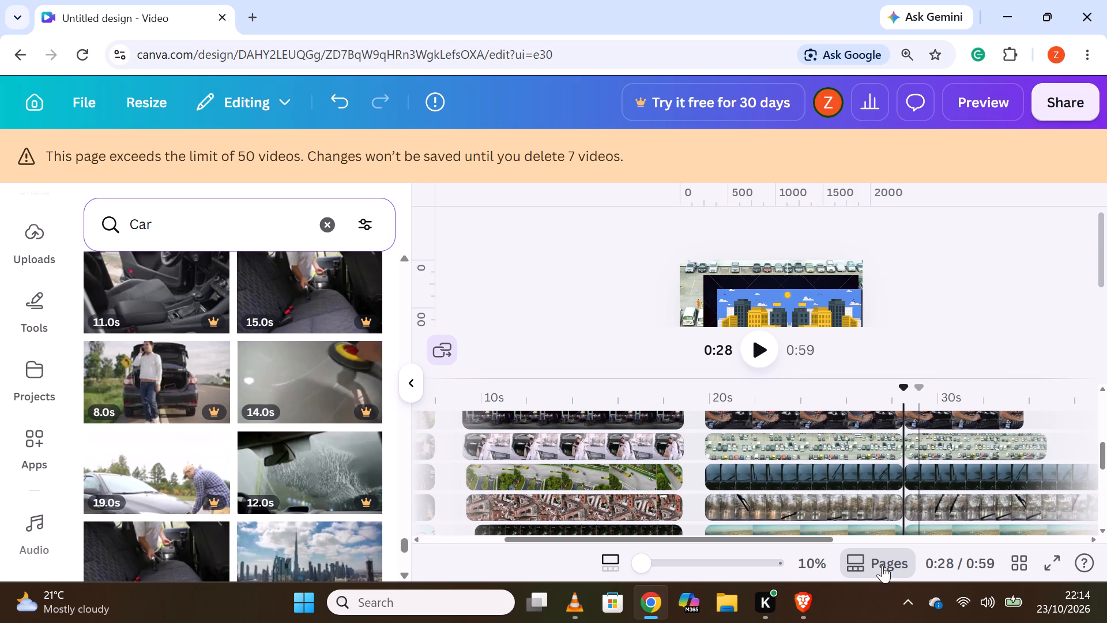
pyautogui.scroll(-1, 882, 565)
pyautogui.scroll(-1, 922, 463)
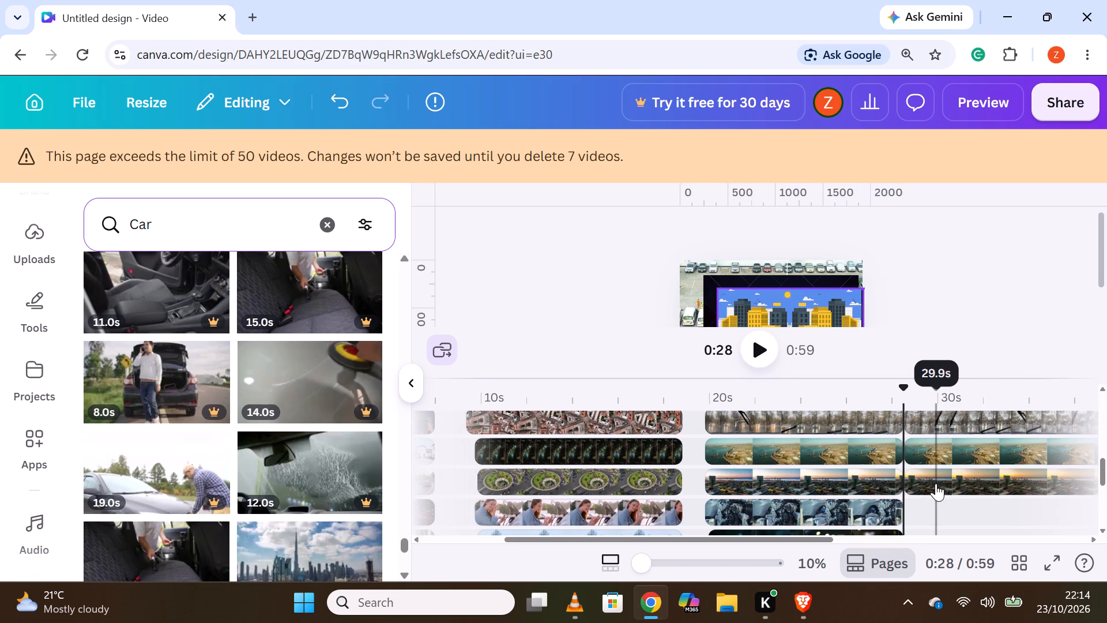
pyautogui.rightClick(936, 483)
pyautogui.click(911, 238)
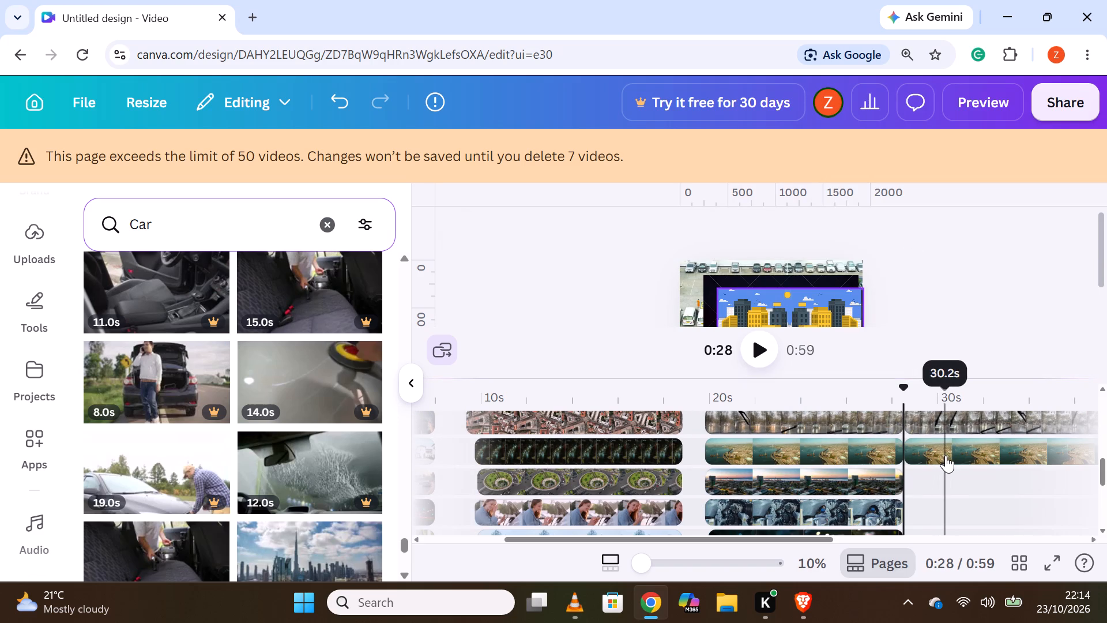
pyautogui.rightClick(946, 455)
pyautogui.click(965, 235)
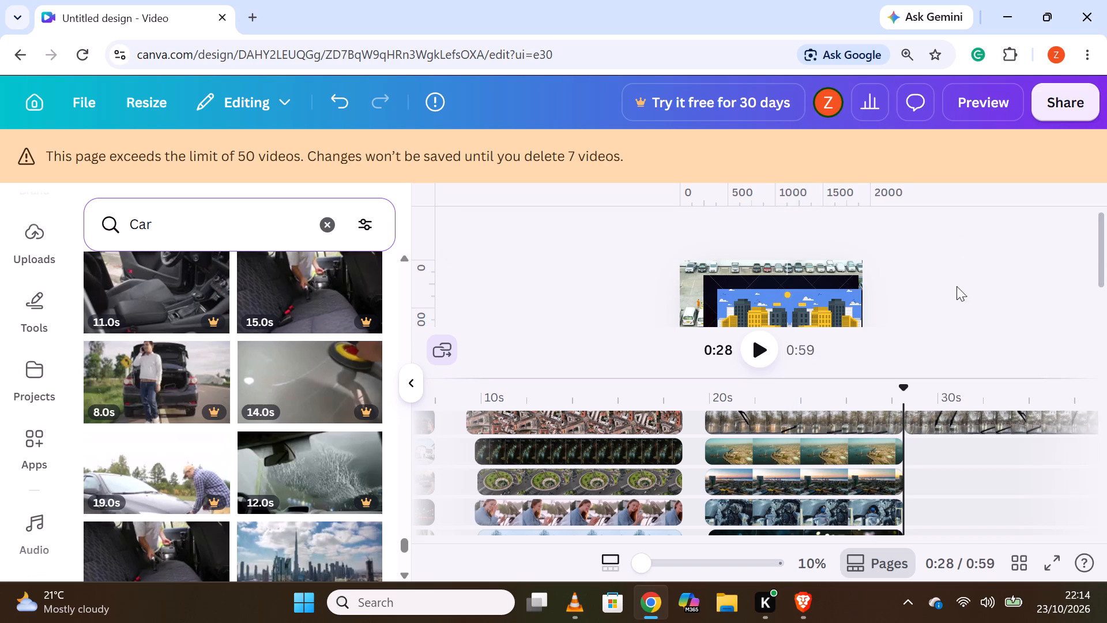
pyautogui.rightClick(961, 425)
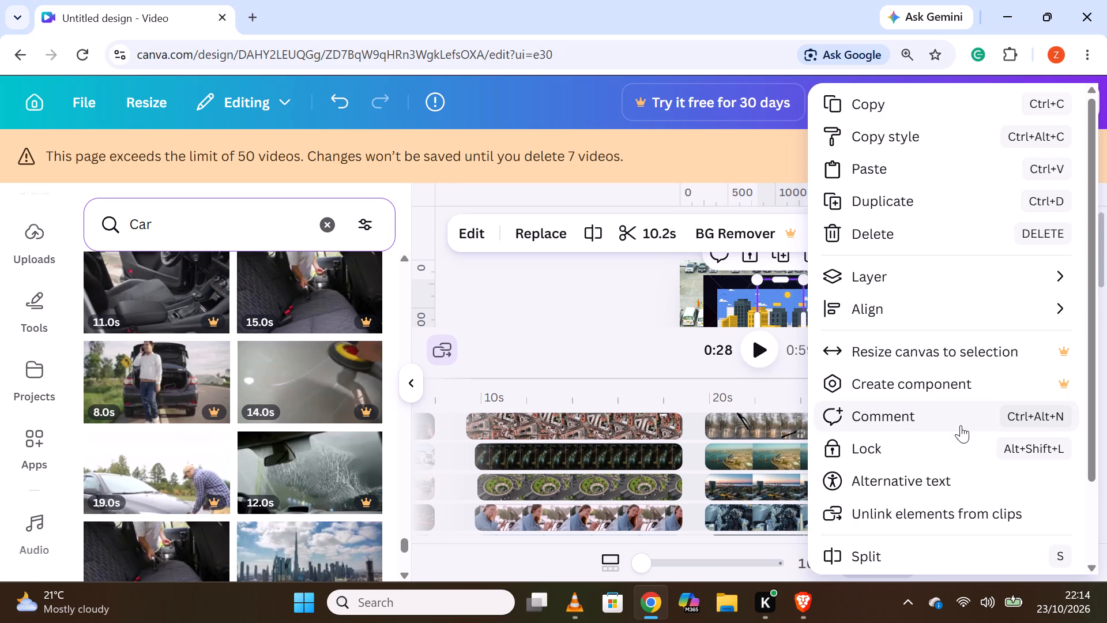
pyautogui.click(897, 229)
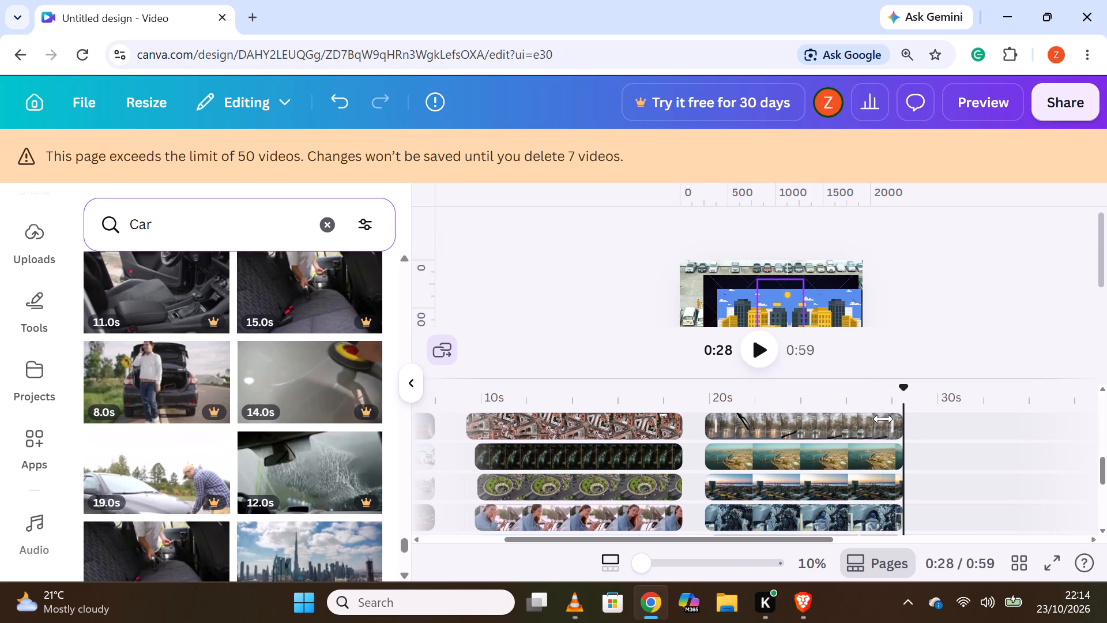
# Delete the leftover pieces after 0:28 of the dark blue clip above the bare trees and the aerial car park clip.
pyautogui.scroll(1, 906, 433)
pyautogui.rightClick(952, 481)
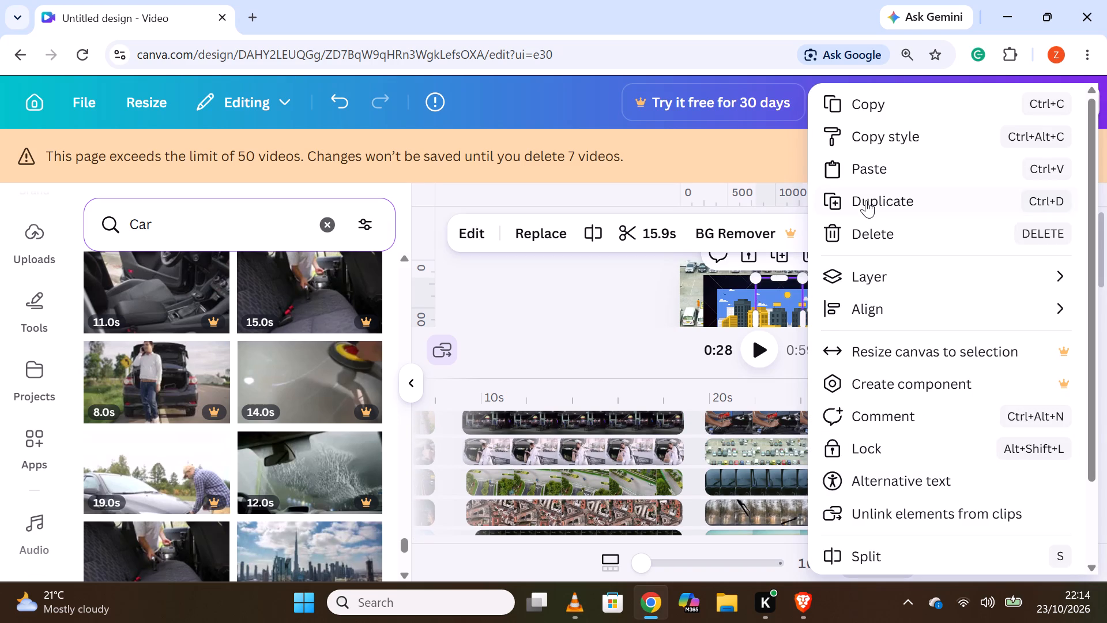
pyautogui.click(871, 239)
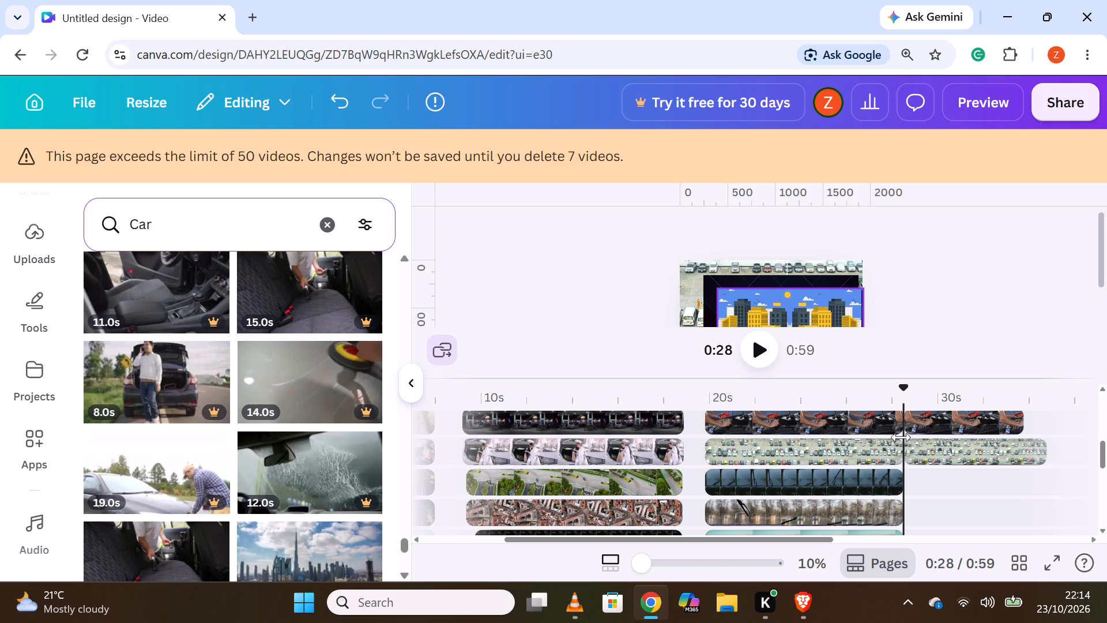
pyautogui.rightClick(958, 455)
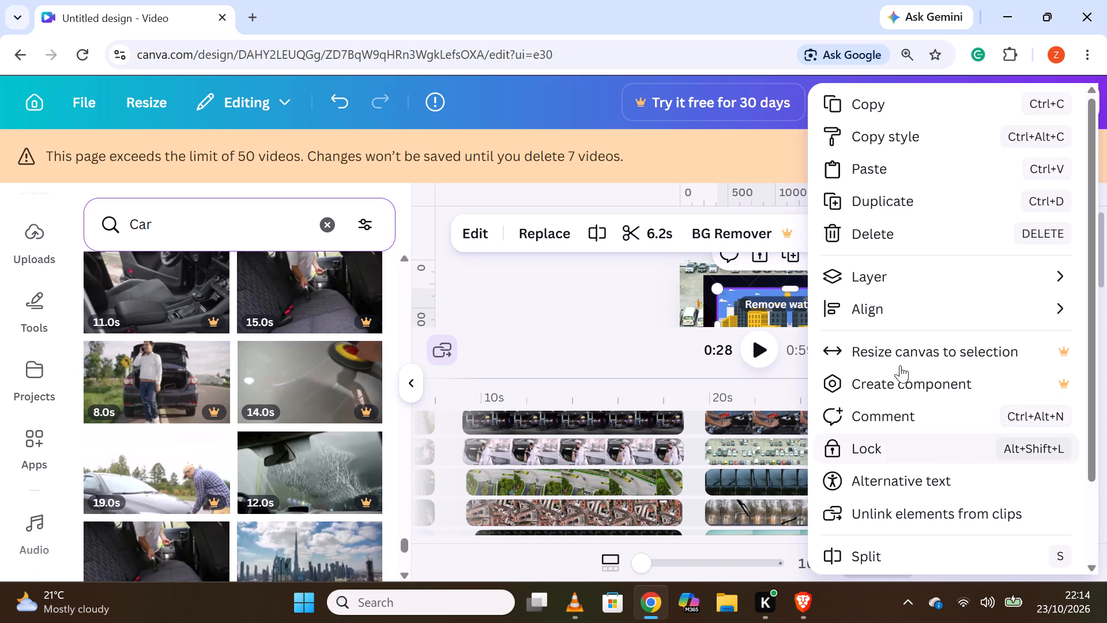
pyautogui.click(884, 228)
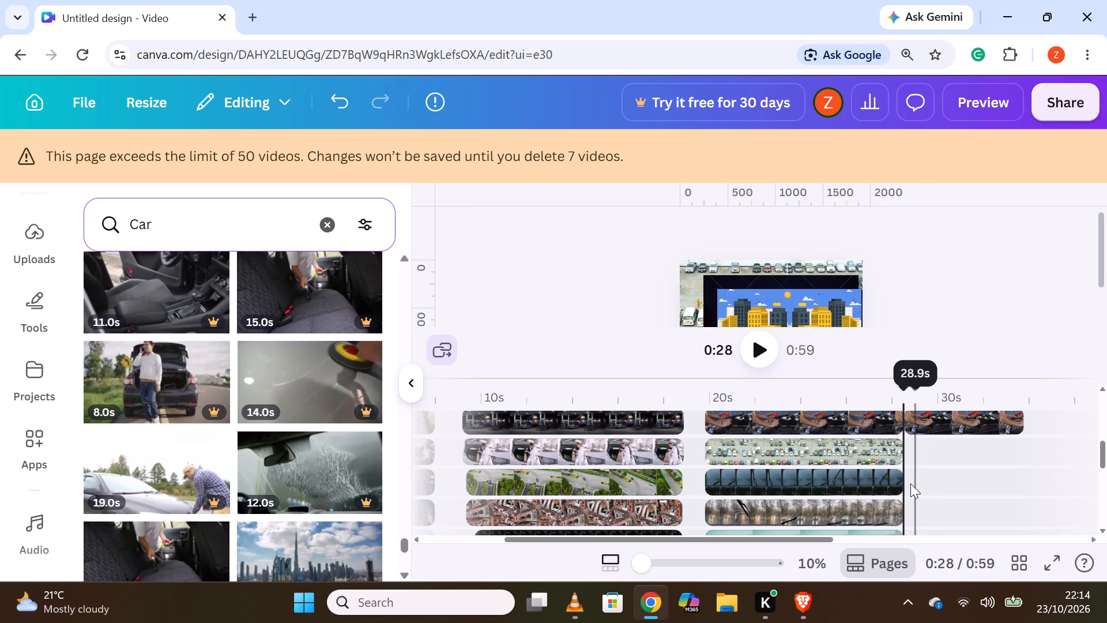
# Delete the leftover pieces after 0:28 on the three tracks above the aerial car park clip, up to the red-lit night clip.
pyautogui.scroll(1, 909, 482)
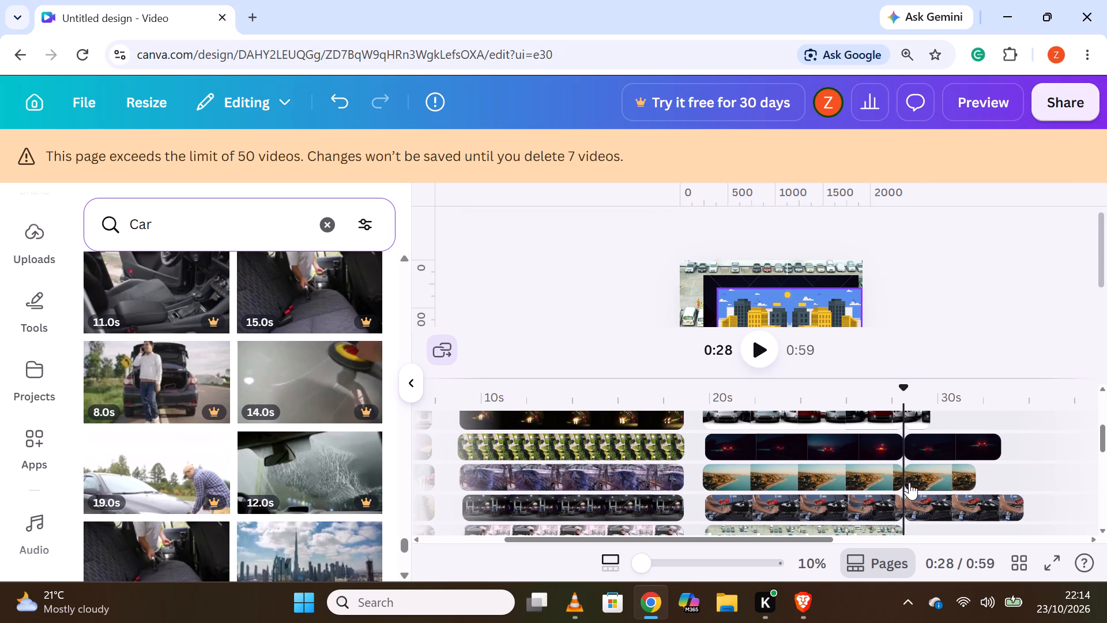
pyautogui.rightClick(933, 504)
pyautogui.click(949, 241)
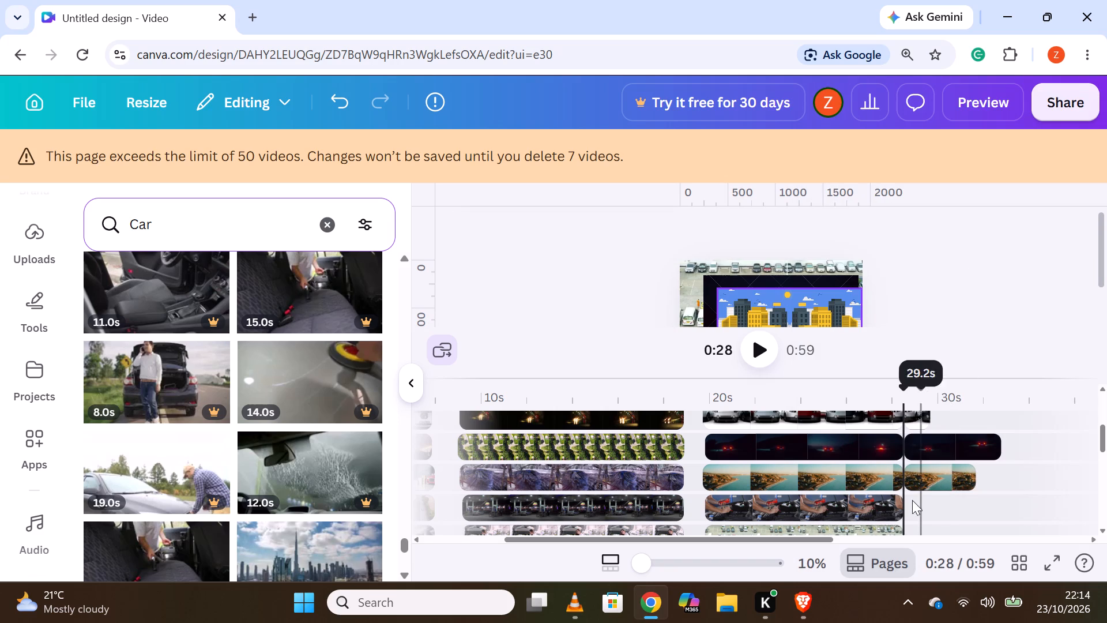
pyautogui.rightClick(924, 472)
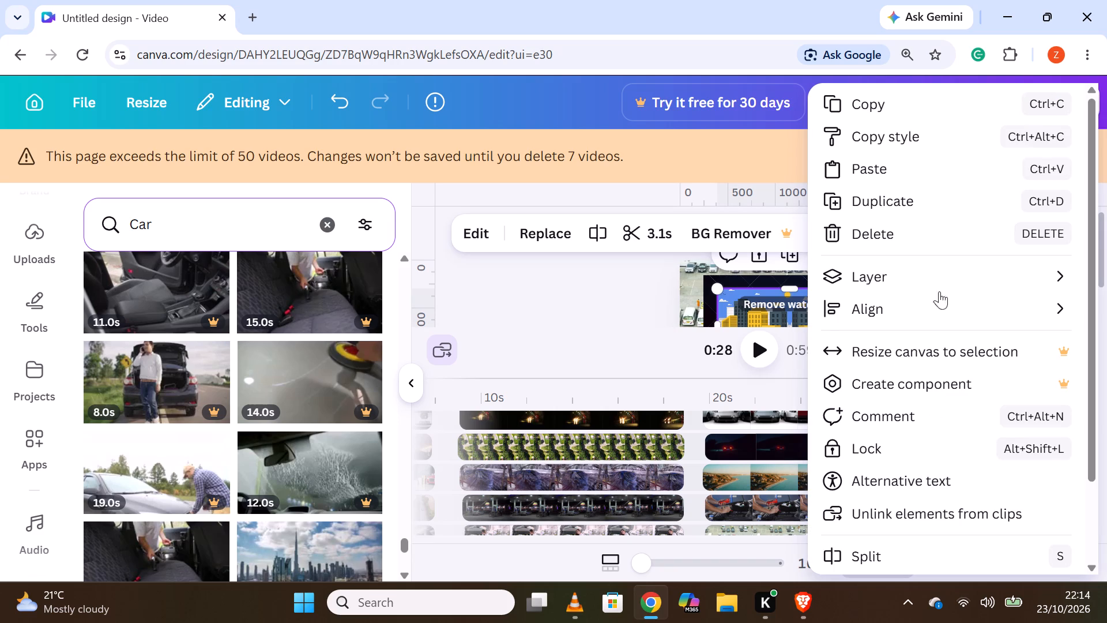
pyautogui.click(903, 241)
pyautogui.rightClick(952, 449)
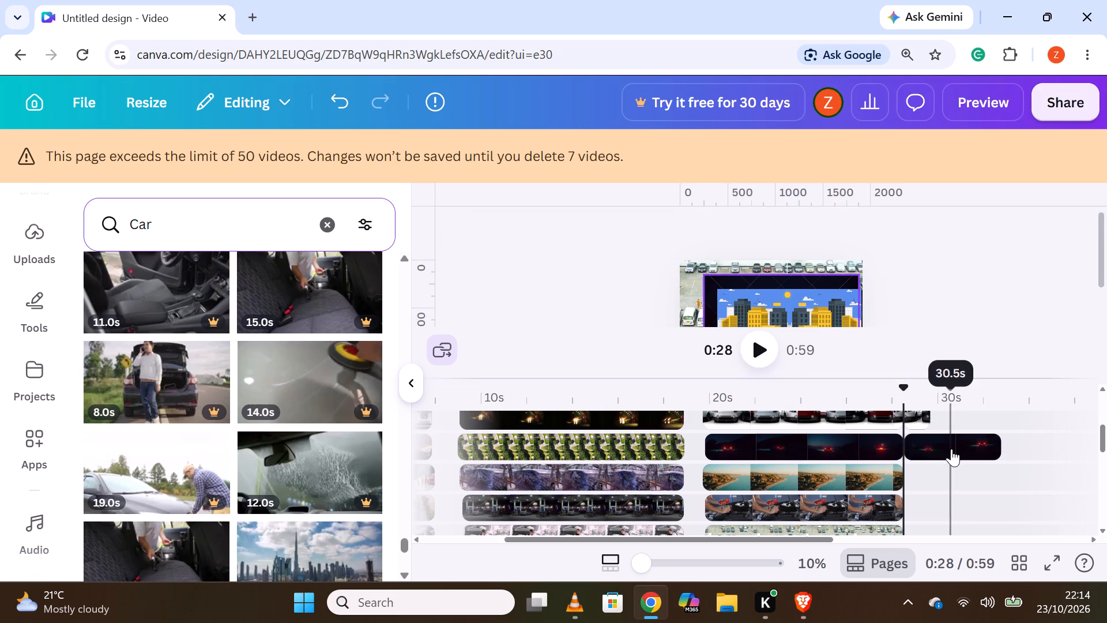
pyautogui.click(947, 239)
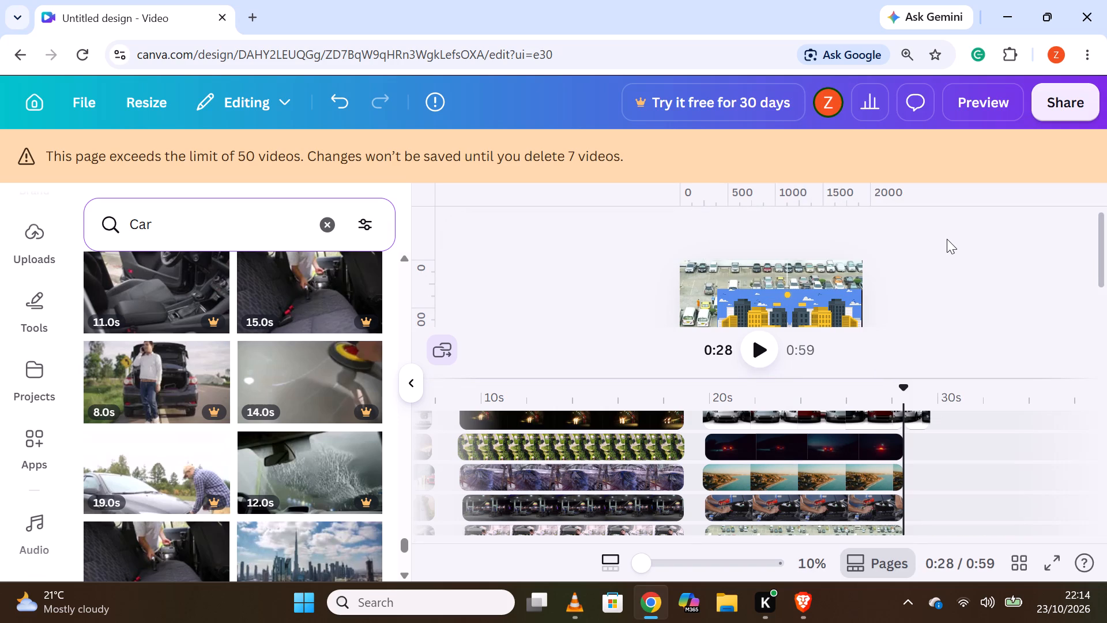
pyautogui.scroll(1, 933, 489)
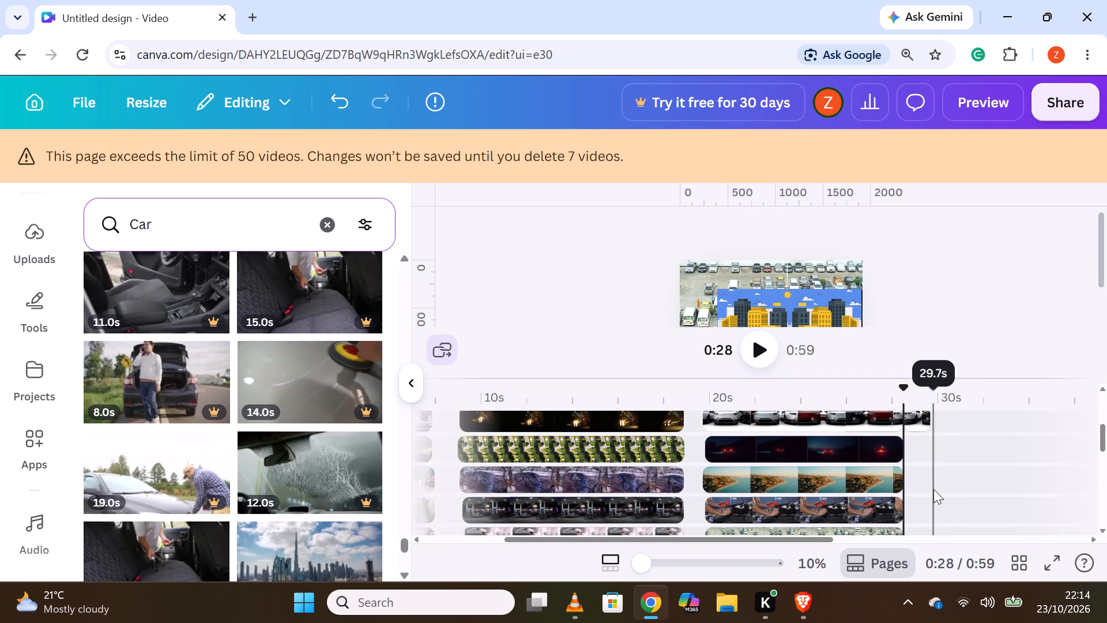
# Delete the leftover pieces after 0:28 of the white-and-red car lineup, green winding road and dark orange-lit city clips.
pyautogui.rightClick(913, 494)
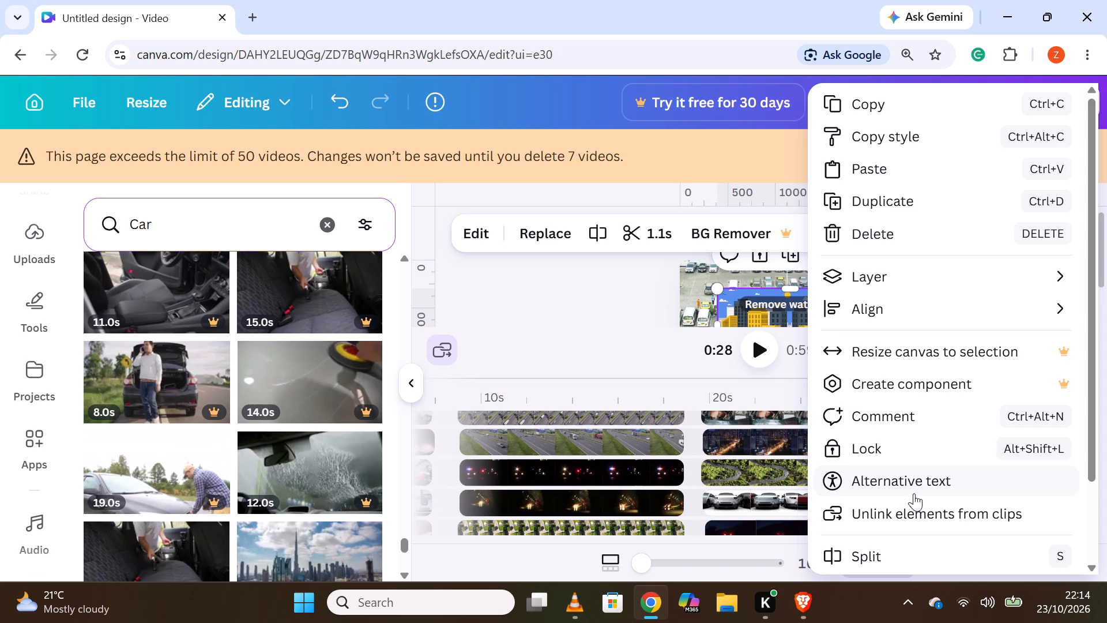
pyautogui.click(743, 485)
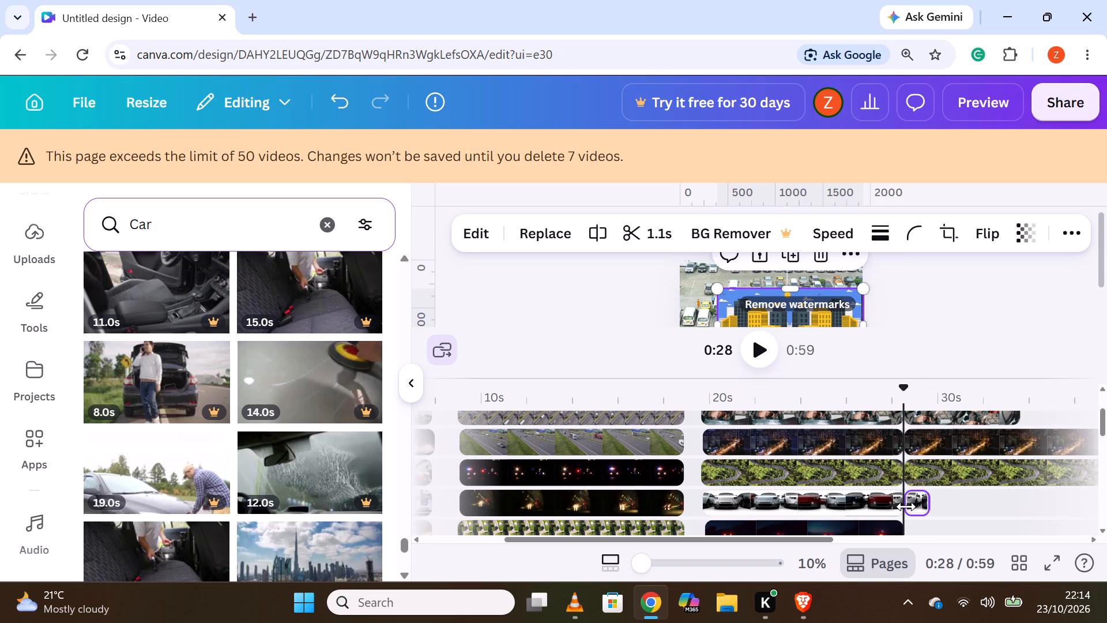
pyautogui.rightClick(912, 504)
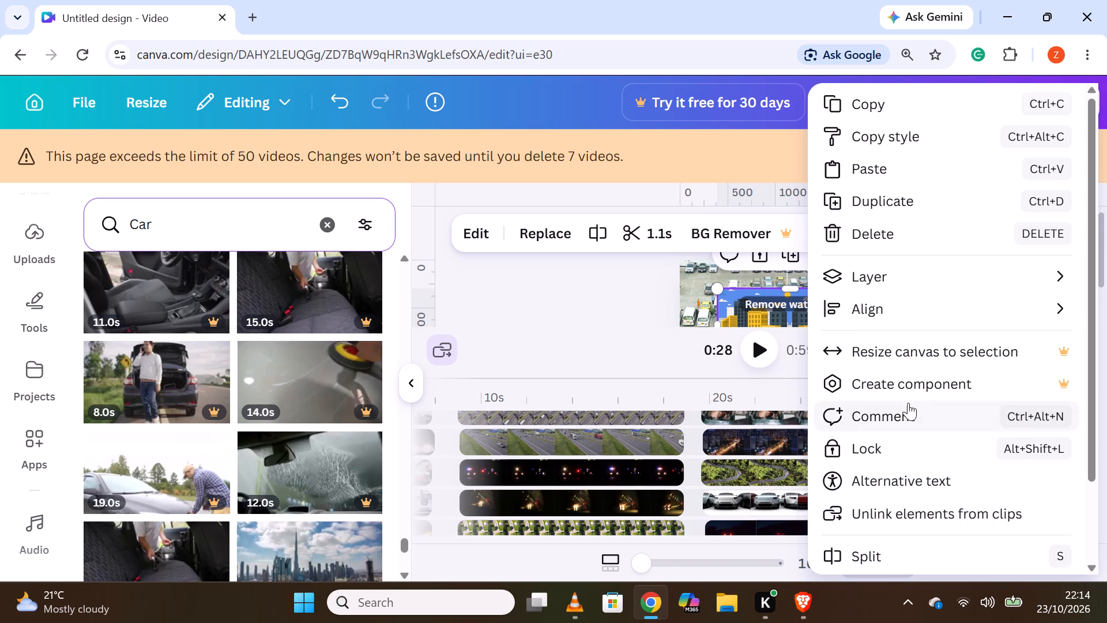
pyautogui.click(881, 232)
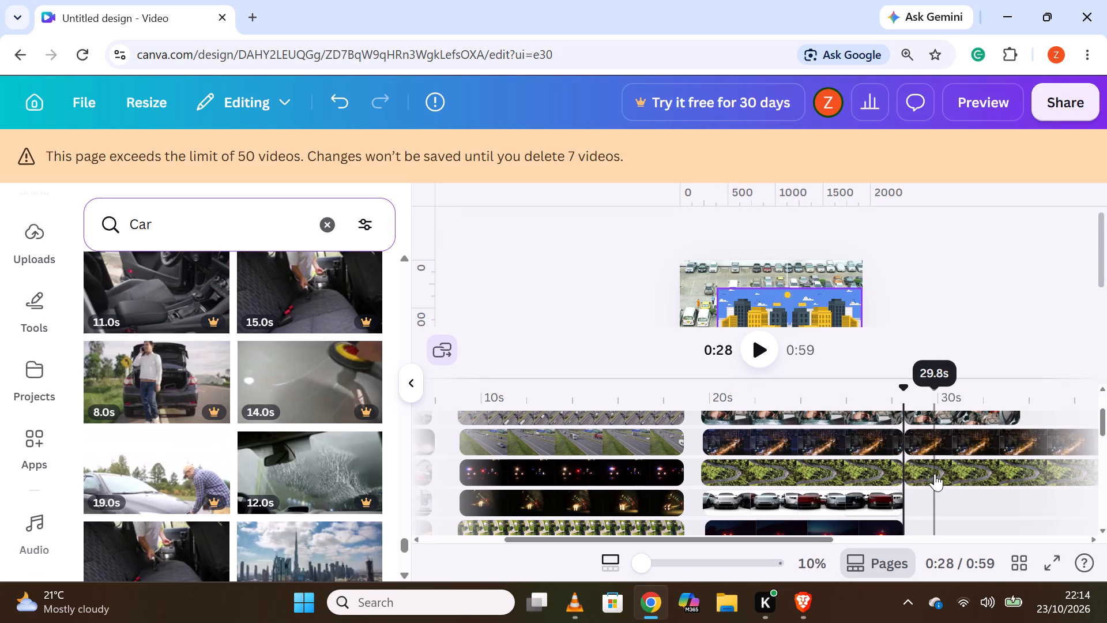
pyautogui.rightClick(935, 472)
pyautogui.click(882, 238)
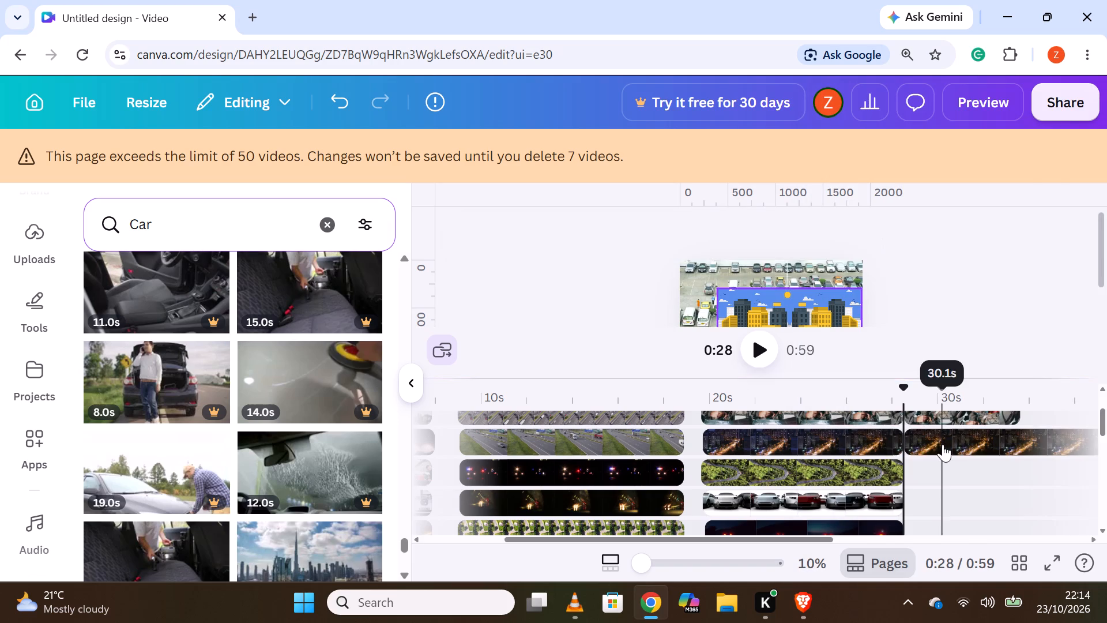
pyautogui.rightClick(943, 444)
pyautogui.click(895, 243)
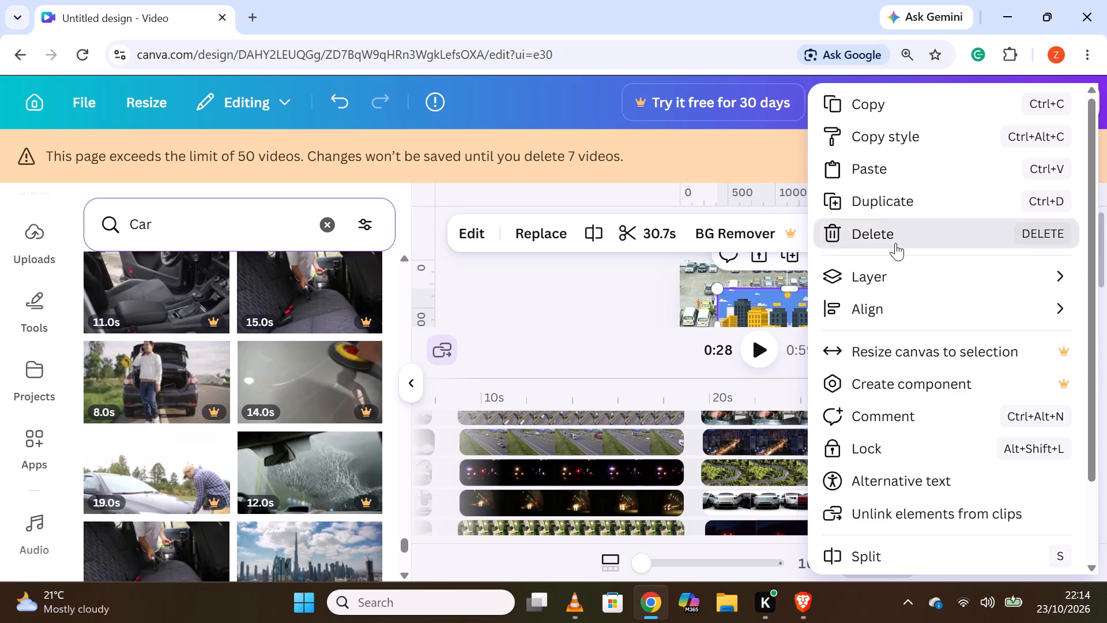
# Delete the leftover pieces after 0:28 of the red-and-grey clip above the orange-lit city and the topmost yellow-buildings cartoon clip.
pyautogui.scroll(2, 996, 464)
pyautogui.rightClick(990, 487)
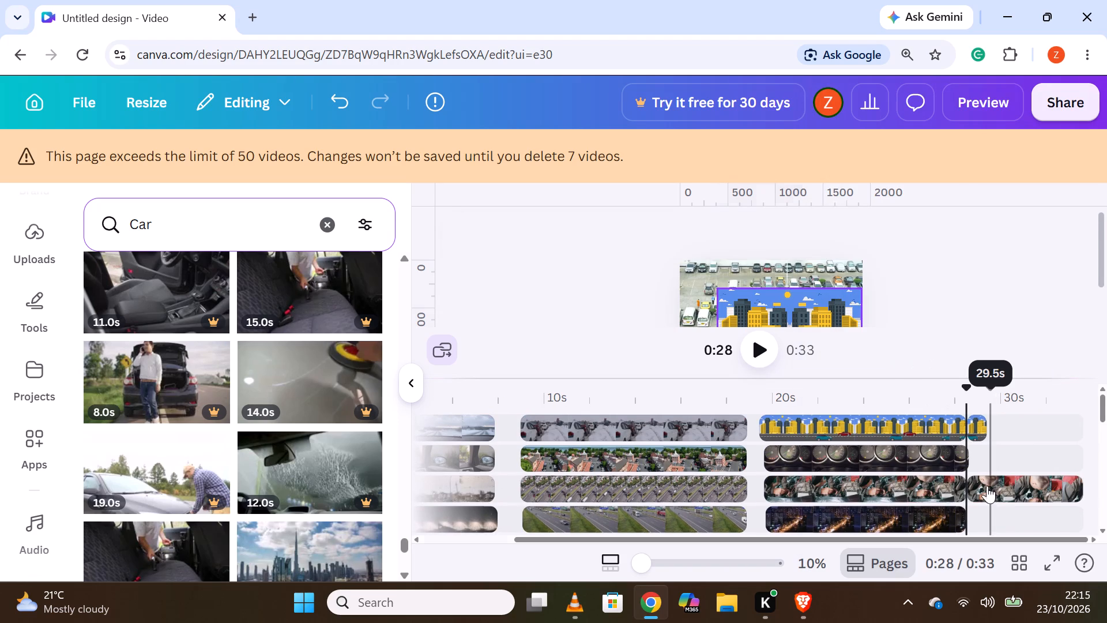
pyautogui.click(933, 231)
pyautogui.scroll(2, 951, 491)
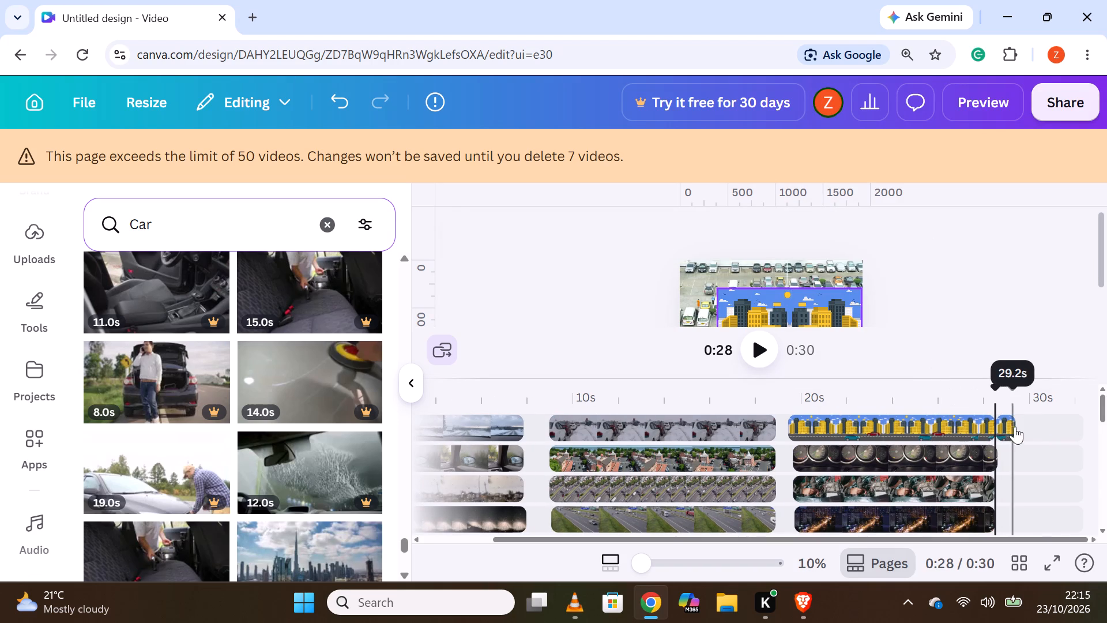
pyautogui.rightClick(1007, 431)
pyautogui.click(906, 231)
# Go to the base car park track beneath all the stacked clips in the timeline.
pyautogui.scroll(-2, 904, 453)
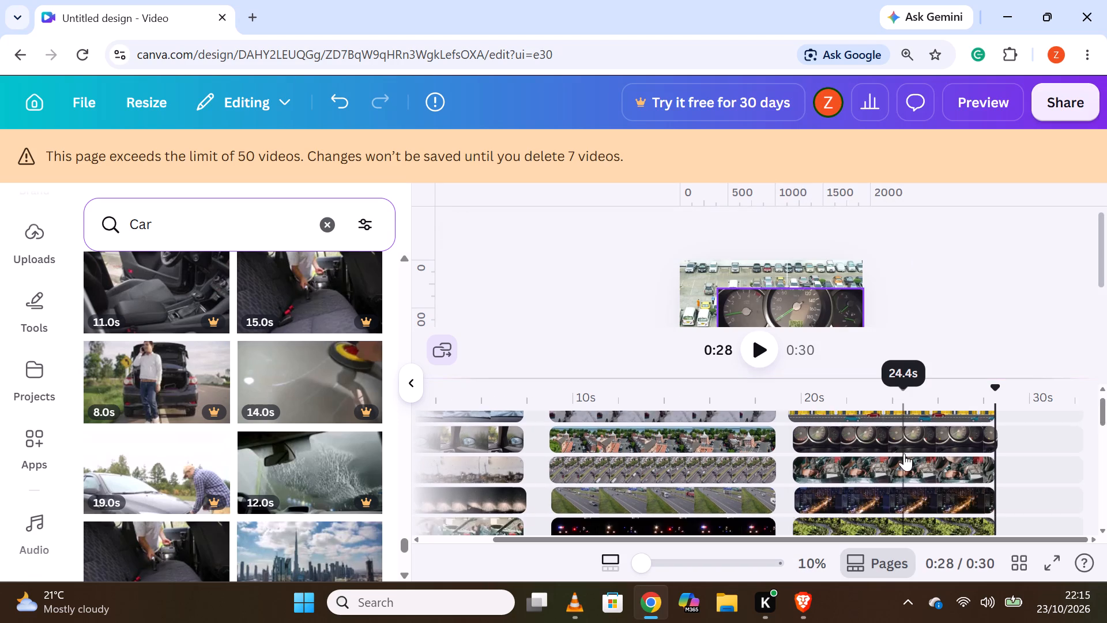
pyautogui.scroll(-6, 904, 453)
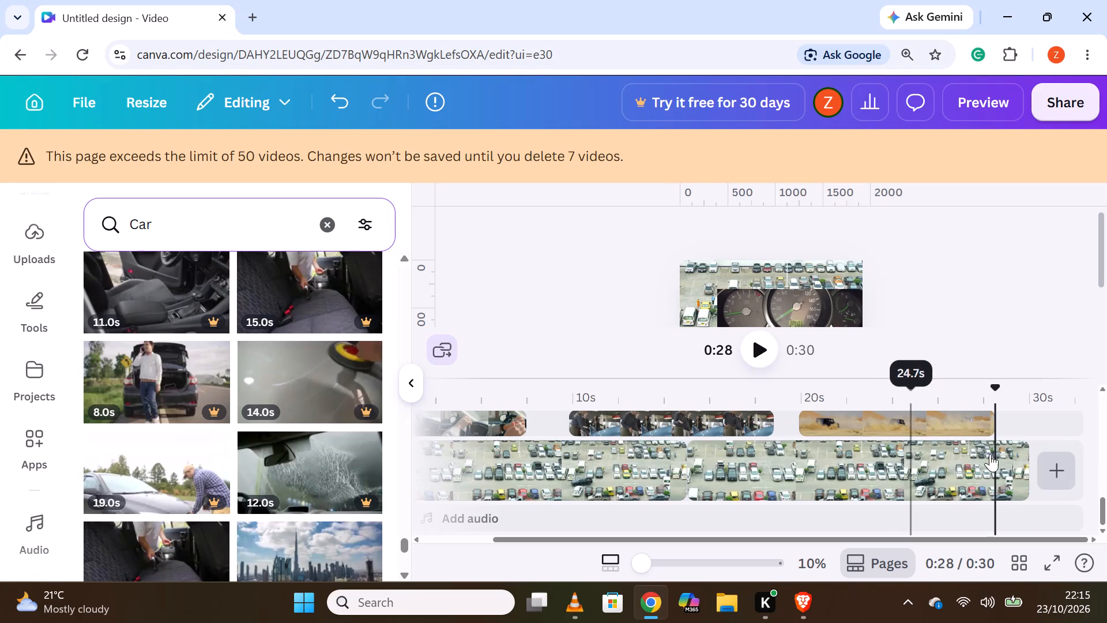